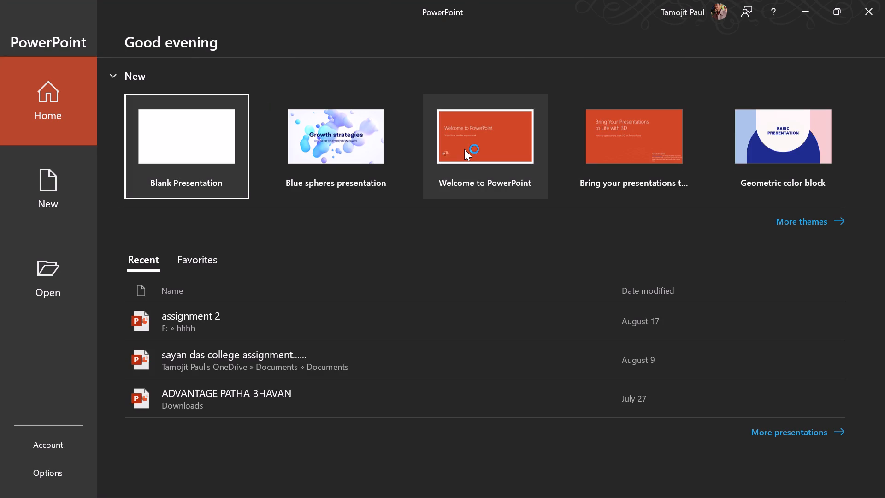
# Search the online templates for "event" and create a presentation from the Main Event template.
pyautogui.click(796, 221)
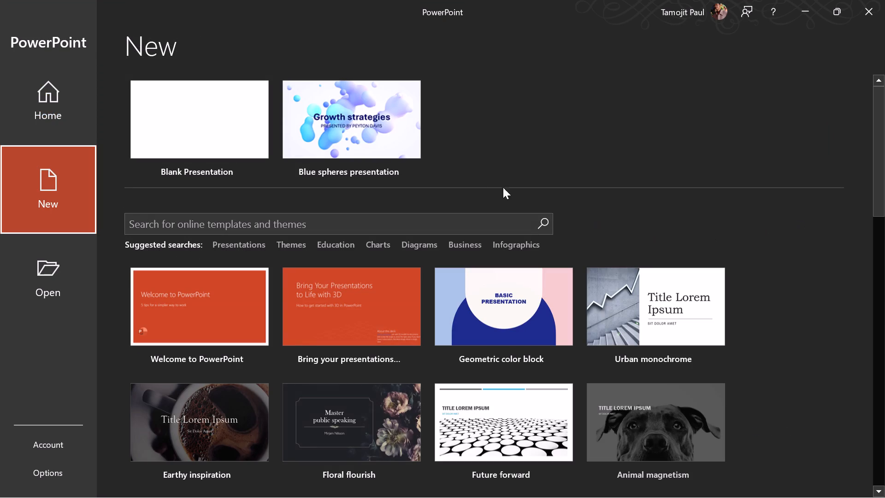
pyautogui.click(414, 219)
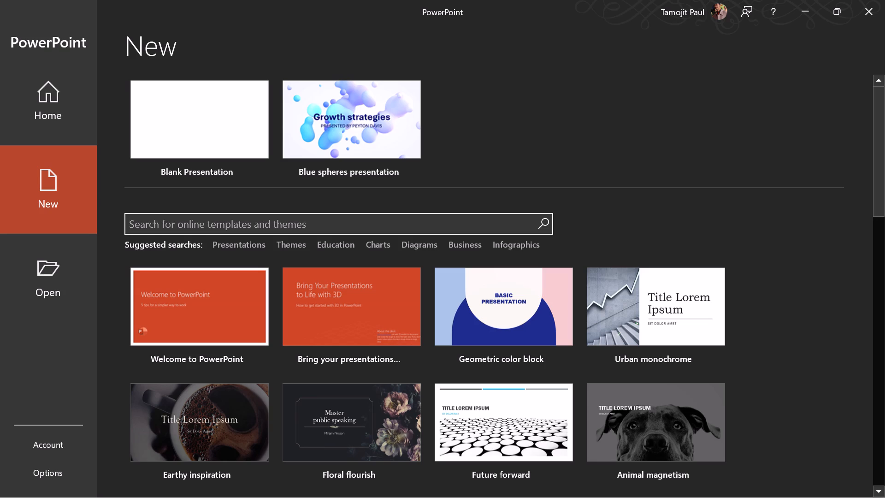
pyautogui.click(414, 219)
pyautogui.write('event')
pyautogui.press('Return')
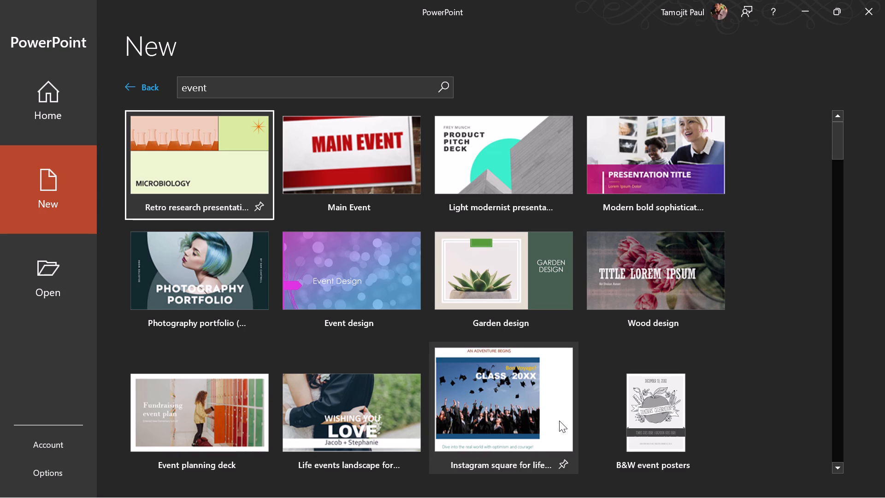
pyautogui.scroll(-3, 559, 421)
pyautogui.scroll(1, 559, 421)
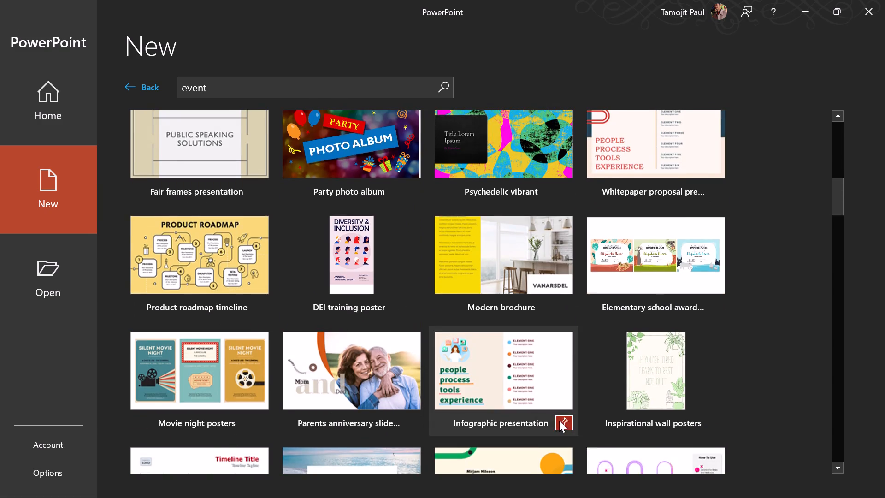
pyautogui.scroll(1, 559, 421)
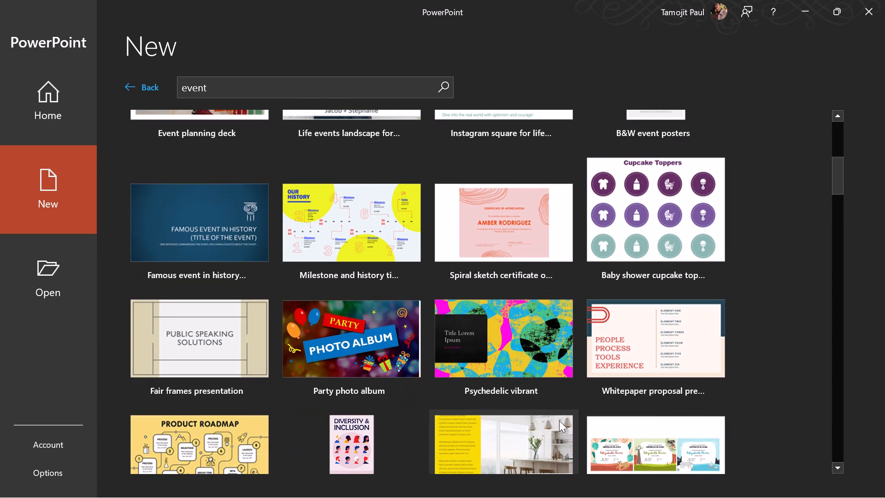
pyautogui.scroll(19, 559, 421)
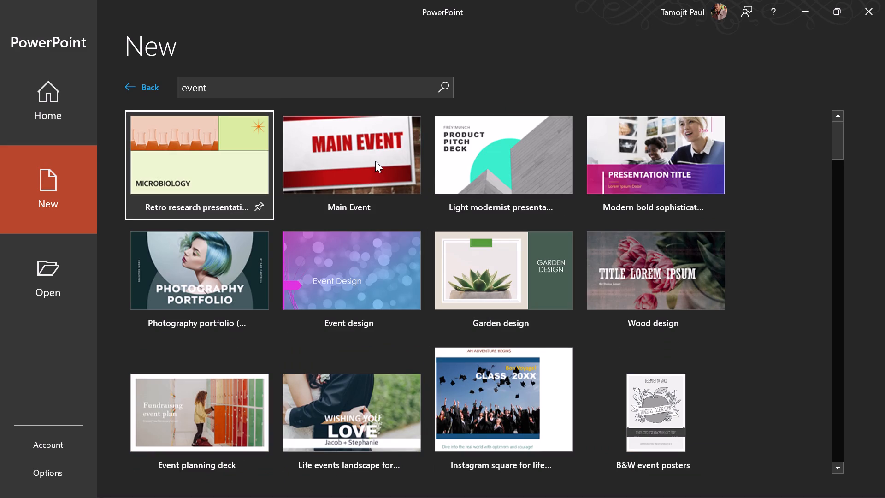
pyautogui.click(375, 161)
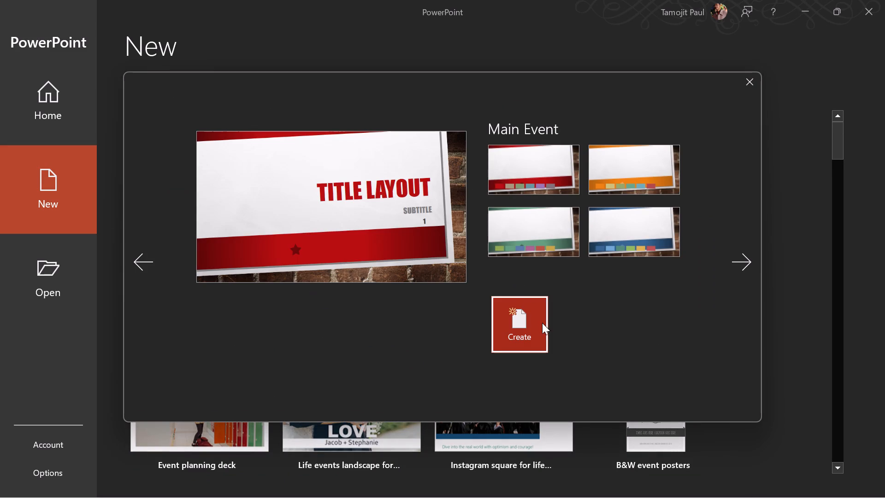
pyautogui.click(514, 325)
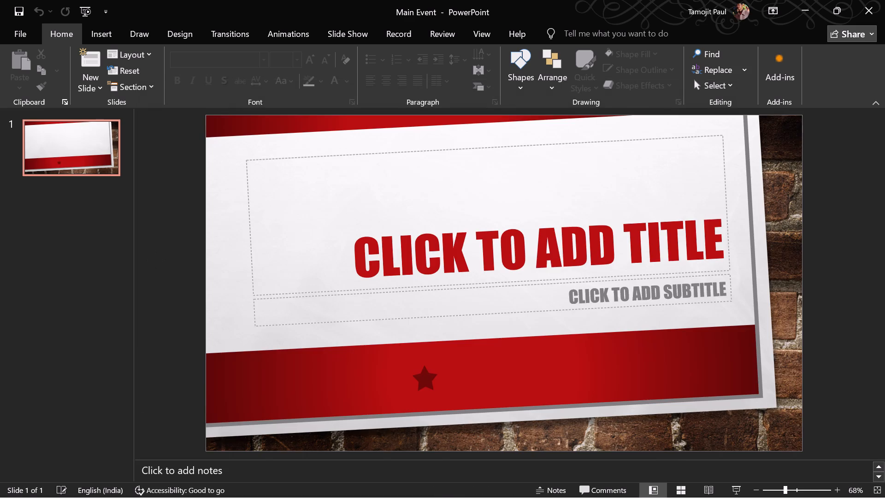
# Enter "event management planning" as the title on the first slide.
pyautogui.scroll(-2, 601, 363)
pyautogui.click(683, 229)
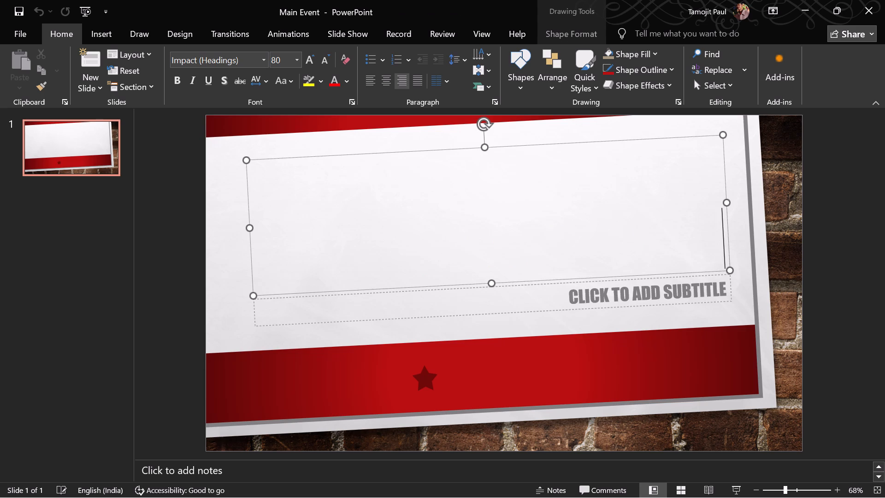
pyautogui.write('eve')
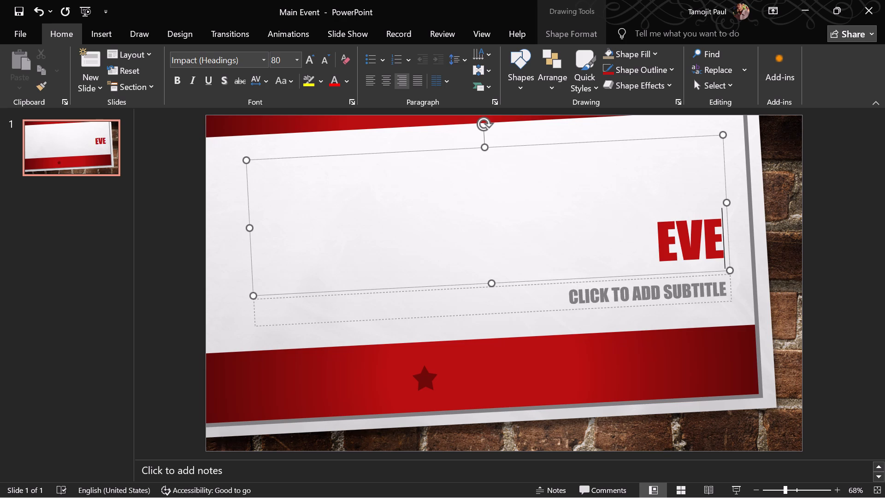
pyautogui.write('nt mana')
pyautogui.write('gement')
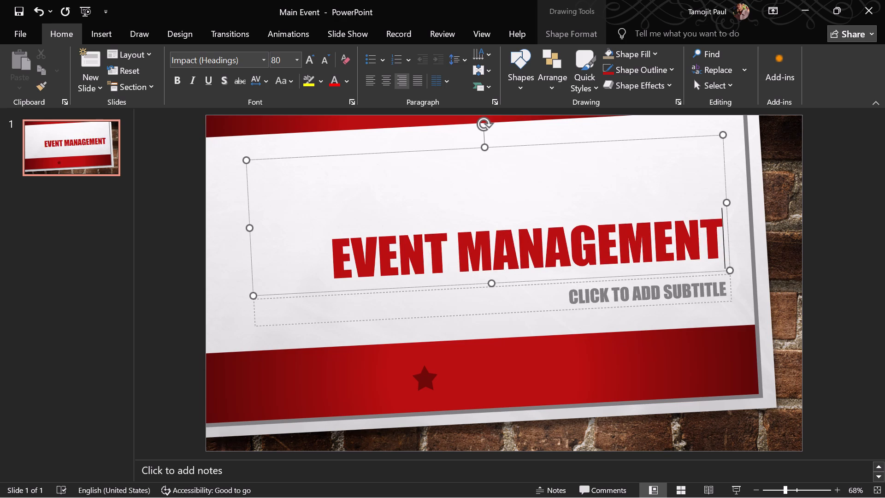
pyautogui.press('space')
pyautogui.write('pla')
pyautogui.write('nning')
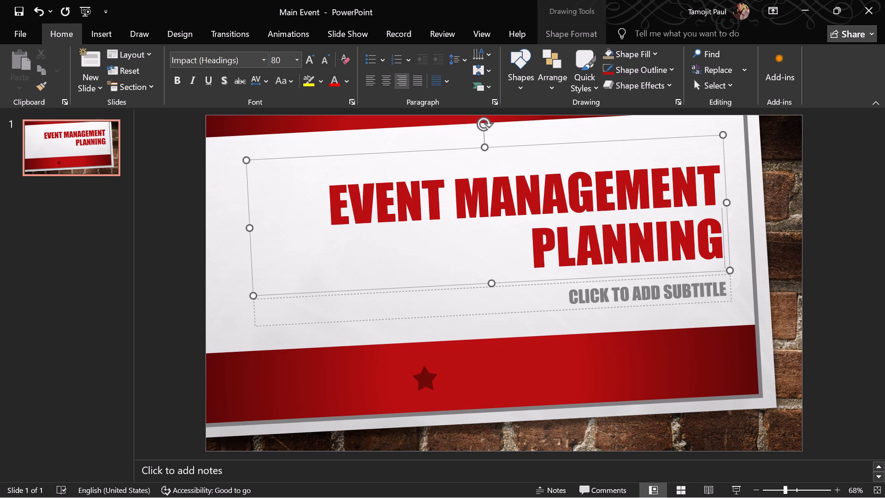
# Enter "arijit singh 2026" as the subtitle on the title slide.
pyautogui.click(721, 290)
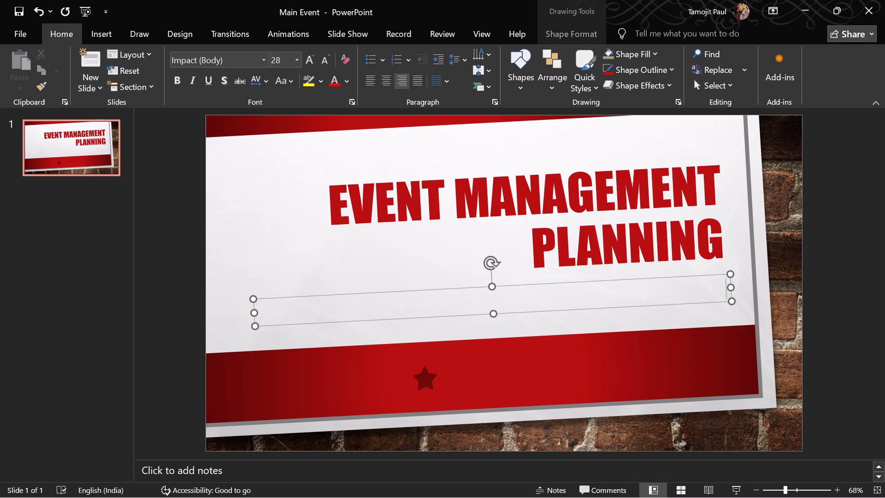
pyautogui.press('a')
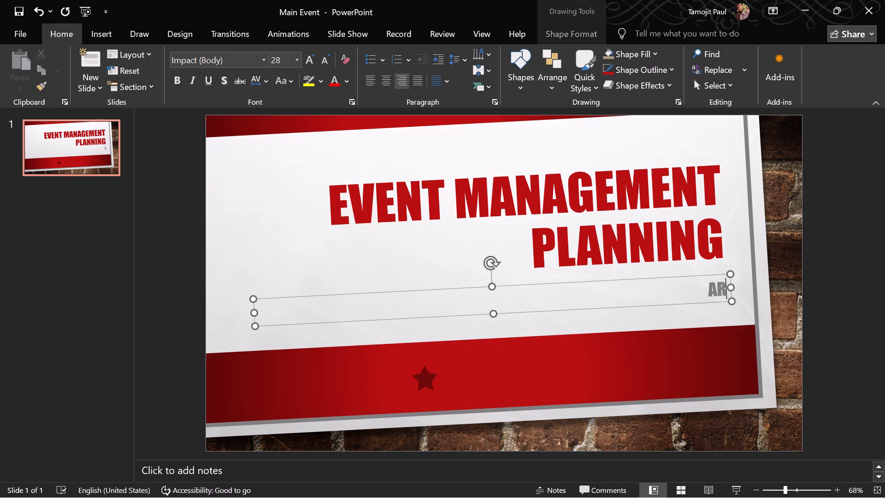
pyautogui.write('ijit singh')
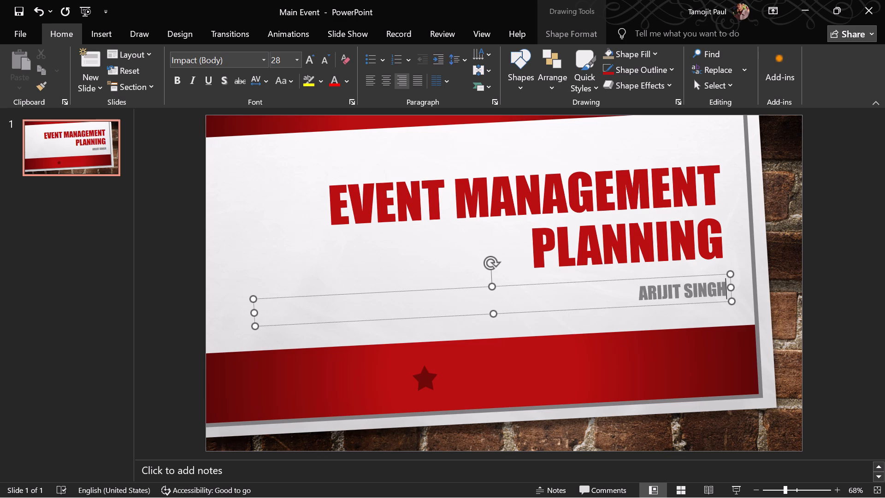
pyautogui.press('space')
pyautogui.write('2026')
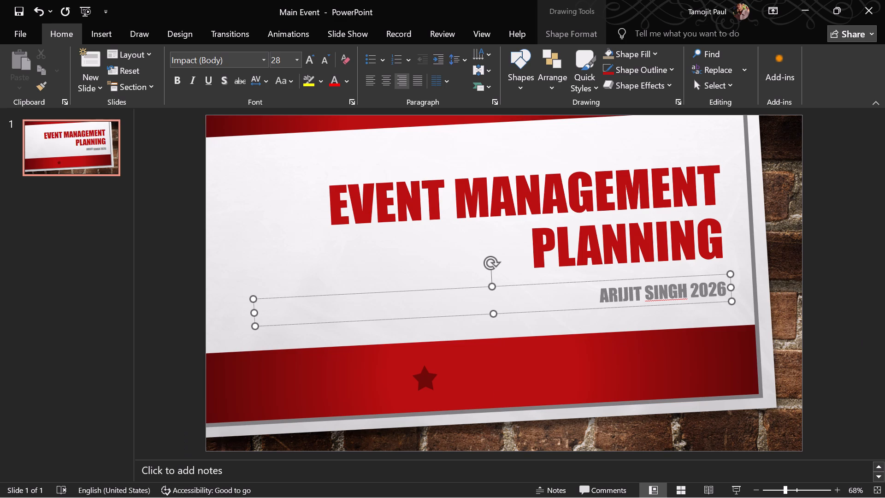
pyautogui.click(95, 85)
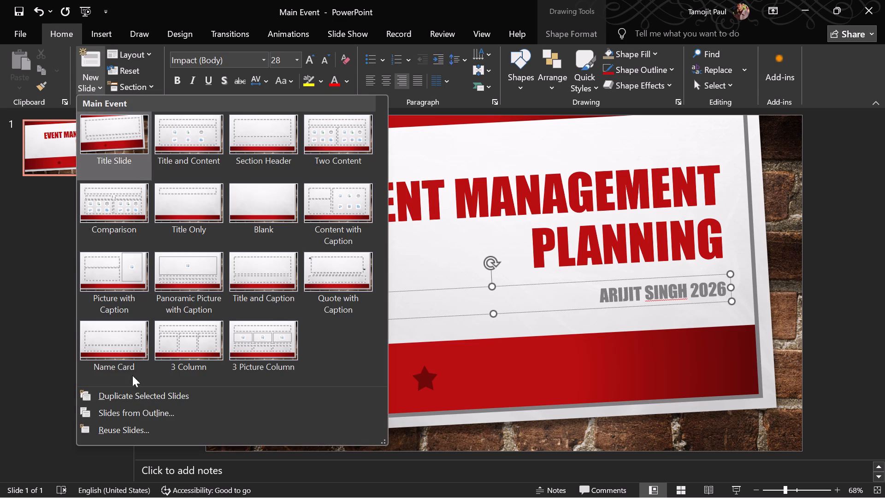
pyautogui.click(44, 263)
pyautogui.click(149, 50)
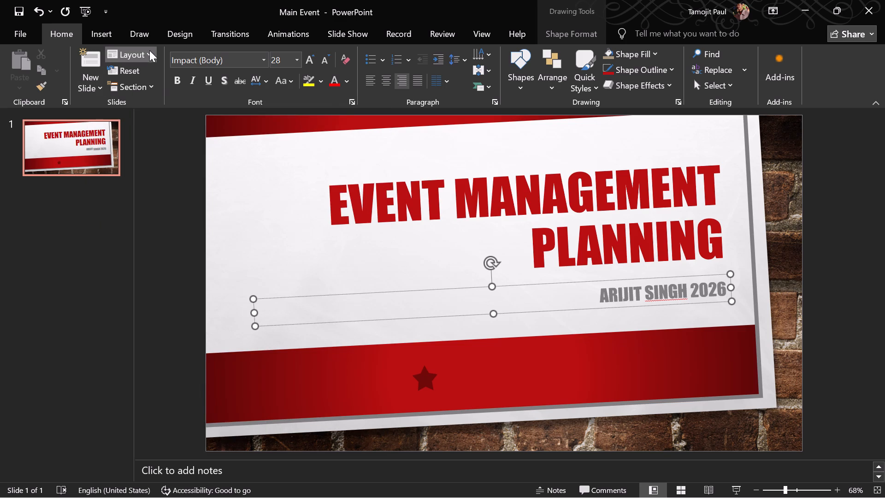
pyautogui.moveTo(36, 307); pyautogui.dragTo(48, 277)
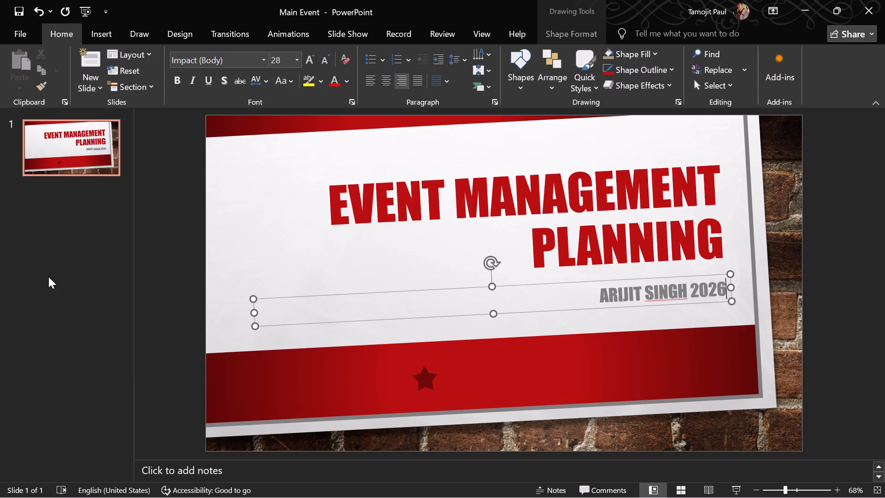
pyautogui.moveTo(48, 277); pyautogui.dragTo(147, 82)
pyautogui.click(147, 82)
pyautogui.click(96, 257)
# Add a new slide after the title slide and title it "entry".
pyautogui.hotkey('ctrl', 'm')
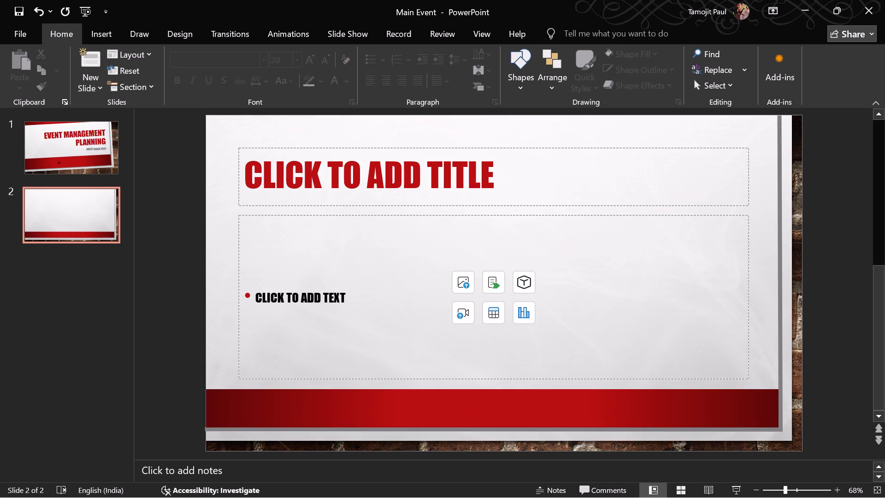
pyautogui.click(519, 182)
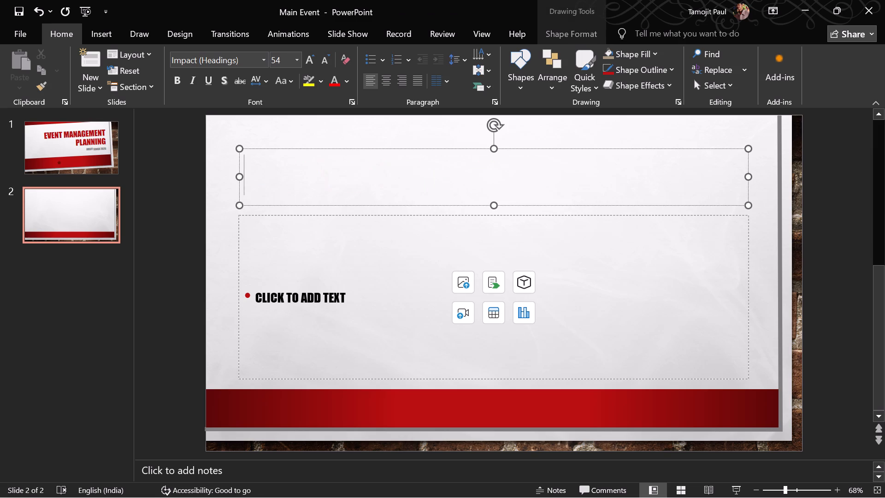
pyautogui.write('entry')
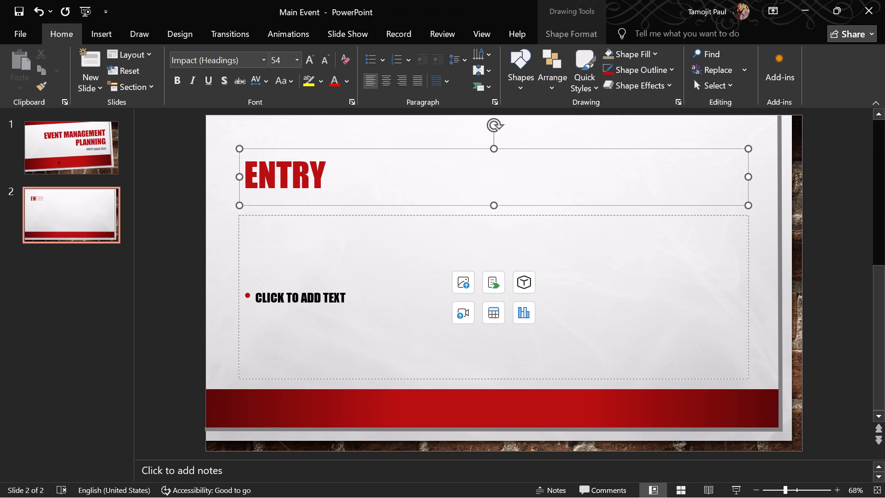
# Enter "3 gates" as the first bullet in the Entry slide's content placeholder.
pyautogui.click(396, 290)
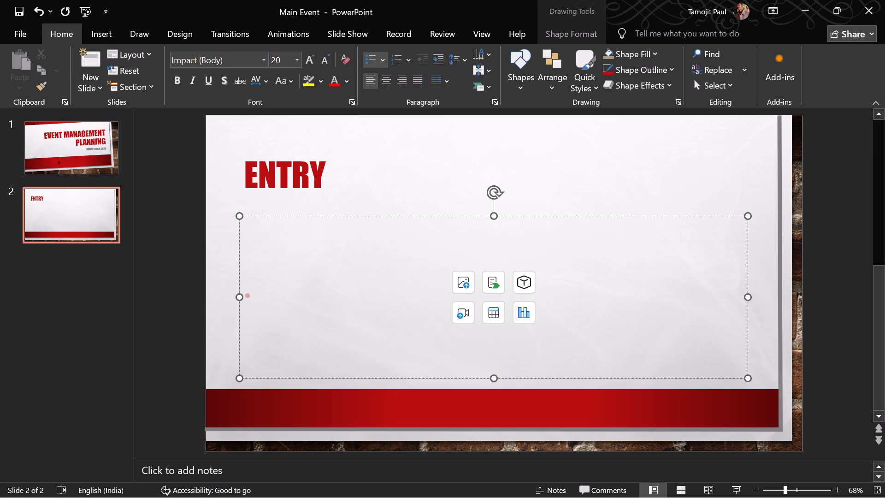
pyautogui.press('3')
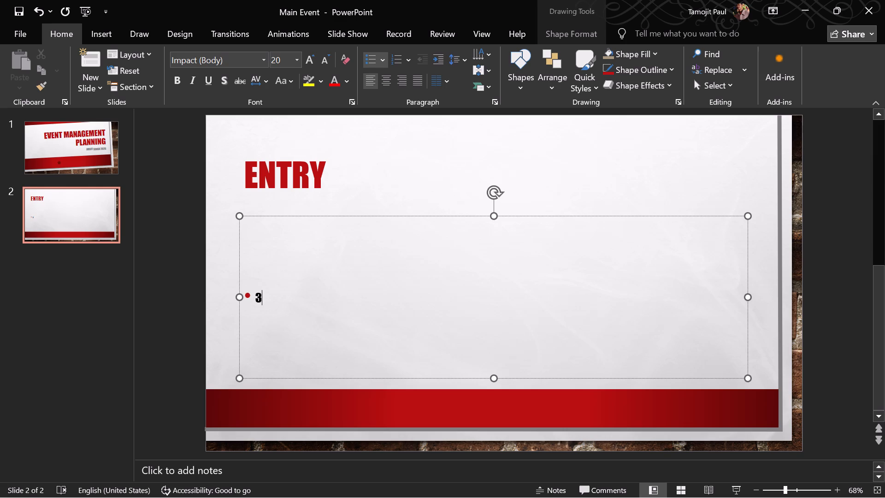
pyautogui.press('space')
pyautogui.write('gatw')
pyautogui.press('BackSpace')
pyautogui.write('es')
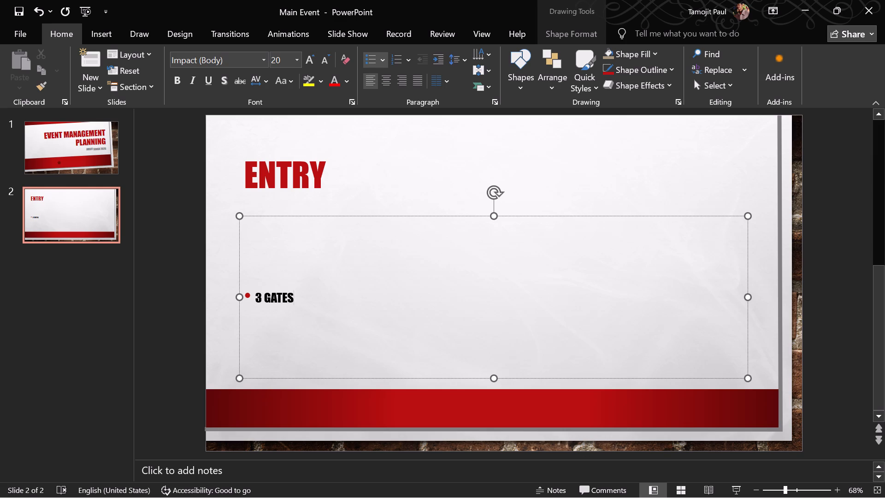
# Format the "3 gates" bullet text on the Entry slide as underlined and bold.
pyautogui.moveTo(256, 296); pyautogui.dragTo(285, 289)
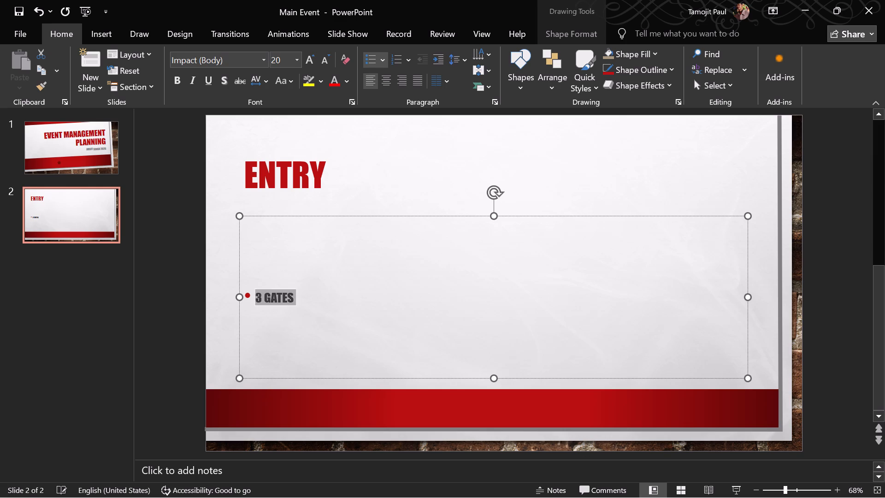
pyautogui.moveTo(285, 289); pyautogui.dragTo(295, 288)
pyautogui.click(208, 76)
pyautogui.click(321, 299)
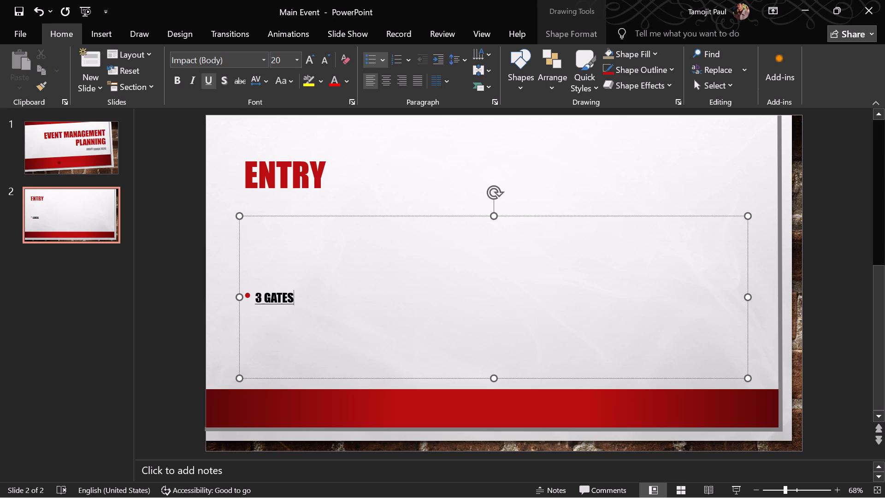
pyautogui.moveTo(254, 298); pyautogui.dragTo(300, 298)
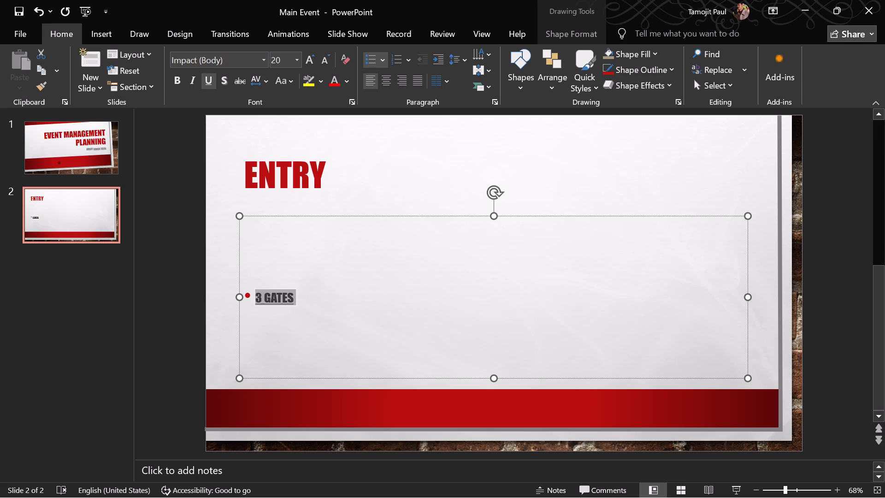
pyautogui.click(182, 79)
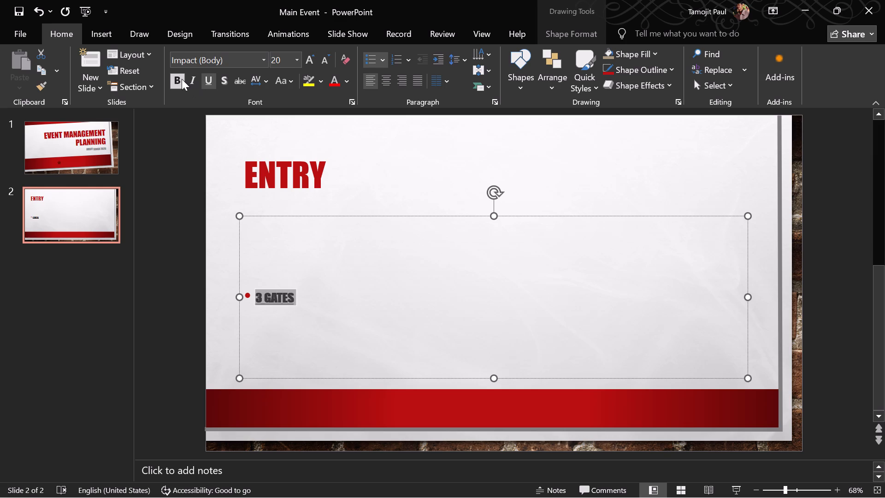
pyautogui.click(182, 79)
pyautogui.click(182, 79)
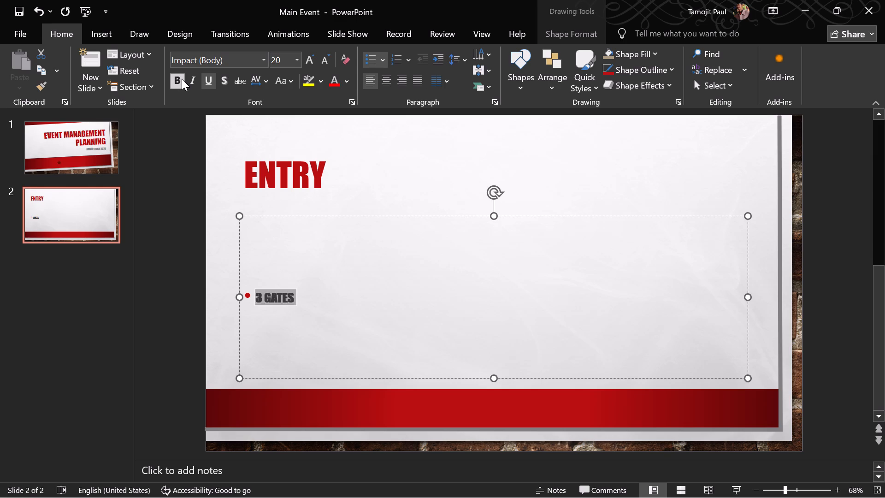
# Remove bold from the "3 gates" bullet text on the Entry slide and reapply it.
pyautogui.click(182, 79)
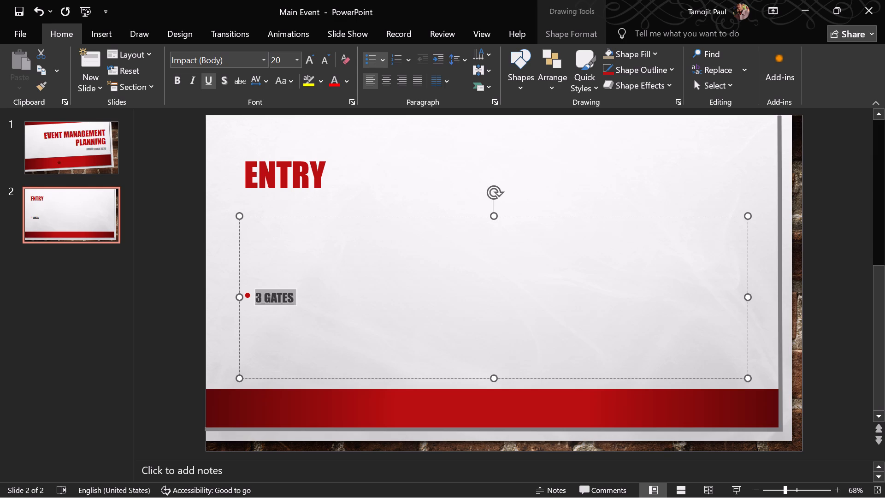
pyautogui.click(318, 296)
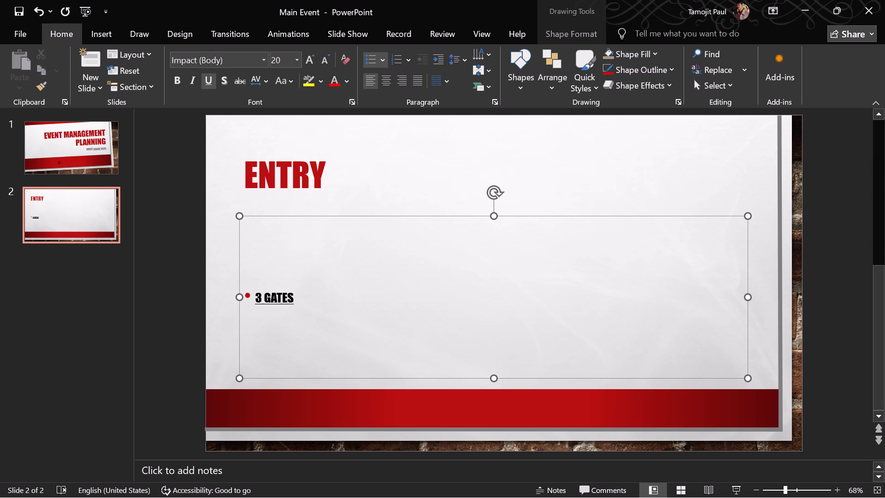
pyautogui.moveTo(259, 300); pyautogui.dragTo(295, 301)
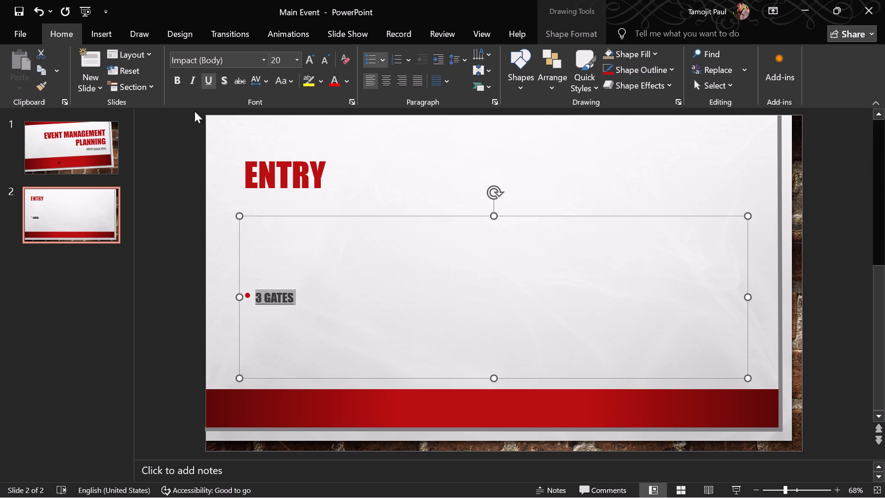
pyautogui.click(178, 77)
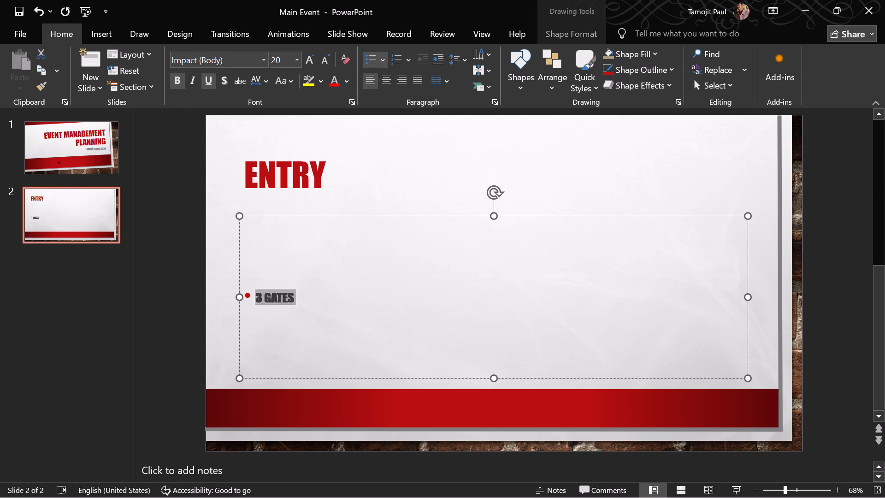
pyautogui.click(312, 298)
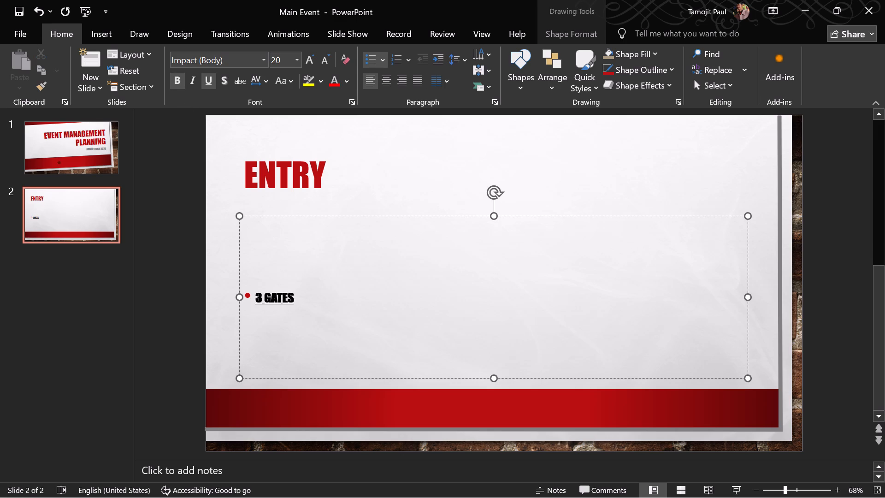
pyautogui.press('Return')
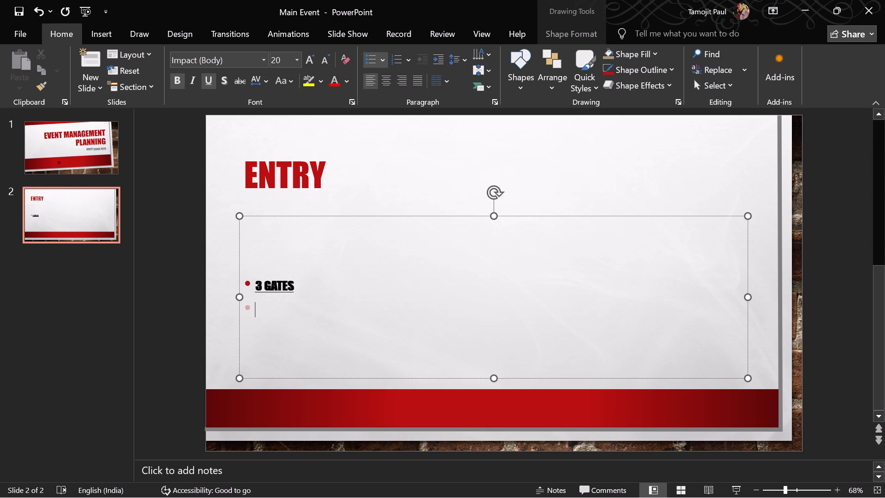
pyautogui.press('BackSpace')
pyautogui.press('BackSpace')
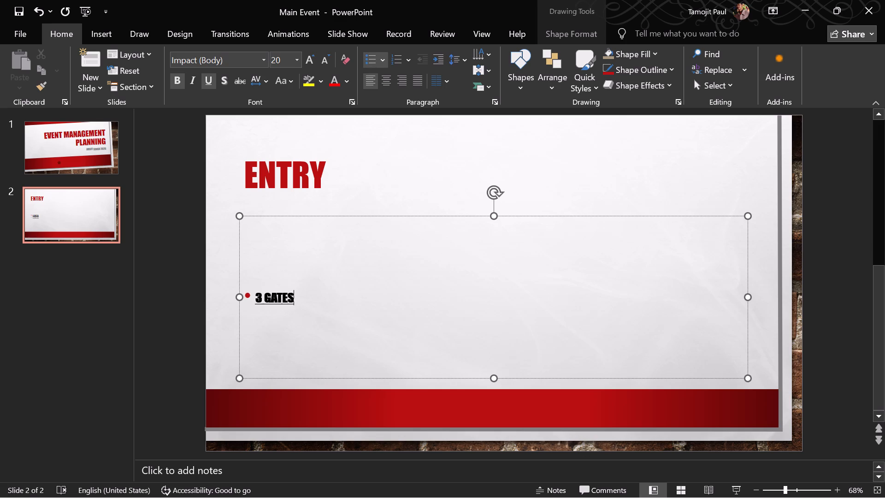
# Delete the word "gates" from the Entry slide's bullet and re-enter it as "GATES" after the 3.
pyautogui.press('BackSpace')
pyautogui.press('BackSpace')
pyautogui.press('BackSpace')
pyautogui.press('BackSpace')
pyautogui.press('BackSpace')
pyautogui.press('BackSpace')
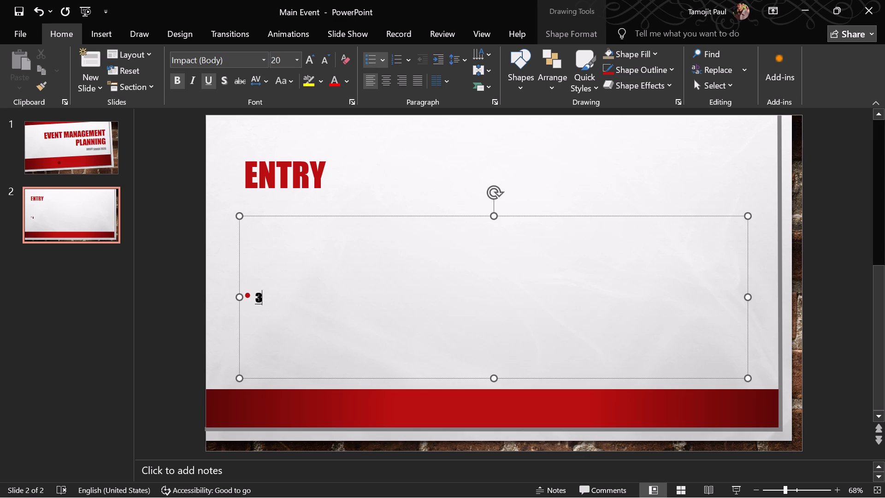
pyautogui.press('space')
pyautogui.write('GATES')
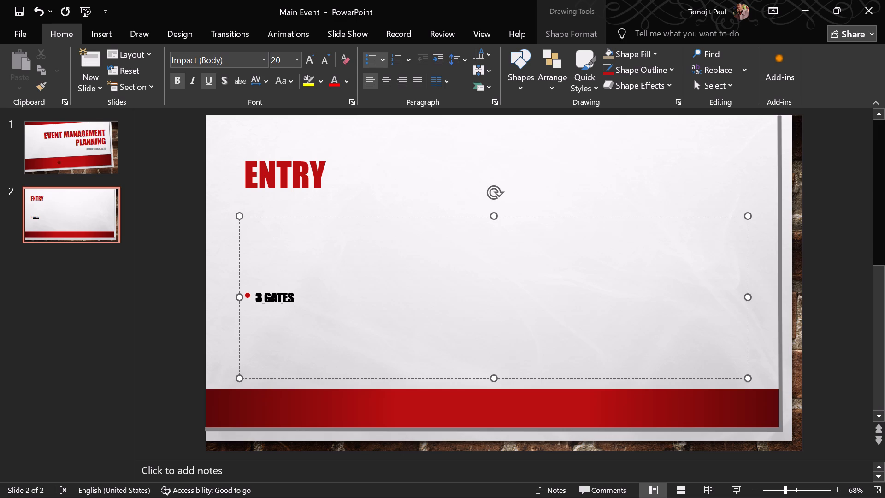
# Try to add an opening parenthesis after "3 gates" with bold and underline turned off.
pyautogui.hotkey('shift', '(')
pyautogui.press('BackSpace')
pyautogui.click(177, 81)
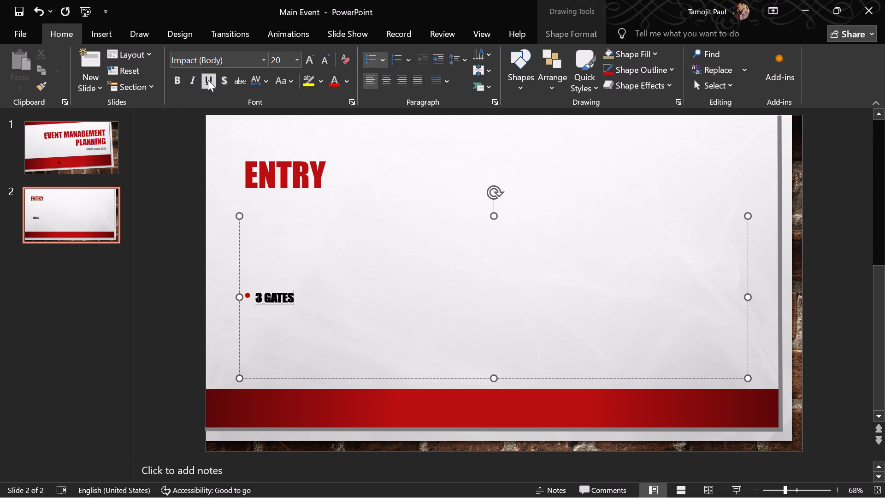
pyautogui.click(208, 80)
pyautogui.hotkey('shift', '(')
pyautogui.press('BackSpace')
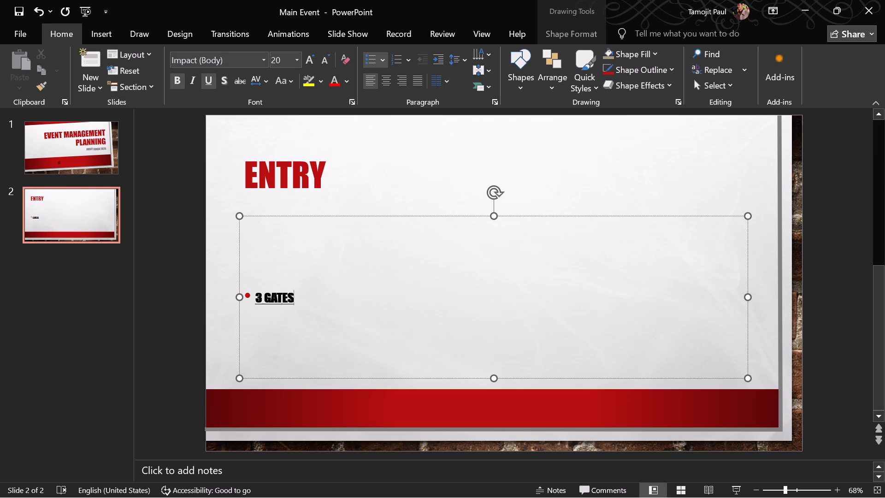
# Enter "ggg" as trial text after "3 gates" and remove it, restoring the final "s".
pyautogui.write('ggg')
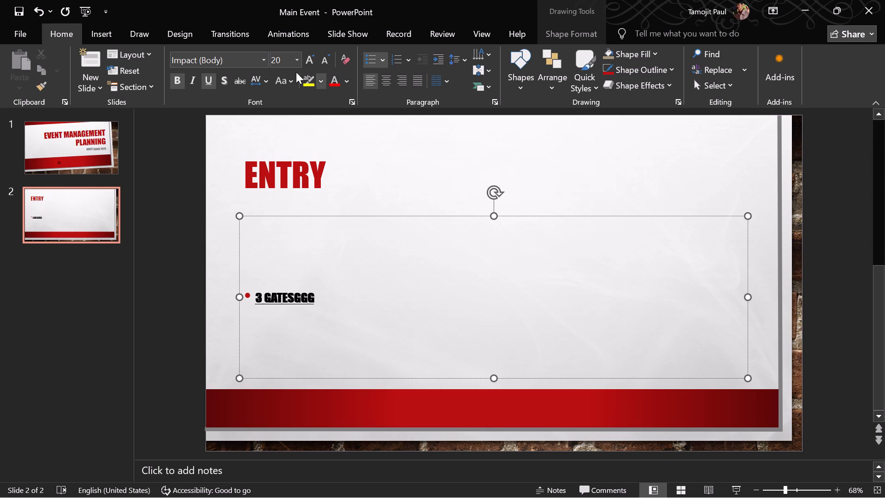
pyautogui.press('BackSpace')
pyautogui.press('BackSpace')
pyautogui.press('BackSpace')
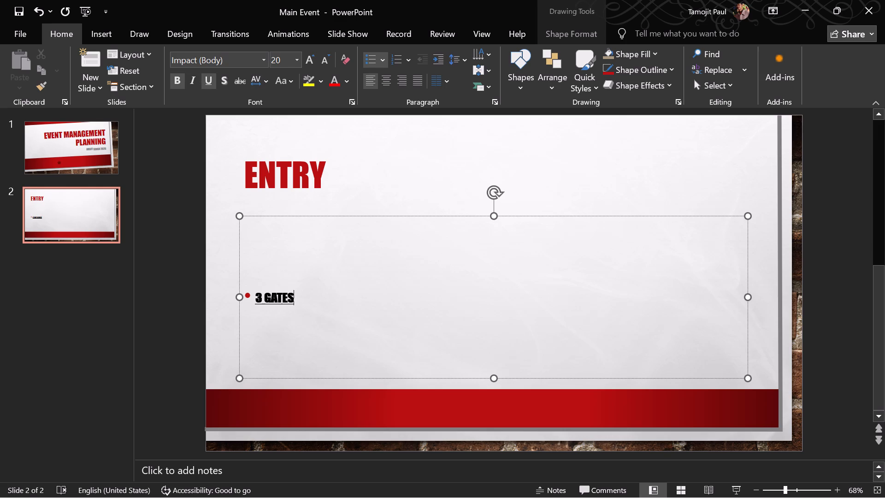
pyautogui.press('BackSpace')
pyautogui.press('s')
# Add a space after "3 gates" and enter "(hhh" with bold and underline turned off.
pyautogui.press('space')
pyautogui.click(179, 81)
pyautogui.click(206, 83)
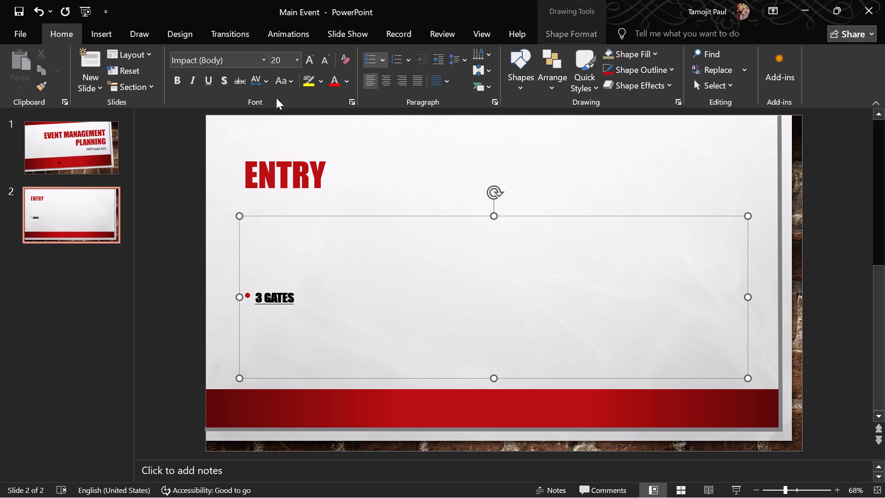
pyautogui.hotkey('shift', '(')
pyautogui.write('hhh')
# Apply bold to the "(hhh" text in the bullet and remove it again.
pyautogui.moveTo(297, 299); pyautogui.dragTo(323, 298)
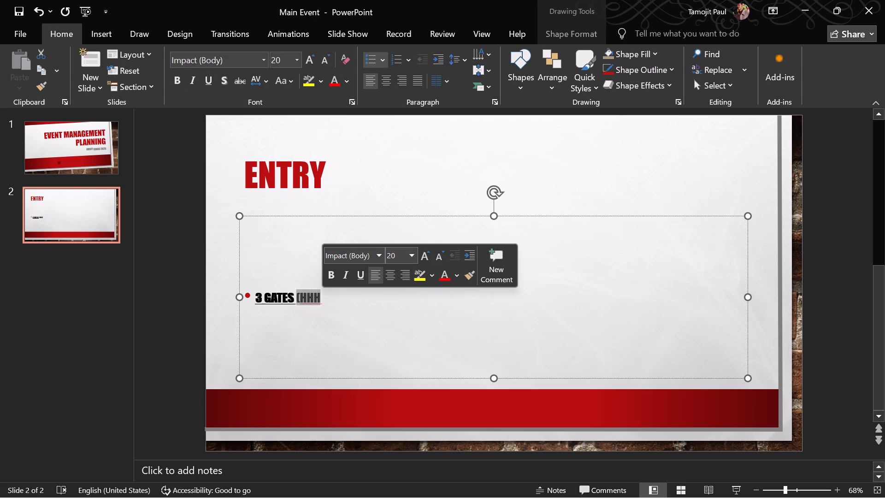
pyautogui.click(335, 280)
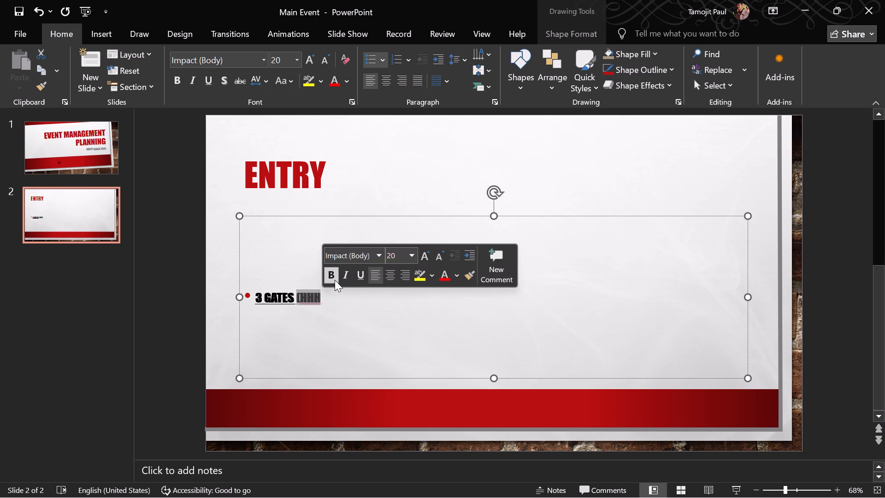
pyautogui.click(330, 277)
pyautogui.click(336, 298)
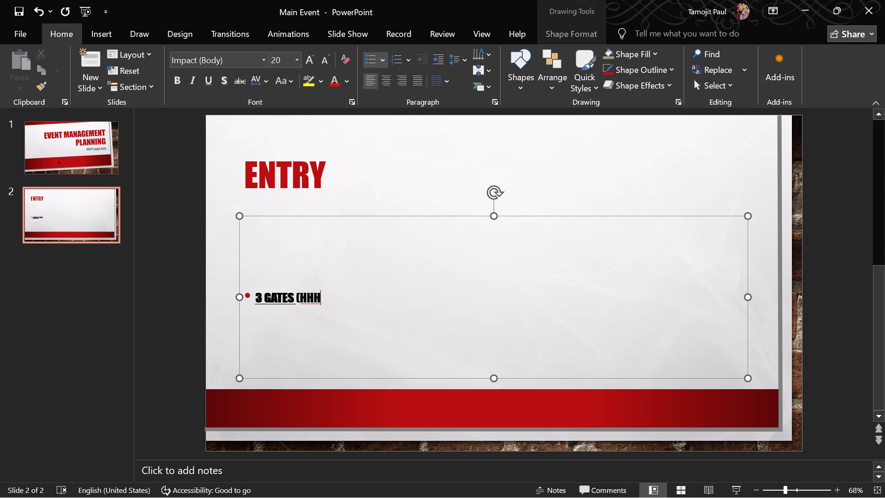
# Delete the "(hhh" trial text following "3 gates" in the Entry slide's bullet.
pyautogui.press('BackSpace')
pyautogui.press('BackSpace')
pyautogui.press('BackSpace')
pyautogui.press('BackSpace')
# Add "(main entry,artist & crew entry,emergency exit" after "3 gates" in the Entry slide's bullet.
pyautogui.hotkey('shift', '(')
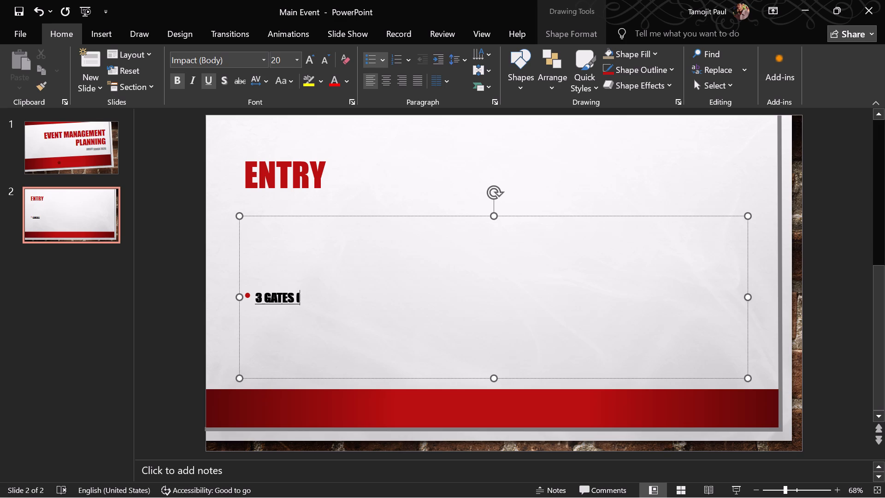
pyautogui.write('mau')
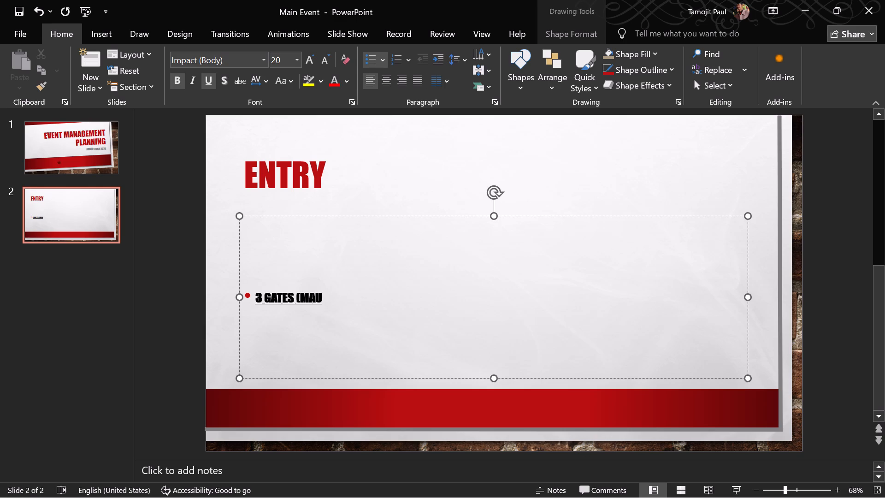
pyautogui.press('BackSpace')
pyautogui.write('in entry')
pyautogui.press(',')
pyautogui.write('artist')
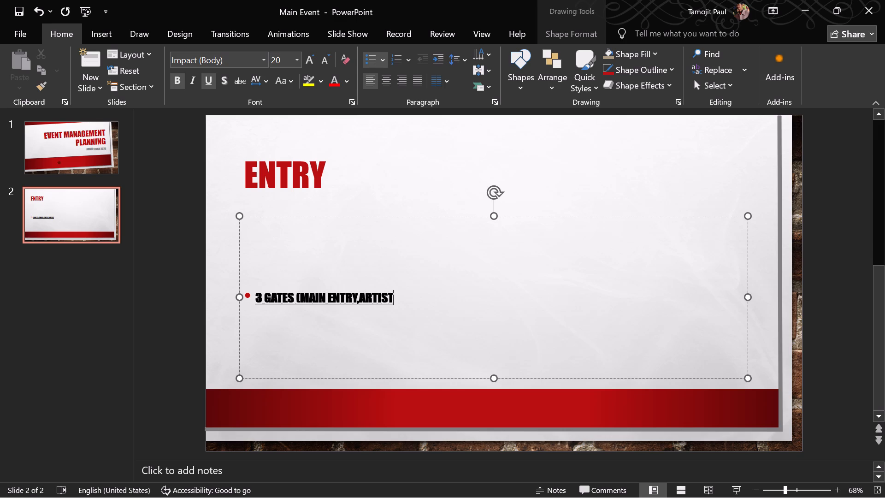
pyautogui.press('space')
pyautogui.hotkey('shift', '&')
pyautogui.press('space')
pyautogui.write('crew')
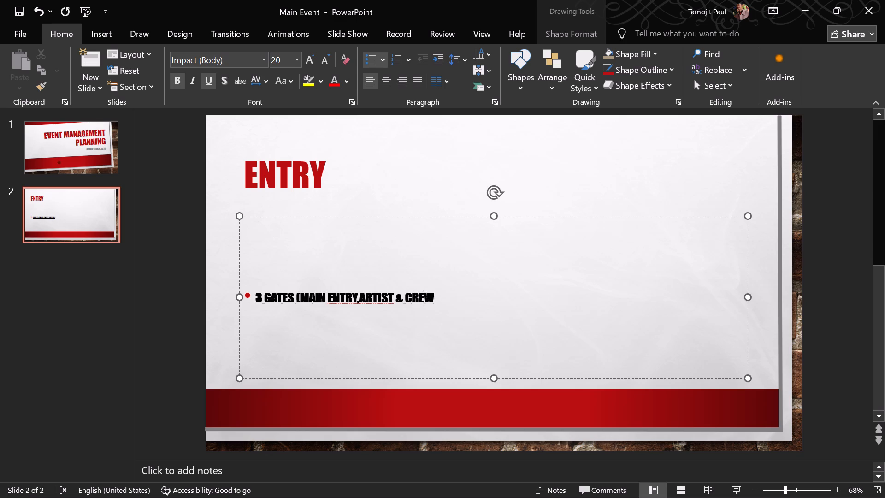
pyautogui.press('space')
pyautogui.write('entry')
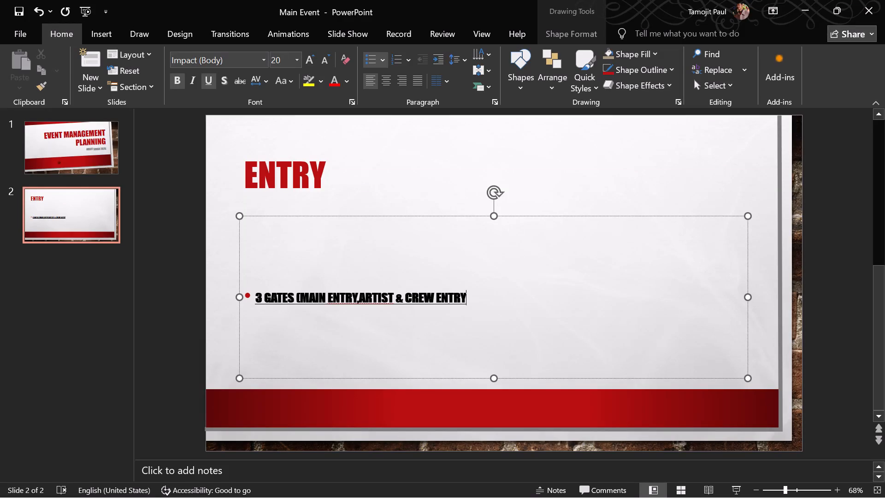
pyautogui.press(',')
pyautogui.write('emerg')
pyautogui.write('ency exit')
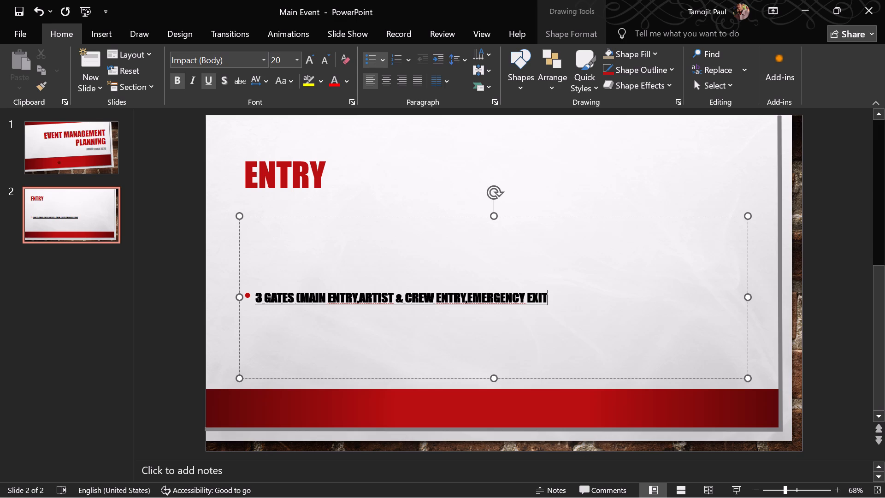
# Replace the slide title "Entry" with "3 GATES FOR ACCESS".
pyautogui.click(332, 170)
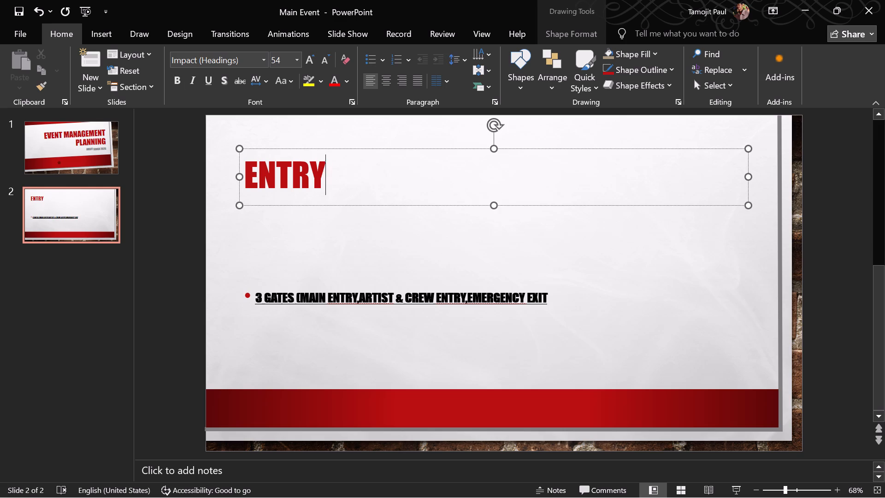
pyautogui.press('BackSpace')
pyautogui.press('BackSpace')
pyautogui.press('BackSpace')
pyautogui.press('BackSpace')
pyautogui.press('BackSpace')
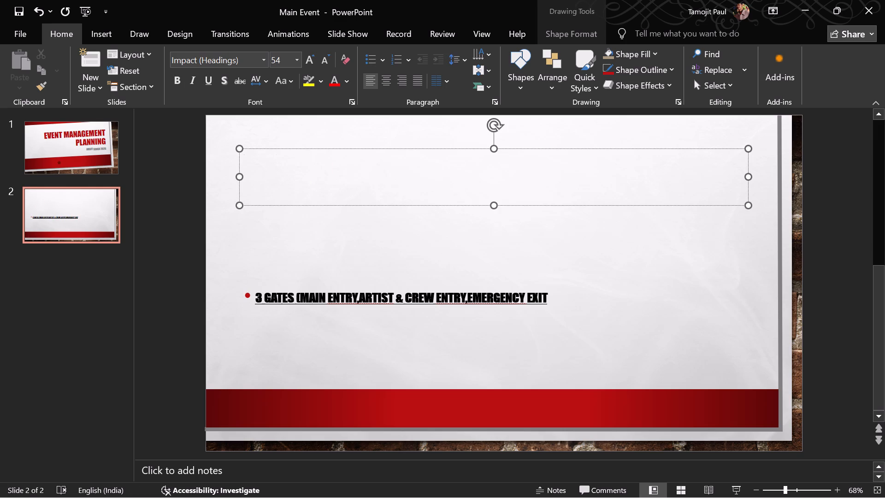
pyautogui.press('3')
pyautogui.press('space')
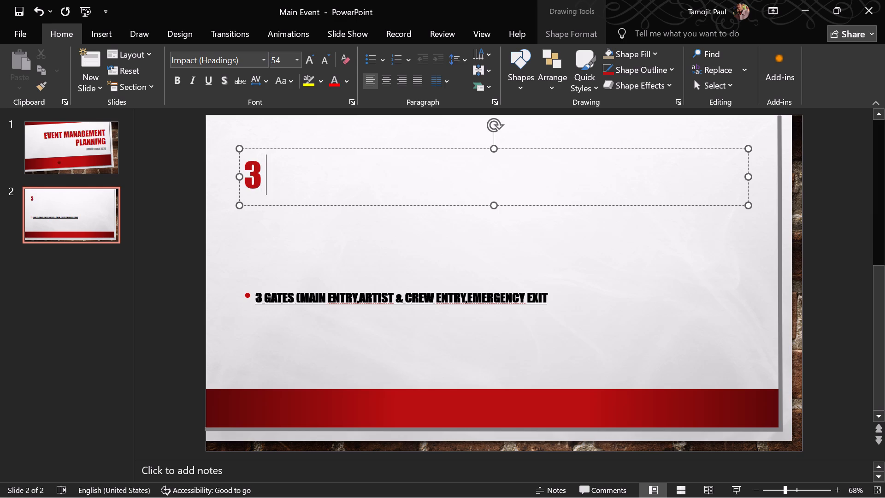
pyautogui.write('GAT')
pyautogui.write('es')
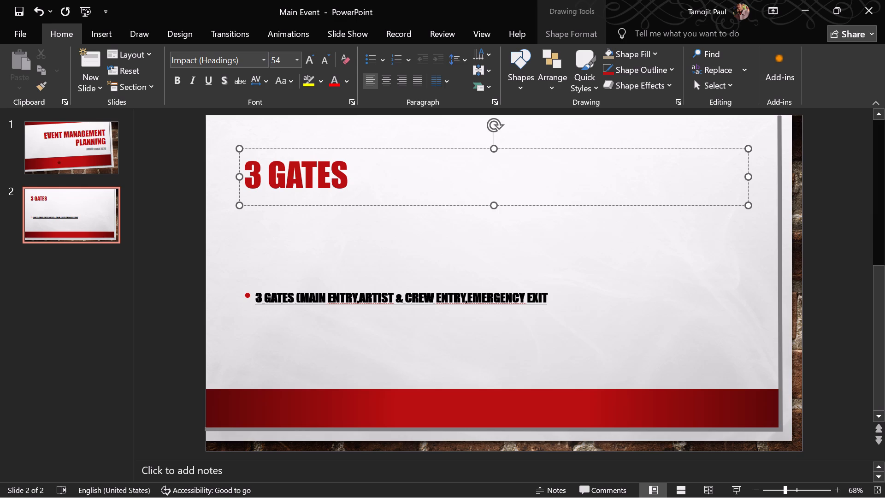
pyautogui.press('space')
pyautogui.write('for')
pyautogui.press('space')
pyautogui.write('acces')
pyautogui.press('s')
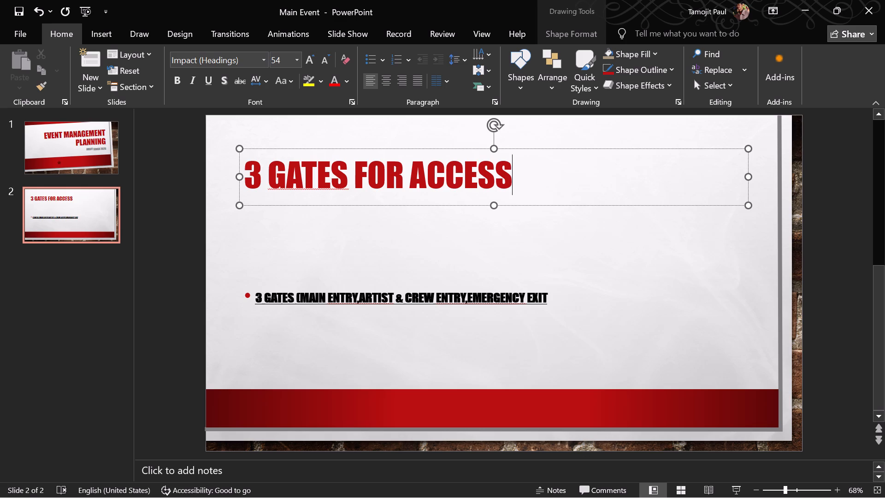
# Apply bold and underline to the whole "3 GATES FOR ACCESS" title.
pyautogui.moveTo(249, 173); pyautogui.dragTo(485, 171)
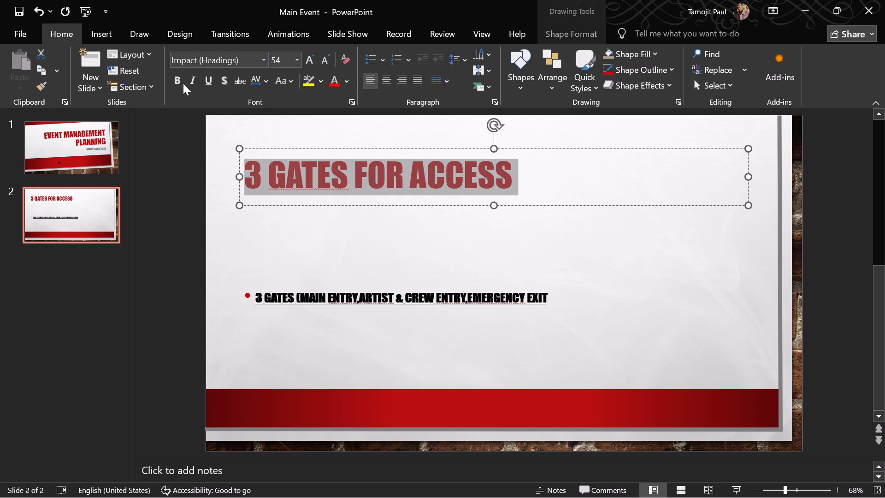
pyautogui.click(183, 83)
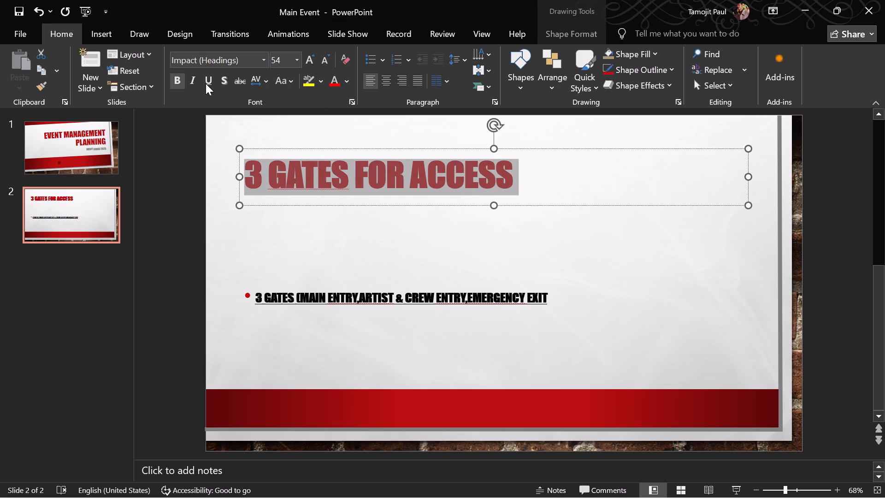
pyautogui.click(206, 83)
pyautogui.click(543, 184)
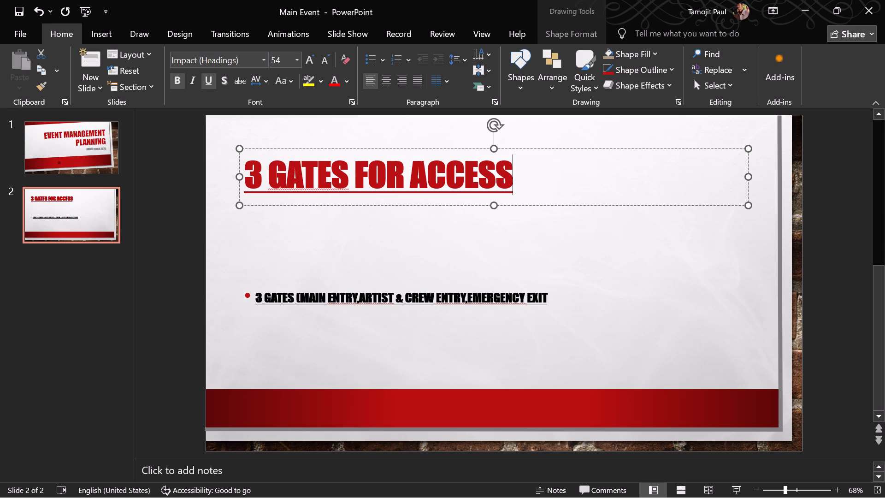
# Delete all the "3 gates" bullet text from the content placeholder and remove the bullet marker.
pyautogui.click(560, 300)
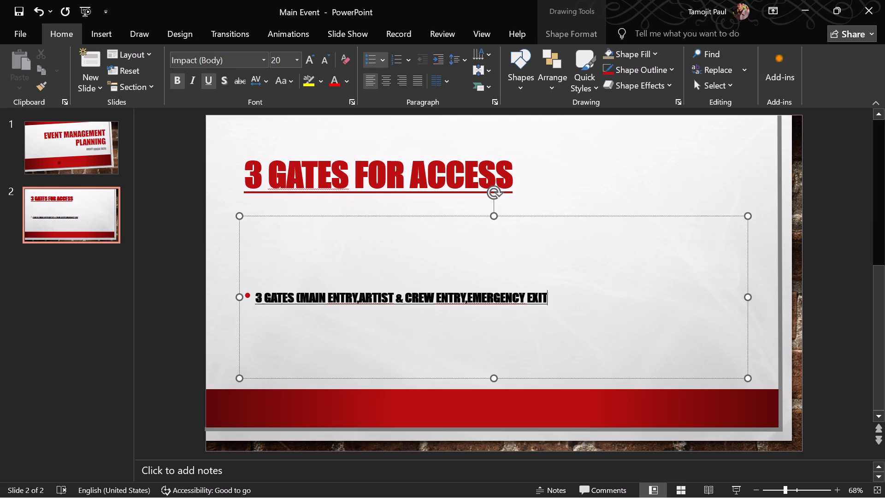
pyautogui.press('BackSpace')
pyautogui.press('BackSpace')
pyautogui.press('BackSpace')
pyautogui.press('BackSpace')
pyautogui.press('BackSpace')
pyautogui.press('BackSpace')
pyautogui.press('BackSpace')
pyautogui.press('BackSpace')
pyautogui.press('BackSpace')
pyautogui.press('BackSpace')
pyautogui.press('BackSpace')
pyautogui.press('BackSpace')
pyautogui.press('BackSpace')
pyautogui.press('BackSpace')
pyautogui.press('BackSpace')
pyautogui.press('BackSpace')
pyautogui.press('BackSpace')
pyautogui.press('BackSpace')
pyautogui.press('BackSpace')
pyautogui.press('BackSpace')
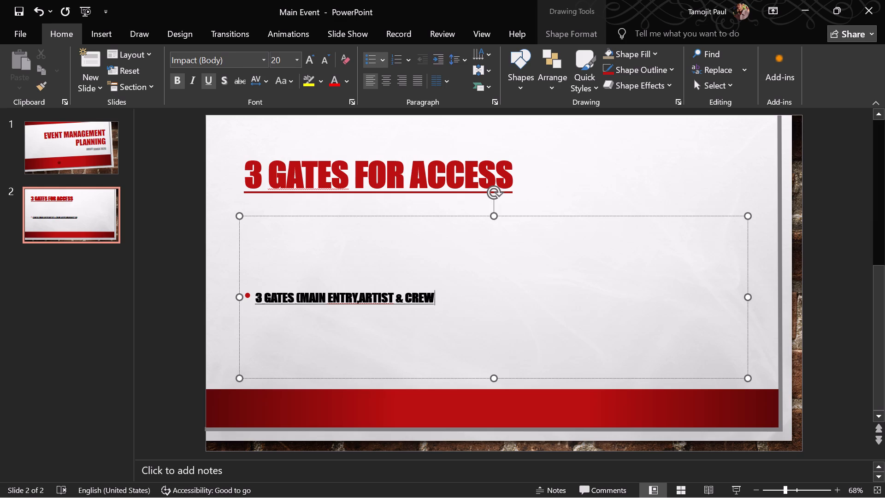
pyautogui.press('BackSpace')
pyautogui.press('BackSpace')
pyautogui.press('BackSpace')
pyautogui.press('BackSpace')
pyautogui.press('BackSpace')
pyautogui.press('BackSpace')
pyautogui.press('BackSpace')
pyautogui.press('BackSpace')
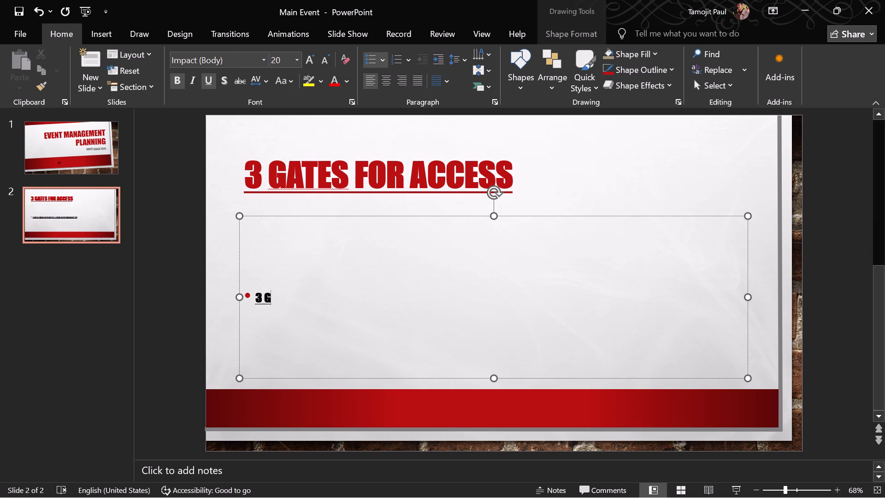
pyautogui.press('BackSpace')
pyautogui.press('BackSpace')
pyautogui.press('BackSpace')
pyautogui.press('BackSpace')
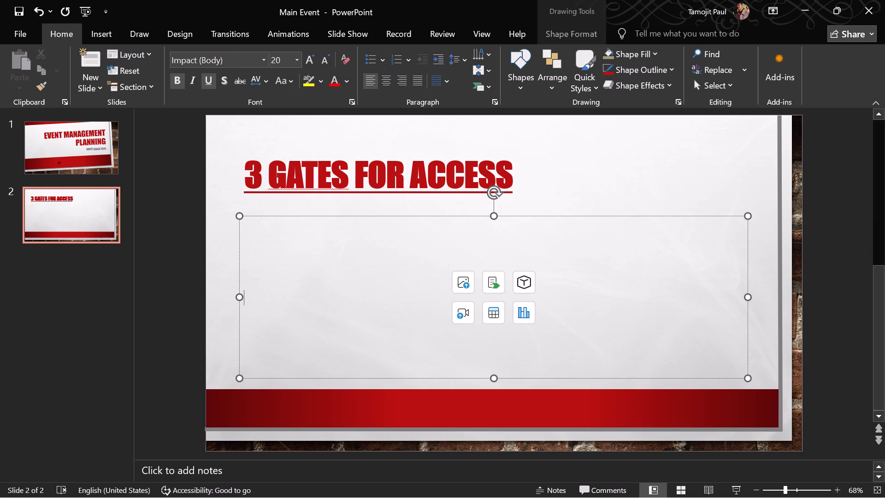
pyautogui.press('BackSpace')
pyautogui.press('BackSpace')
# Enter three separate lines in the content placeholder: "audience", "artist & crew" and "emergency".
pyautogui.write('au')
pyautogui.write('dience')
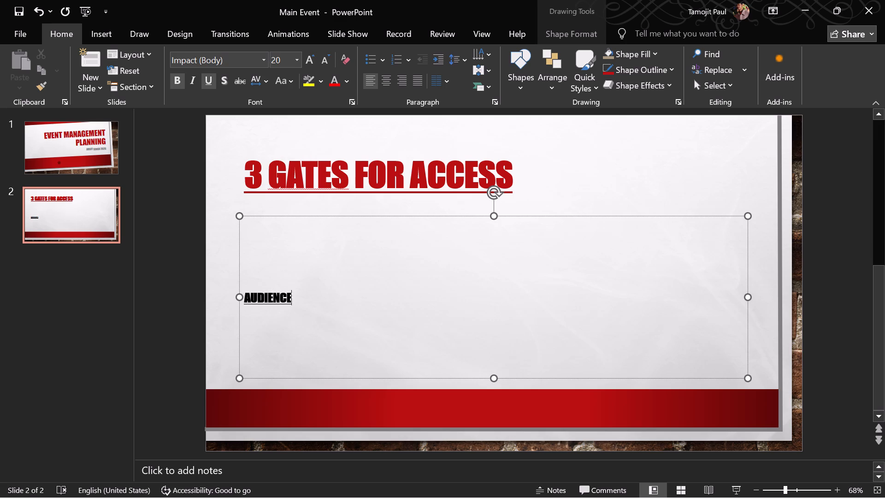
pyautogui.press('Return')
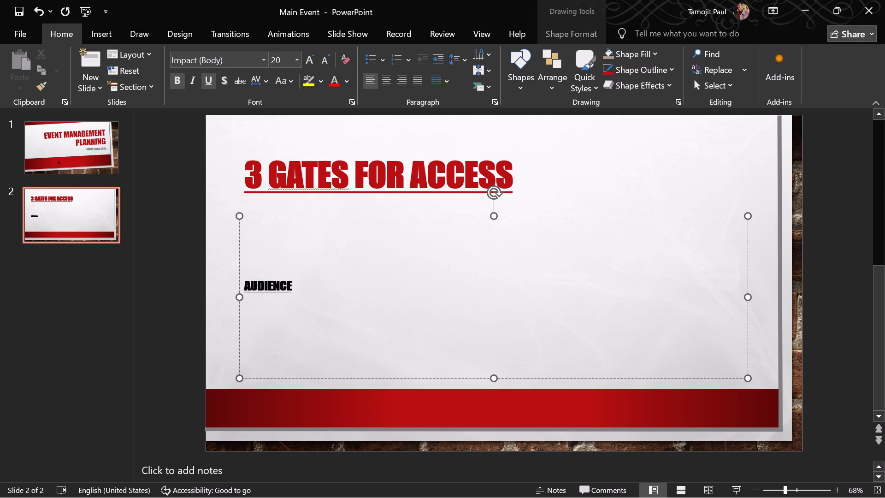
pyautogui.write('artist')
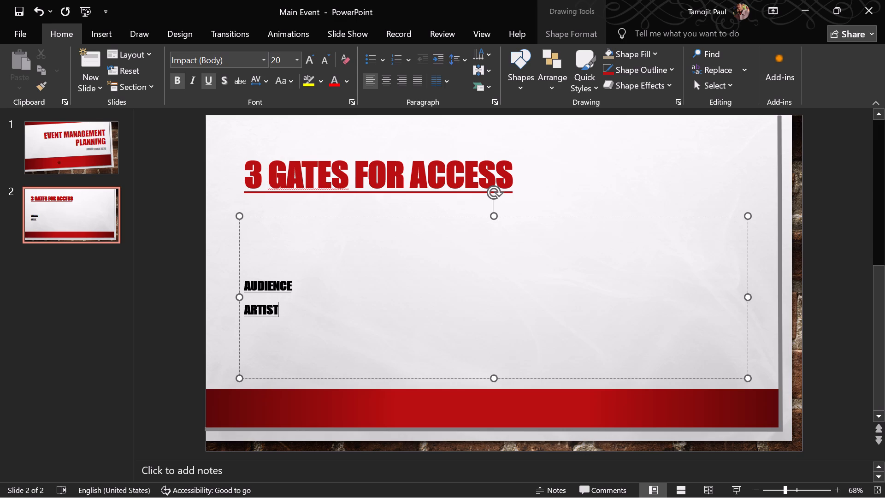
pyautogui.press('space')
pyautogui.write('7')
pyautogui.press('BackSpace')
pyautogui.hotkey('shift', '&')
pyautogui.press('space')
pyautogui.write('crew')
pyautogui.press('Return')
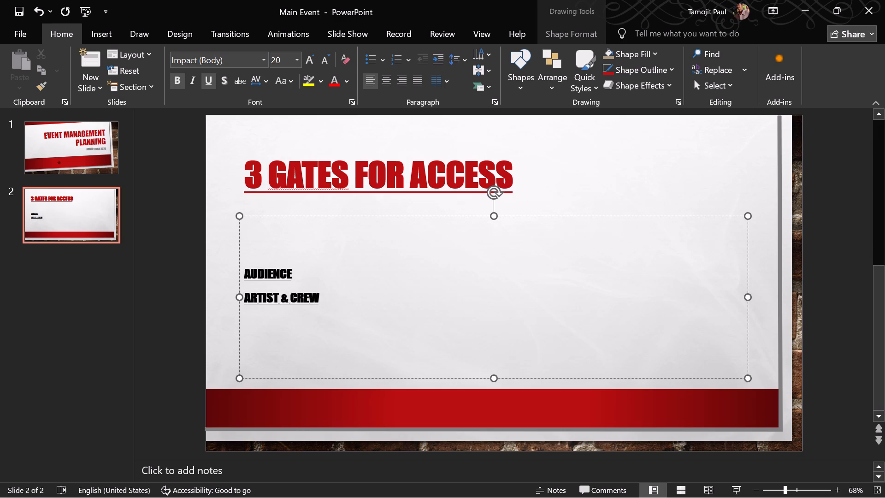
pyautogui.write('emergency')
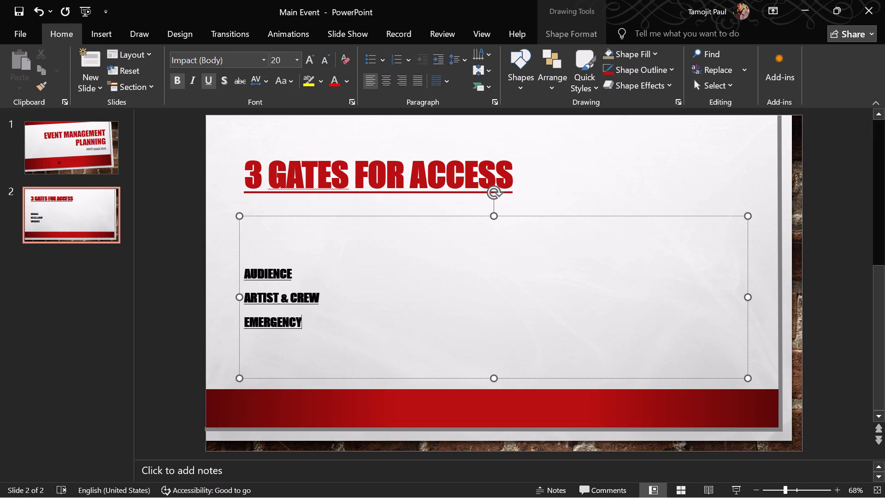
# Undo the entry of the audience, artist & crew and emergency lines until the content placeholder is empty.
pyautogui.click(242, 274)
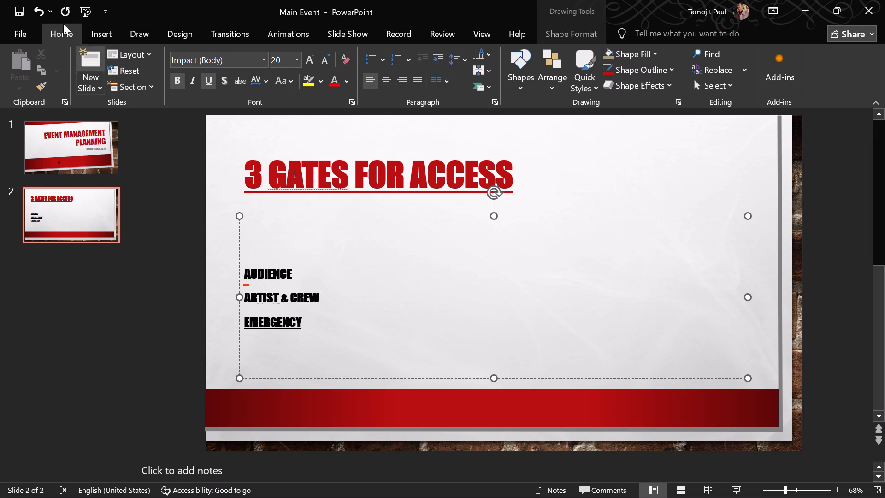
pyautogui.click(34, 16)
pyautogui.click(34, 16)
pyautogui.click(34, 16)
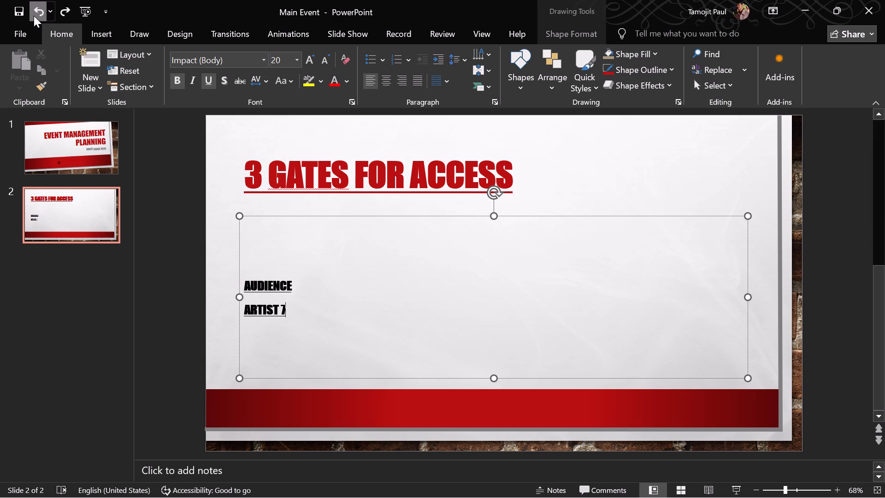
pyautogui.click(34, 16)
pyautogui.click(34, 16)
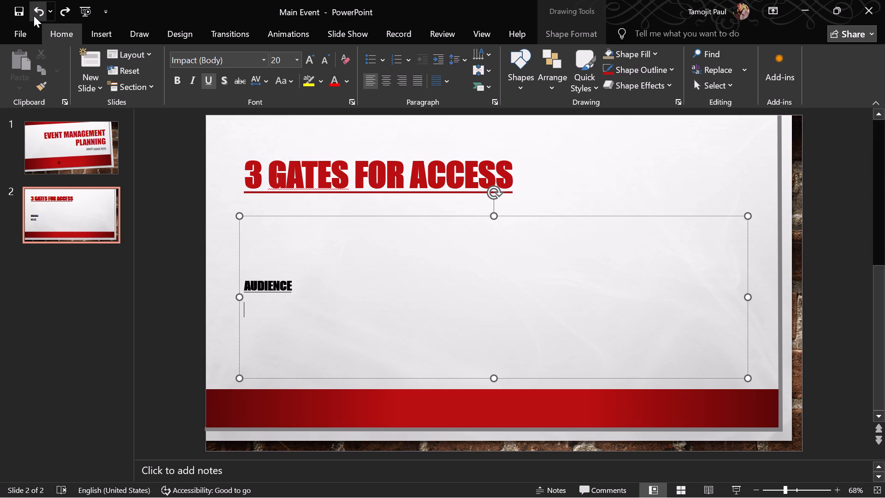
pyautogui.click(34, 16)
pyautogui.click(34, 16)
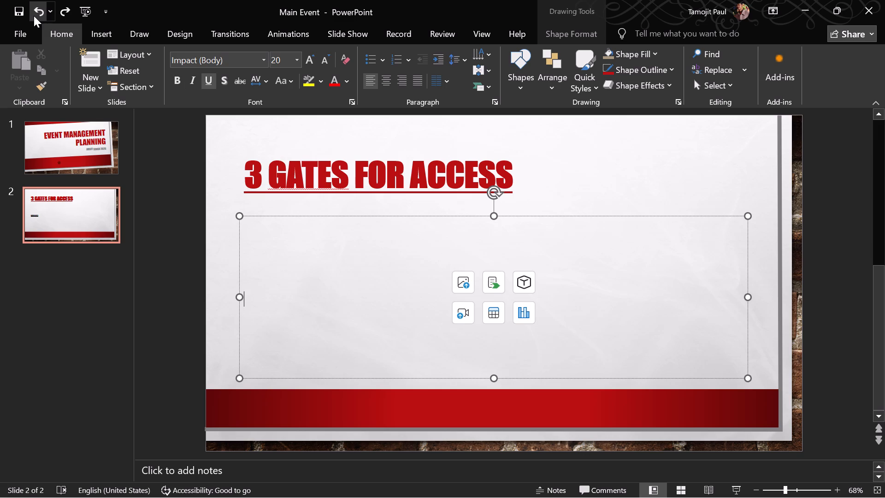
# Undo the removal of the bullet marker in the empty content placeholder.
pyautogui.click(34, 16)
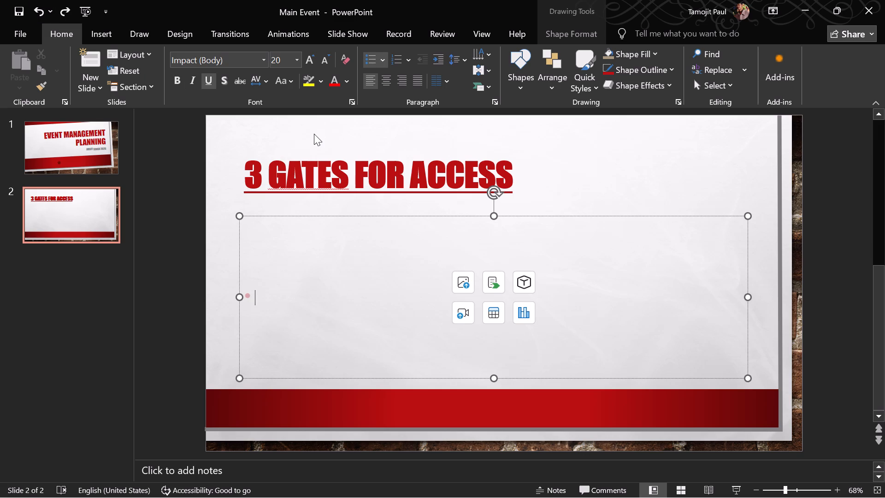
# Enter three bullet points in the content placeholder: "audience", "artist & crew" and "emergency".
pyautogui.press('a')
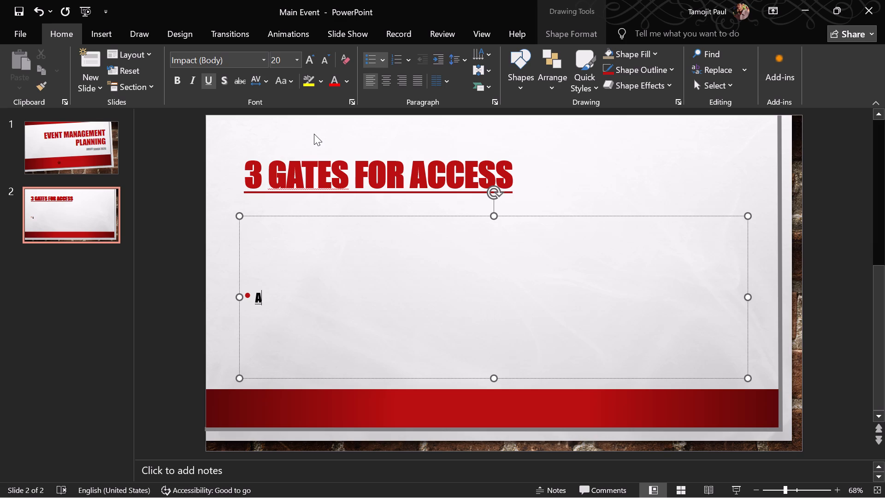
pyautogui.write('udience')
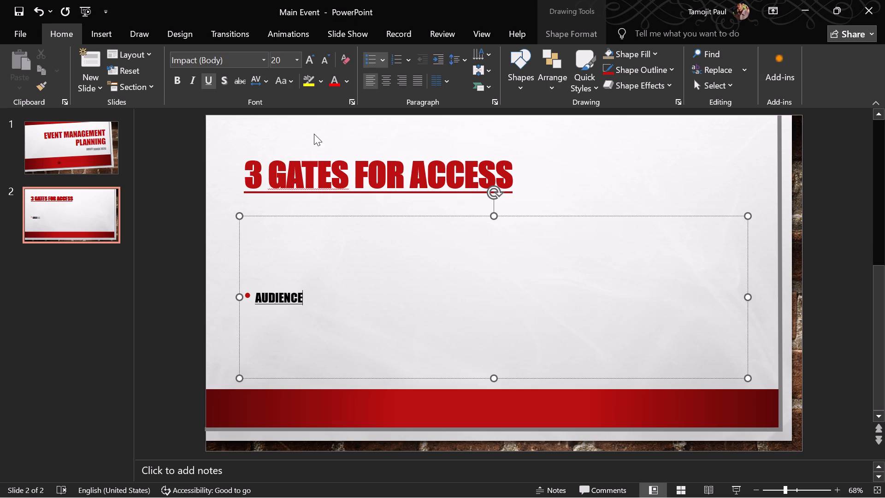
pyautogui.press('Return')
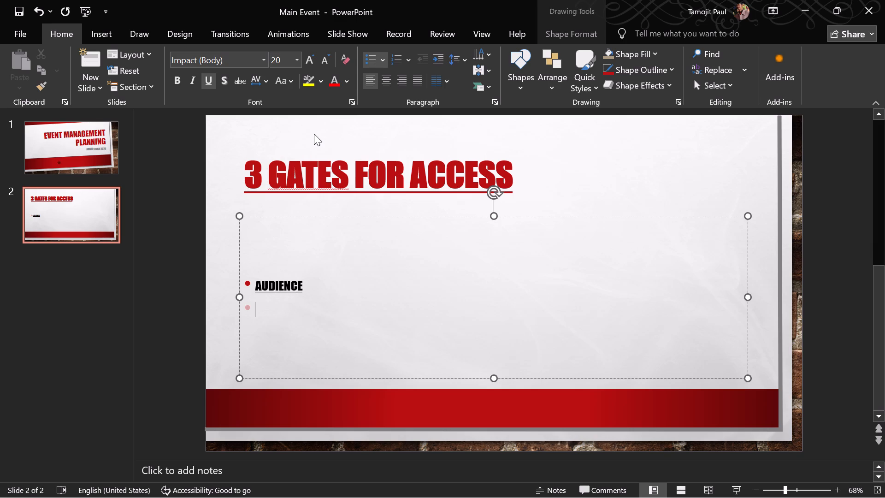
pyautogui.write('artist')
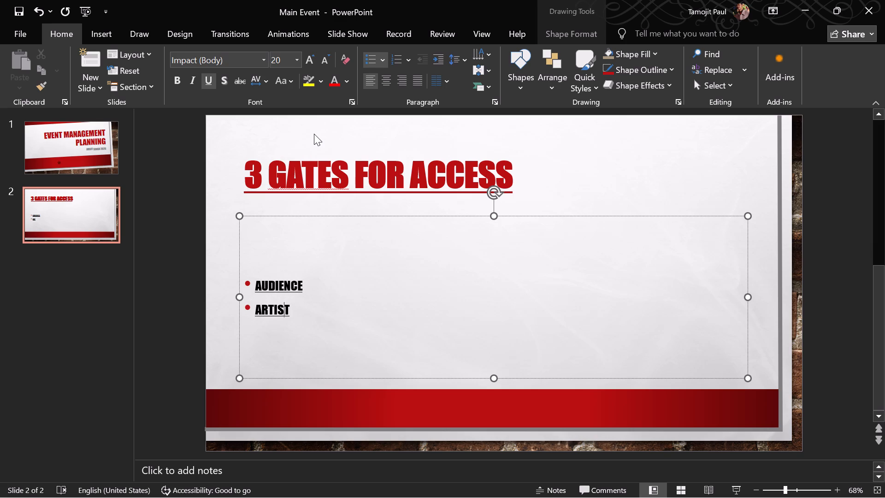
pyautogui.press('space')
pyautogui.hotkey('shift', '&')
pyautogui.press('space')
pyautogui.write('crew')
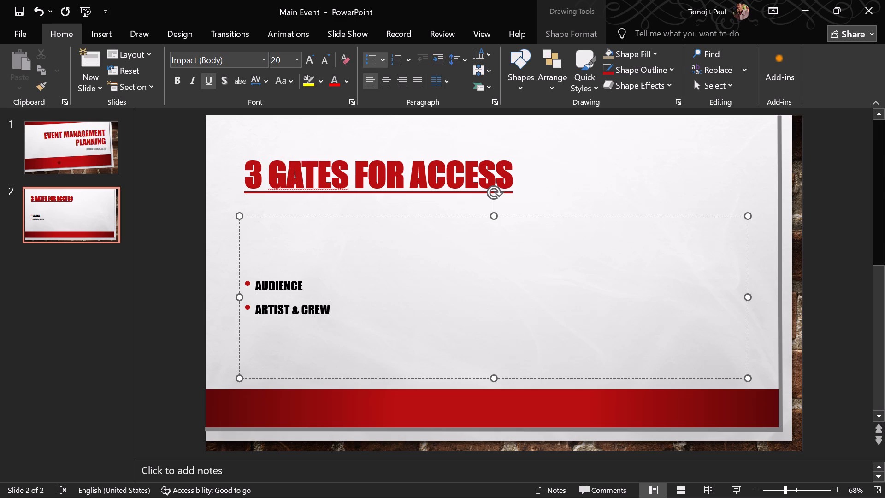
pyautogui.press('Return')
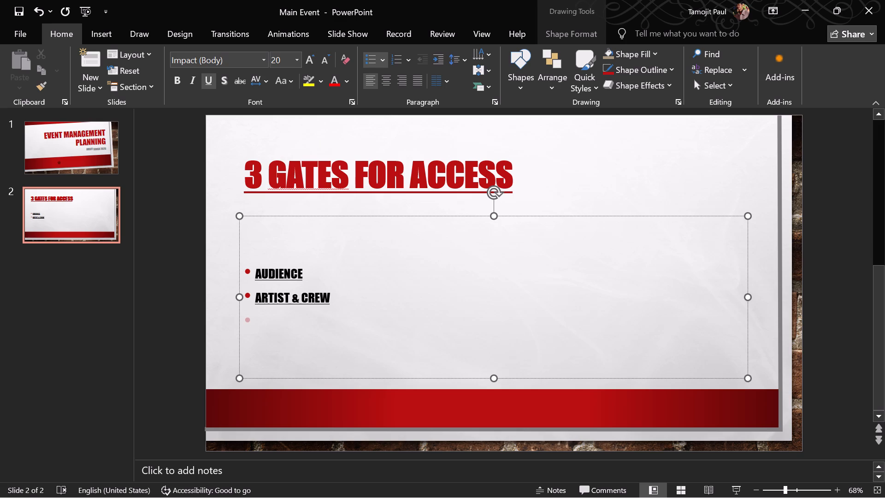
pyautogui.write('emer')
pyautogui.write('gency')
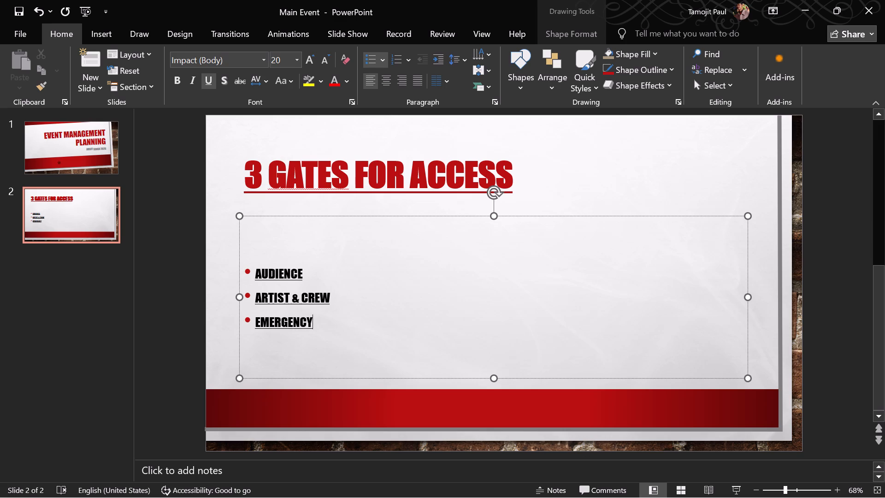
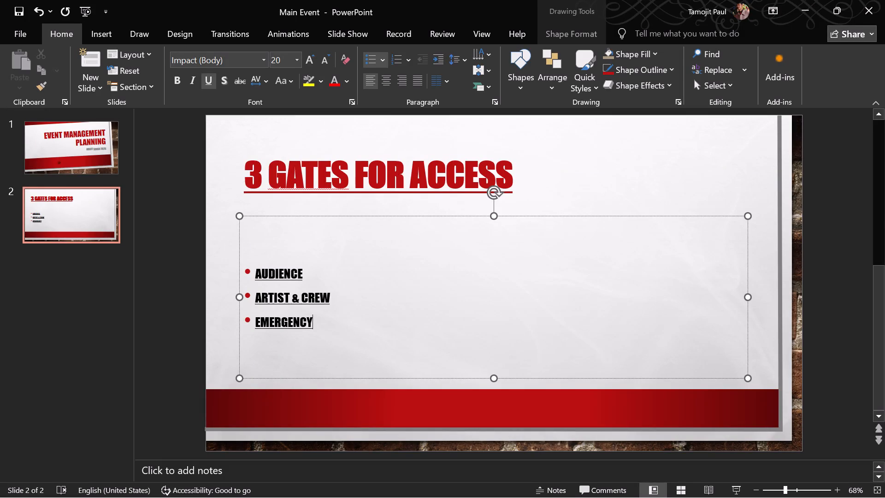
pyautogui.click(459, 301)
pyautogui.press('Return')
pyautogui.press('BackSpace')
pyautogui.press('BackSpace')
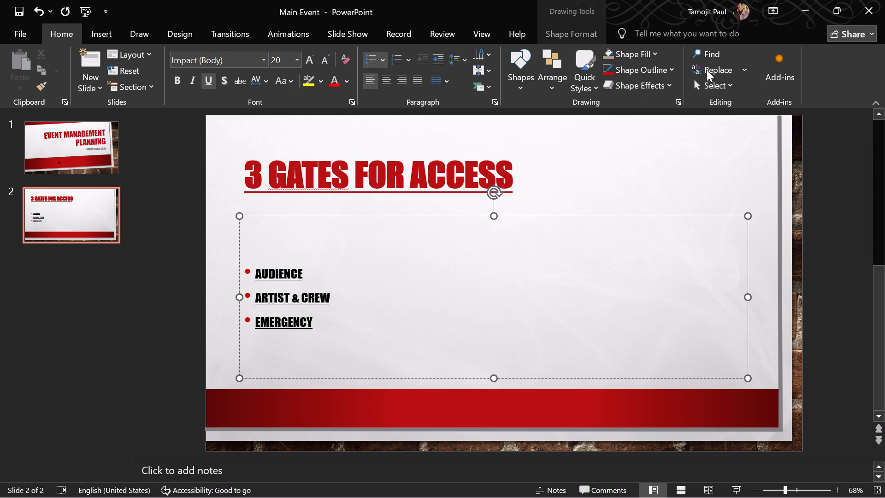
# Open the online picture search for the second slide.
pyautogui.click(88, 33)
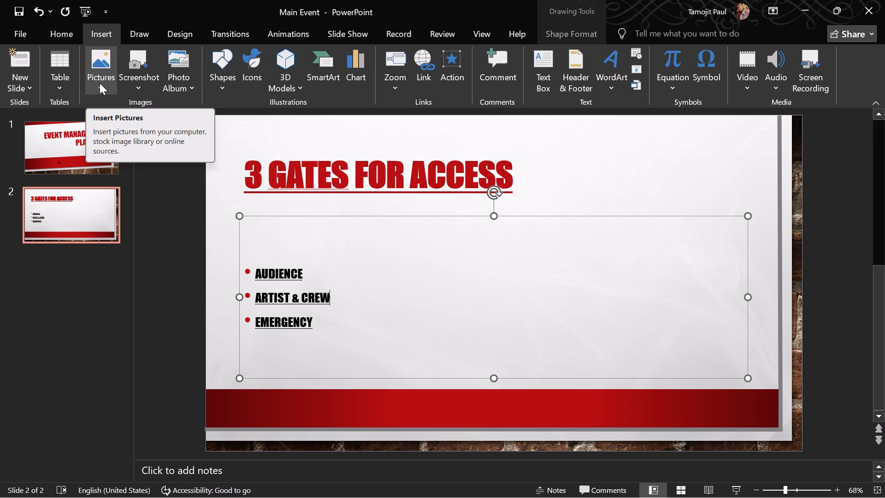
pyautogui.click(100, 83)
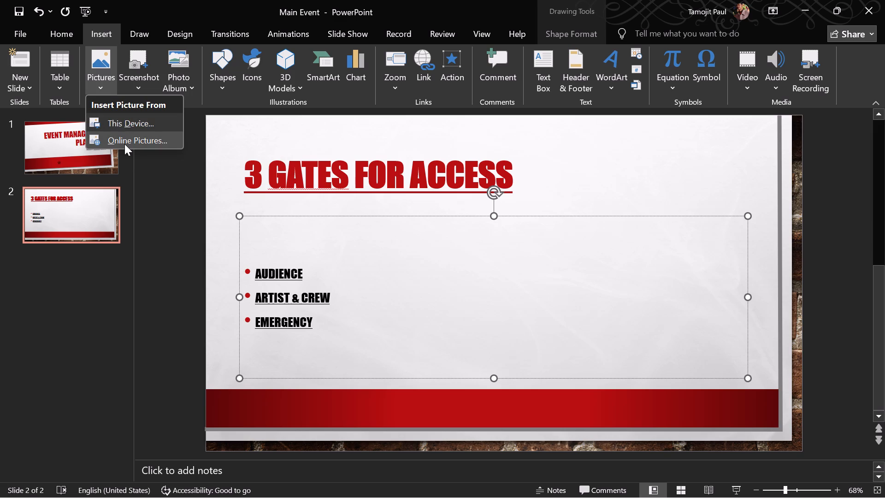
pyautogui.click(124, 144)
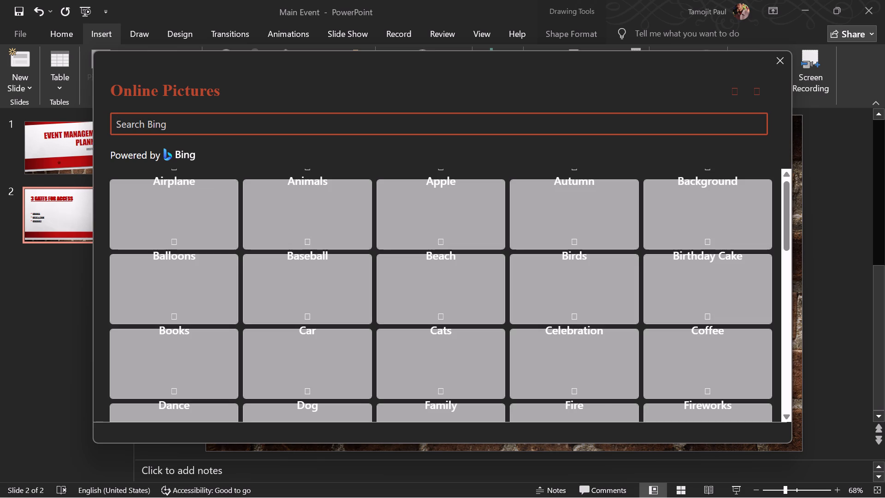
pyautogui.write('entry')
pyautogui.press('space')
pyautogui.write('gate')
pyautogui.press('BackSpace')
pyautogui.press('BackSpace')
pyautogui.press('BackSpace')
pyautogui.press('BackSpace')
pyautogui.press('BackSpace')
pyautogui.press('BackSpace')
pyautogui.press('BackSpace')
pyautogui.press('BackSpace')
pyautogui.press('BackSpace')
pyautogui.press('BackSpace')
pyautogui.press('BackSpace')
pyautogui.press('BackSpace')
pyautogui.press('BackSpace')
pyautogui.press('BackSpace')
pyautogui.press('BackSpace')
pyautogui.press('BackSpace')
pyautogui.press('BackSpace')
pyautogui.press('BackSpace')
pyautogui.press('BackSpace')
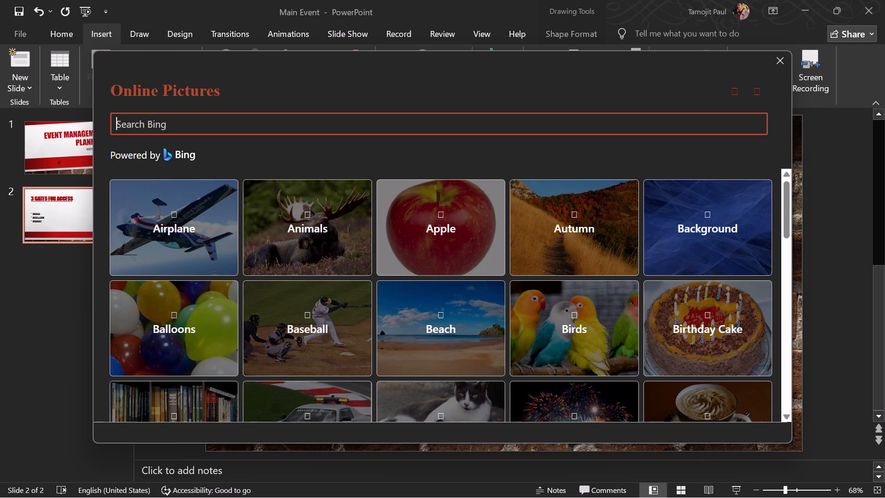
# Search the online pictures for "audience gate" and look through the results for a suitable gate picture.
pyautogui.write('audience gate')
pyautogui.press('Return')
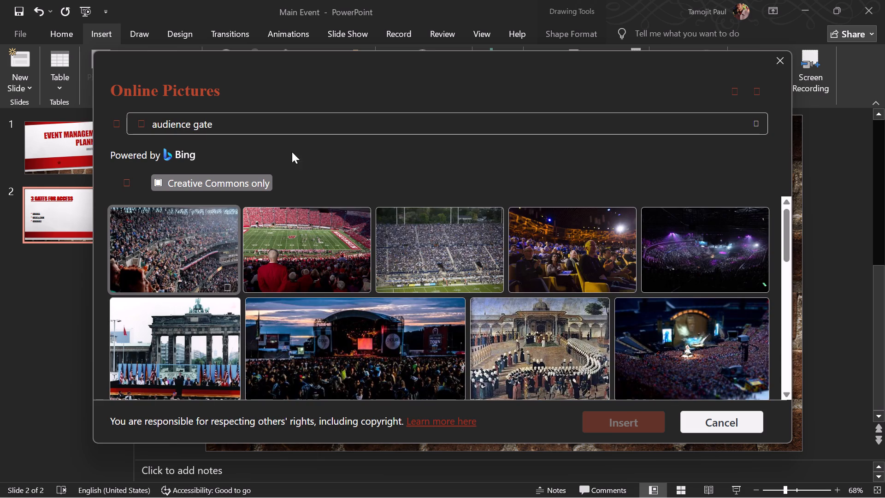
pyautogui.scroll(-3, 515, 264)
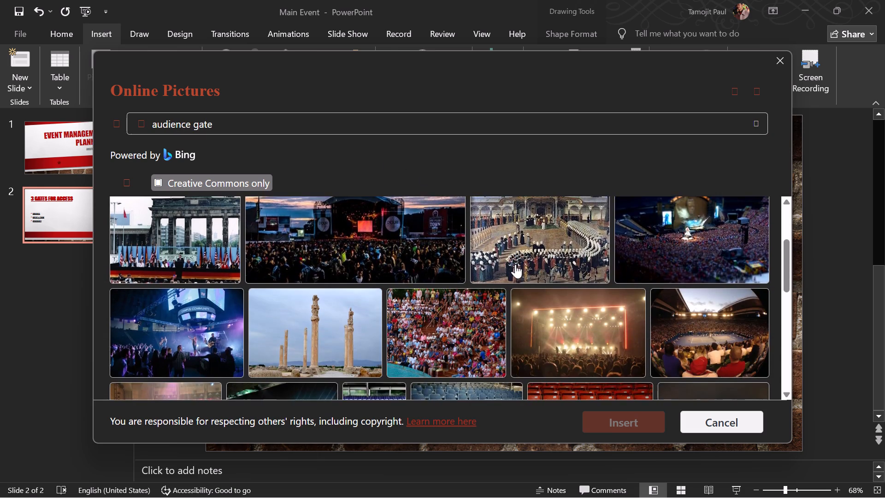
pyautogui.scroll(-1, 515, 264)
pyautogui.hscroll(1, 515, 264)
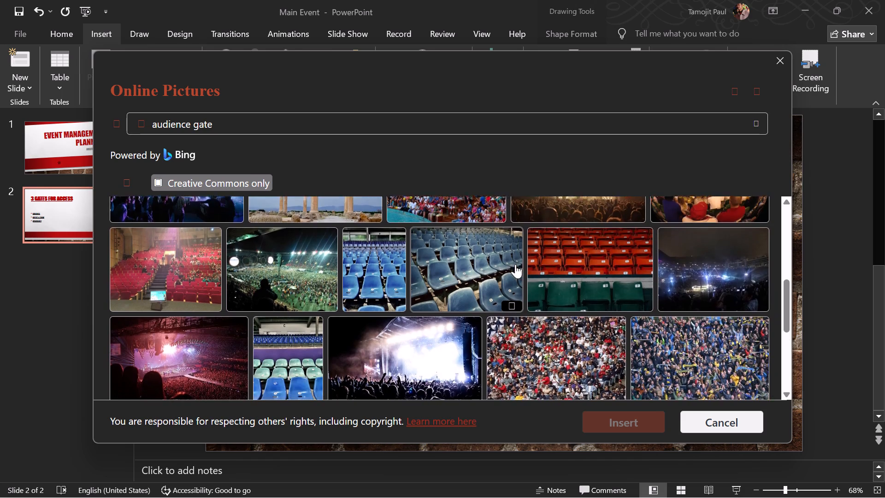
pyautogui.hscroll(1, 515, 264)
pyautogui.scroll(-2, 515, 264)
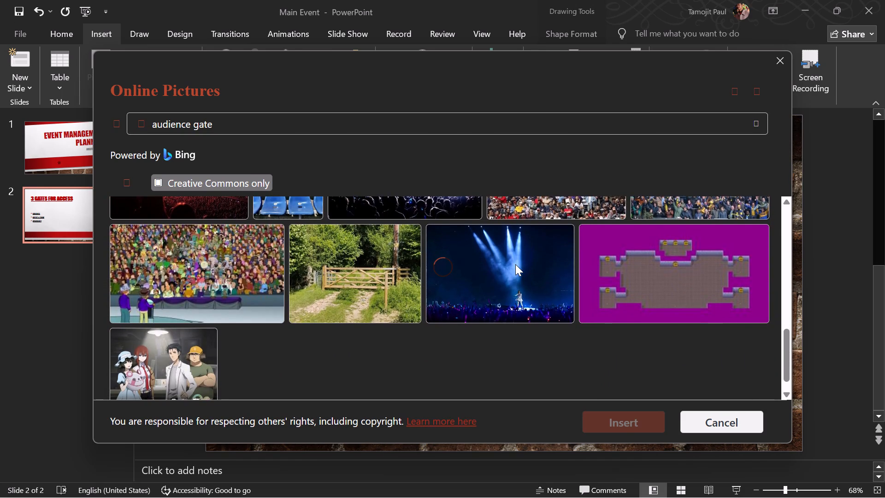
pyautogui.scroll(-1, 515, 264)
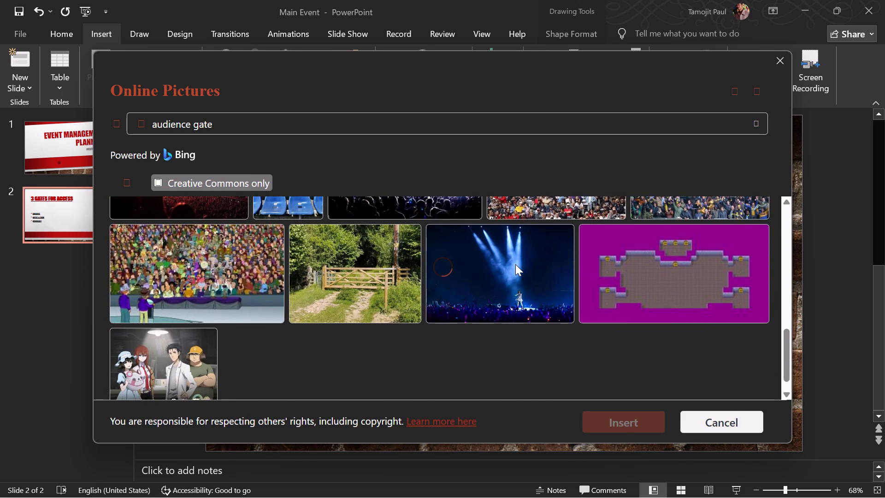
pyautogui.scroll(1, 515, 264)
pyautogui.scroll(-2, 540, 314)
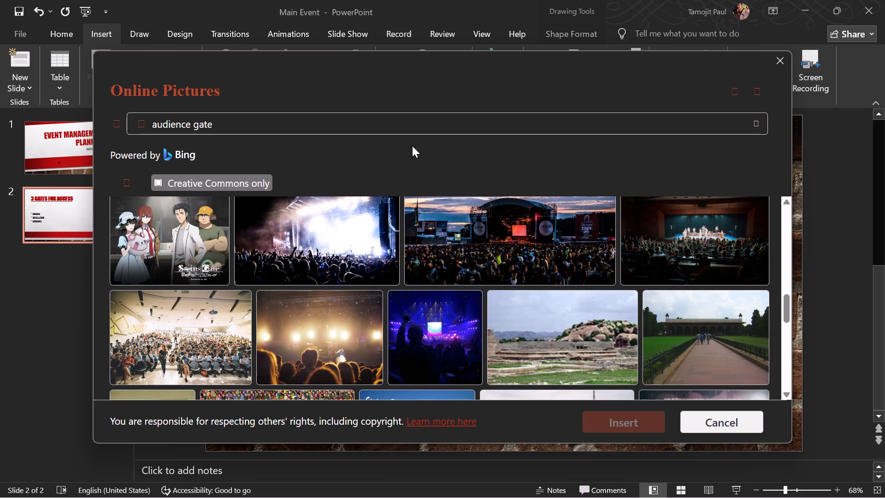
# Search the online pictures for "entry gate" and insert the picture of festival visitors passing through turnstiles.
pyautogui.click(757, 122)
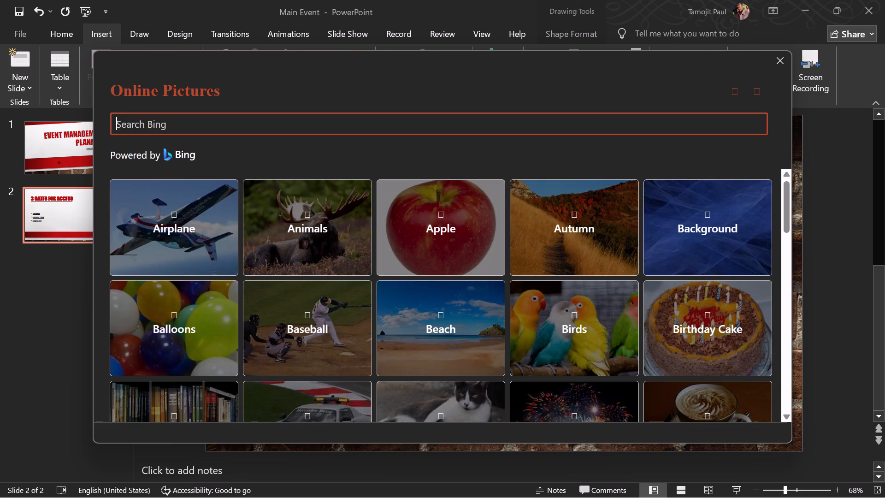
pyautogui.scroll(-2, 567, 306)
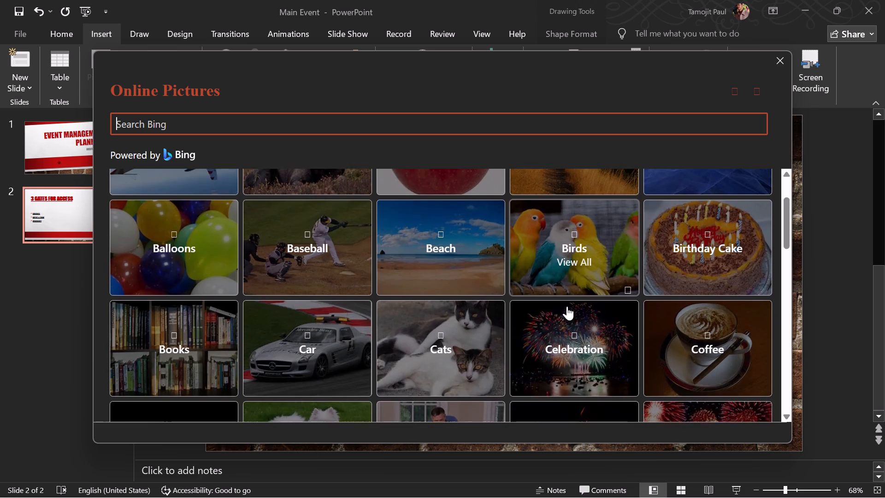
pyautogui.scroll(-2, 567, 306)
pyautogui.scroll(7, 567, 306)
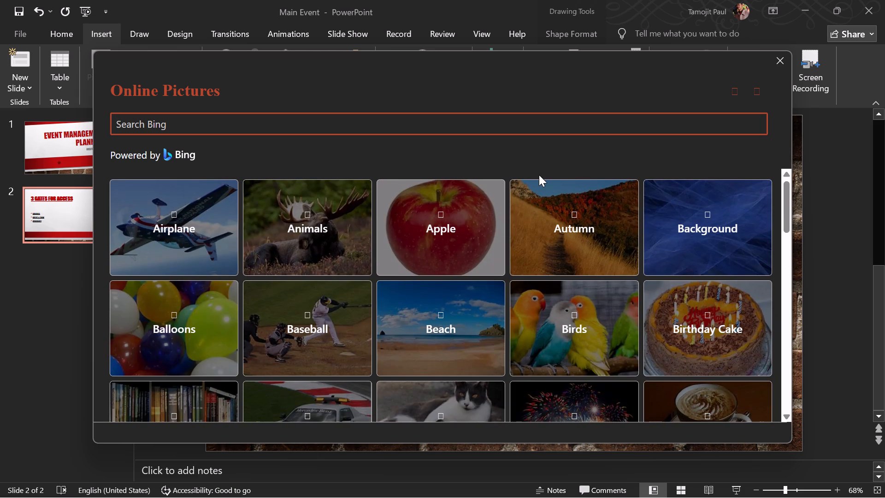
pyautogui.write('entry gate')
pyautogui.press('Return')
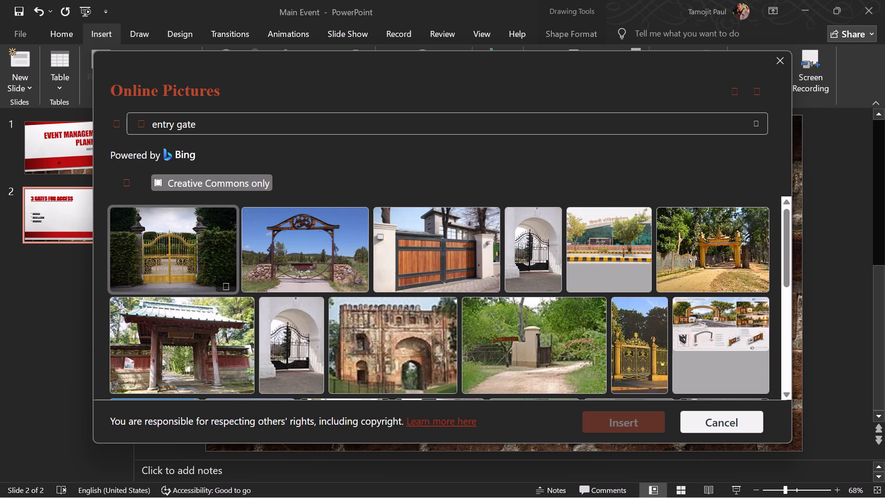
pyautogui.scroll(-2, 698, 252)
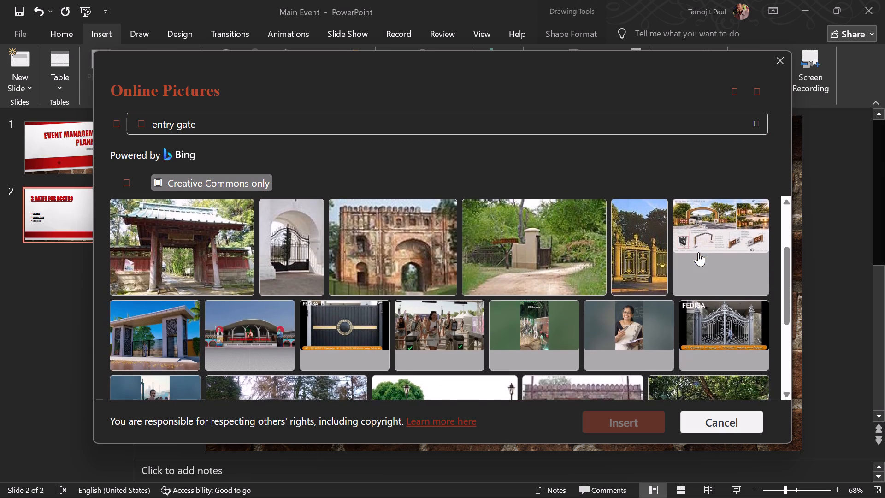
pyautogui.scroll(-1, 698, 252)
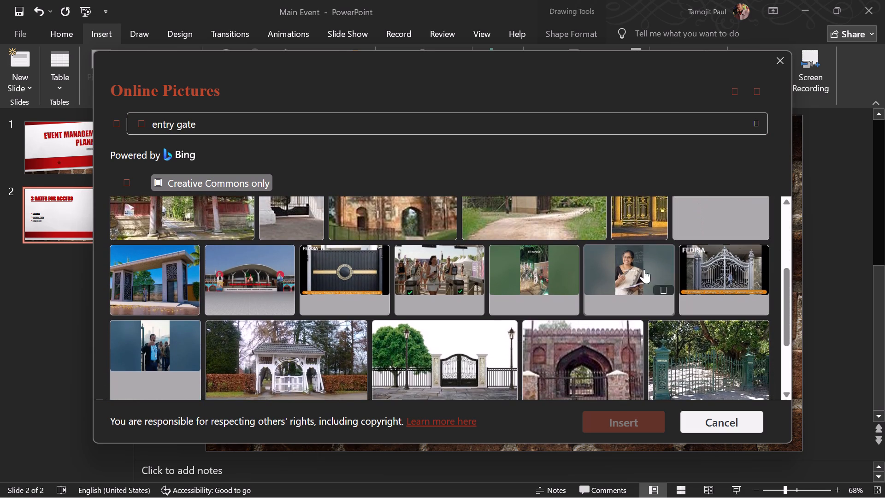
pyautogui.click(453, 271)
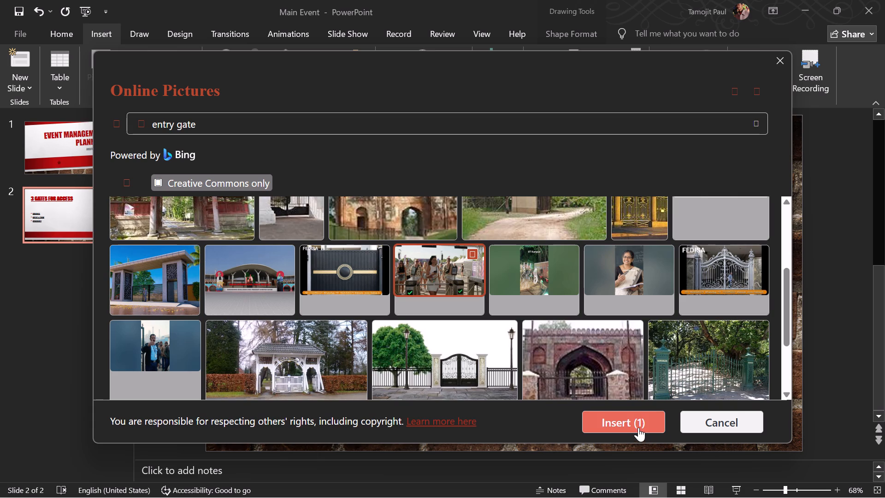
pyautogui.click(635, 425)
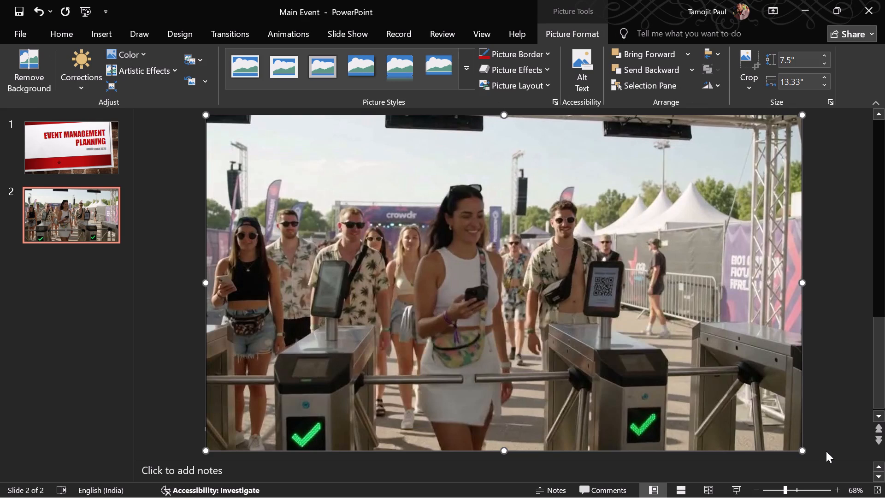
# Shrink the turnstile picture to about 1.96" high by 3.49" wide and place it beneath the title, beside the Audience bullet.
pyautogui.moveTo(802, 451); pyautogui.dragTo(769, 433)
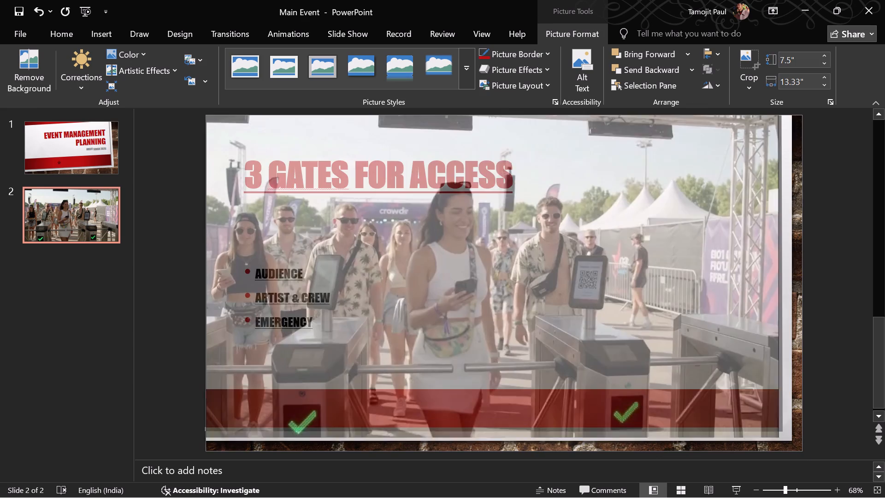
pyautogui.moveTo(769, 433); pyautogui.dragTo(474, 295)
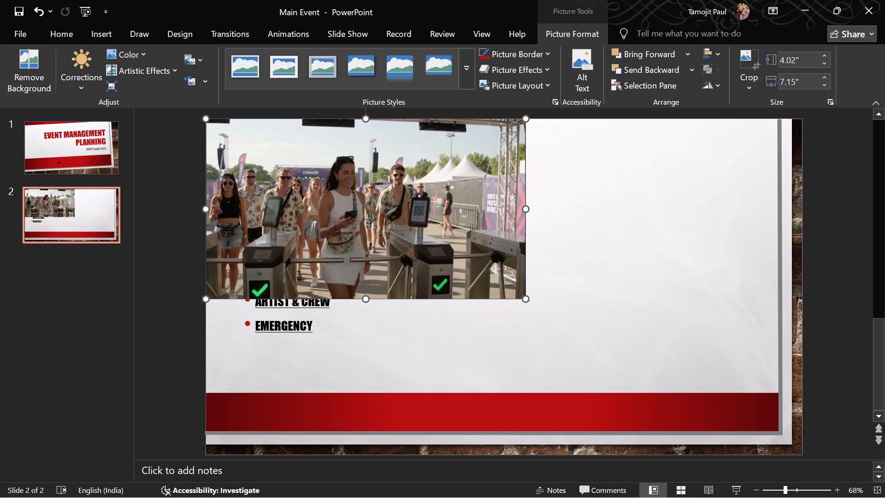
pyautogui.moveTo(399, 225); pyautogui.dragTo(506, 252)
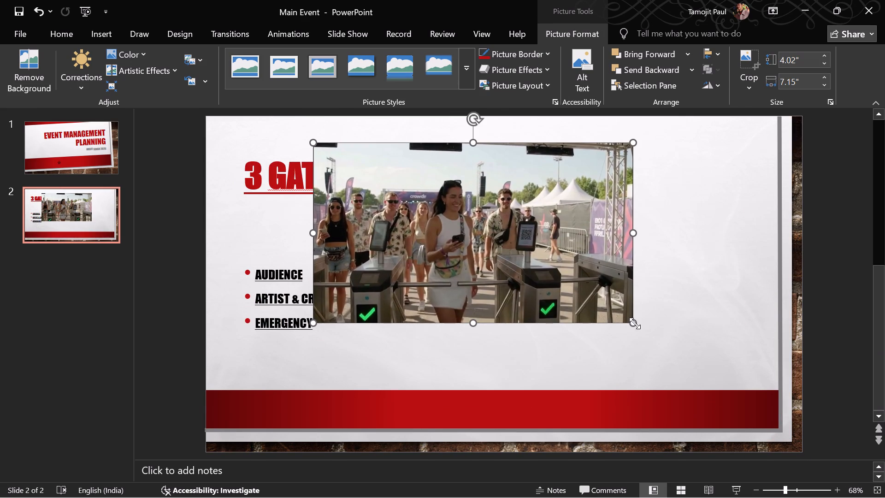
pyautogui.moveTo(635, 323); pyautogui.dragTo(560, 273)
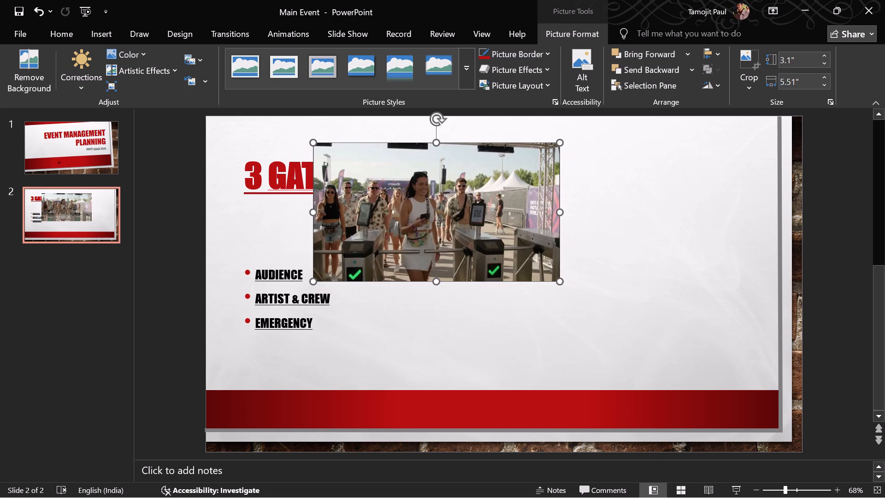
pyautogui.moveTo(437, 209); pyautogui.dragTo(507, 258)
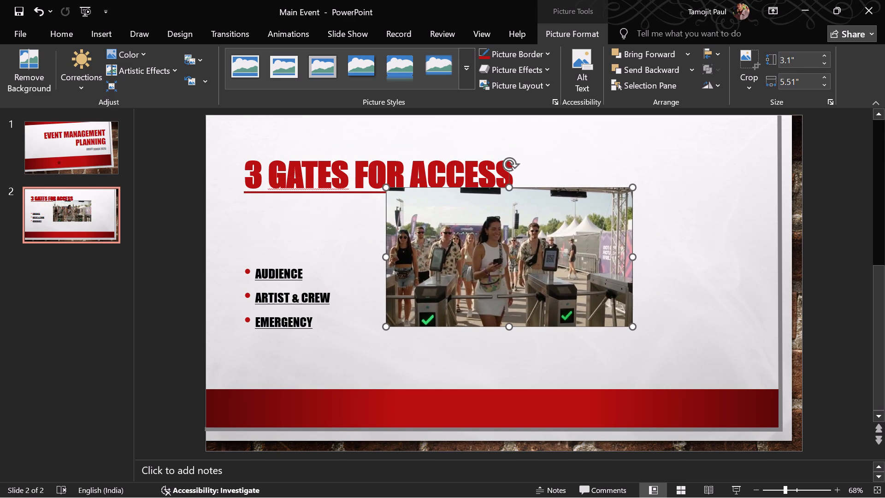
pyautogui.moveTo(632, 325); pyautogui.dragTo(542, 275)
pyautogui.moveTo(467, 231); pyautogui.dragTo(471, 245)
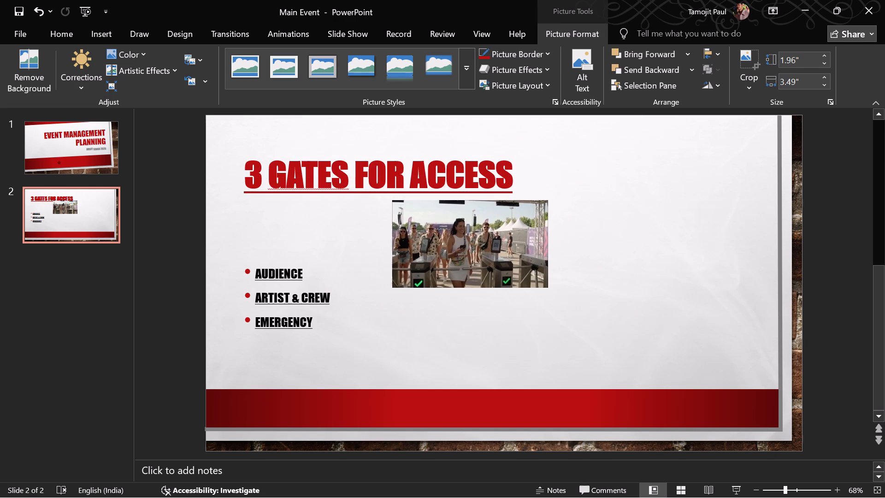
pyautogui.moveTo(471, 245); pyautogui.dragTo(462, 243)
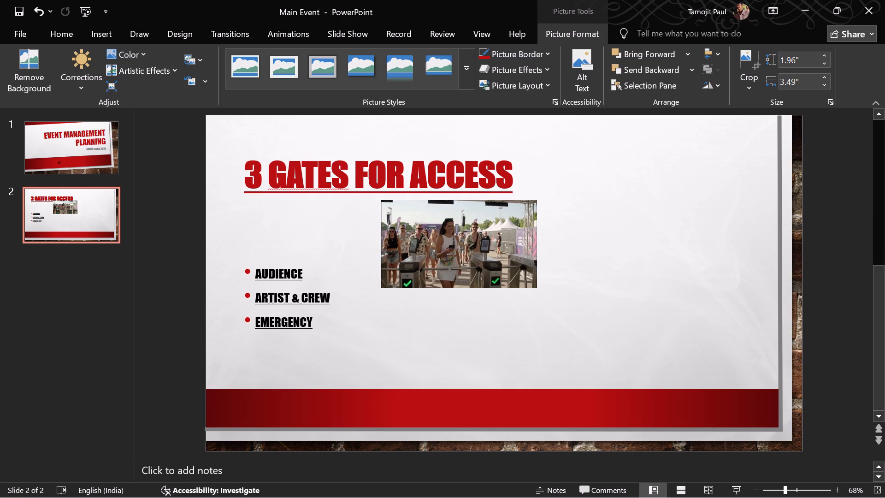
pyautogui.moveTo(462, 243); pyautogui.dragTo(462, 243)
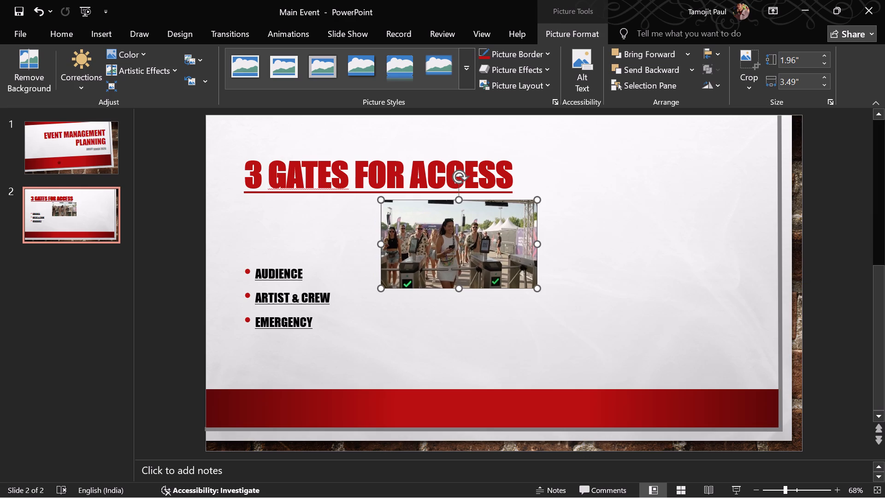
pyautogui.click(684, 300)
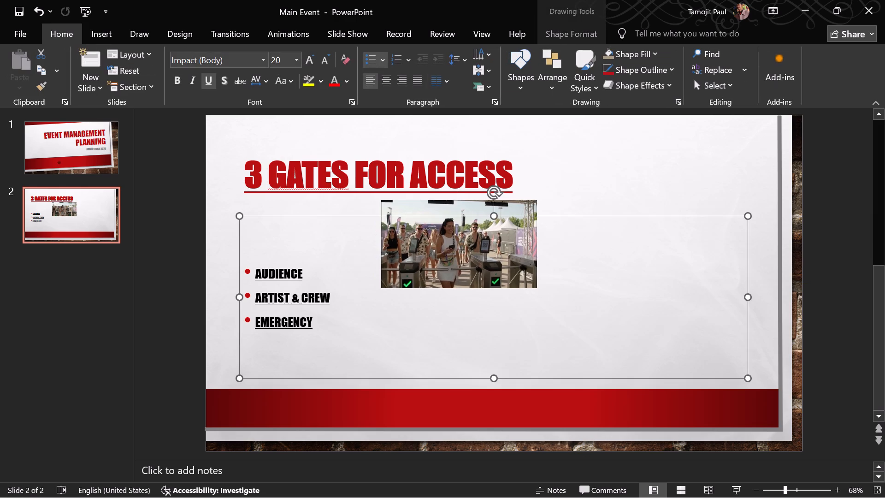
pyautogui.click(706, 194)
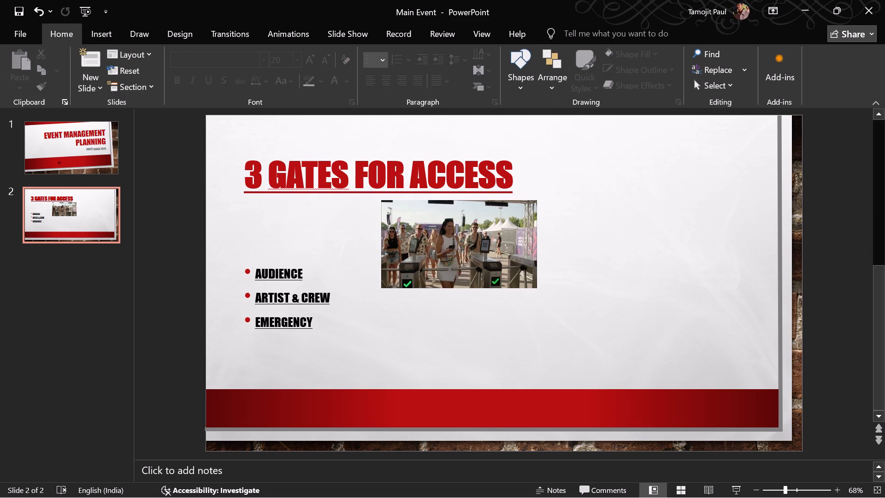
# Search the online pictures for "a event gate for artist and crew" for the second slide.
pyautogui.click(109, 35)
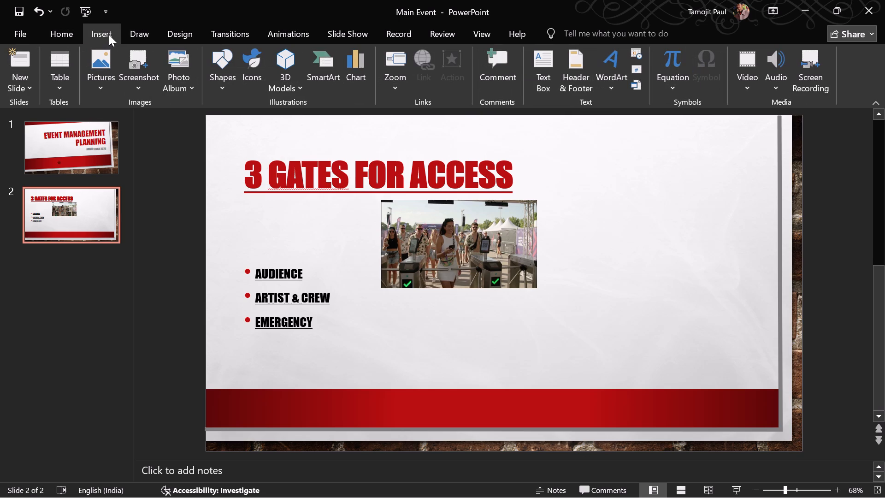
pyautogui.click(100, 85)
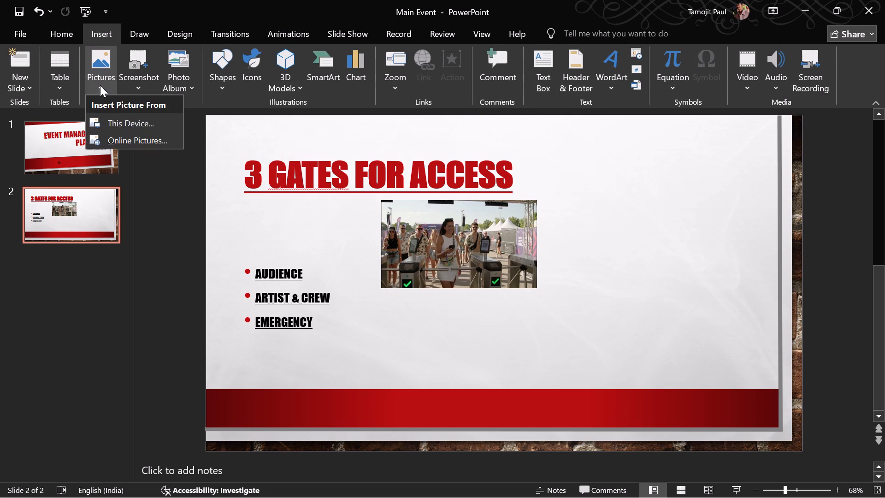
pyautogui.click(122, 140)
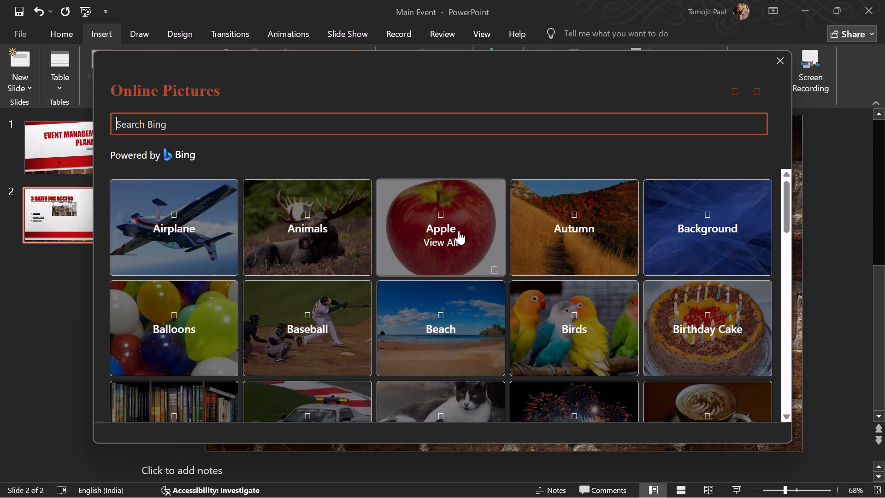
pyautogui.write('a')
pyautogui.press('space')
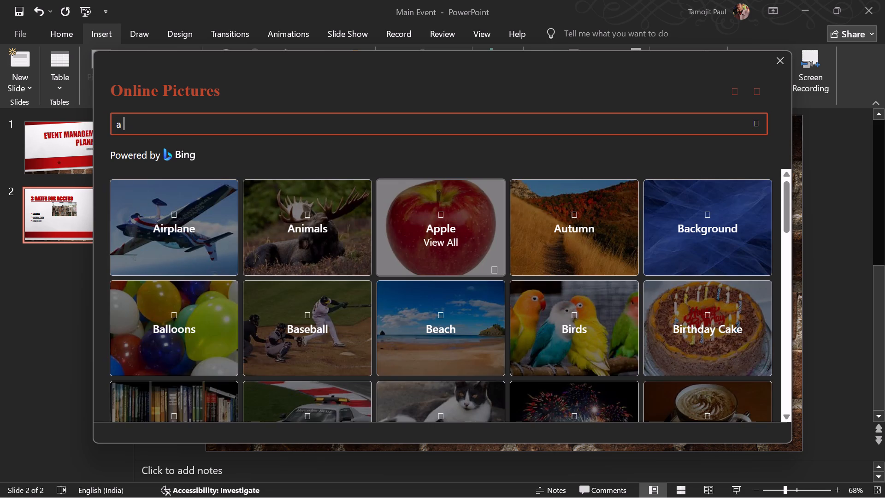
pyautogui.write('event')
pyautogui.press('space')
pyautogui.write('gate')
pyautogui.press('space')
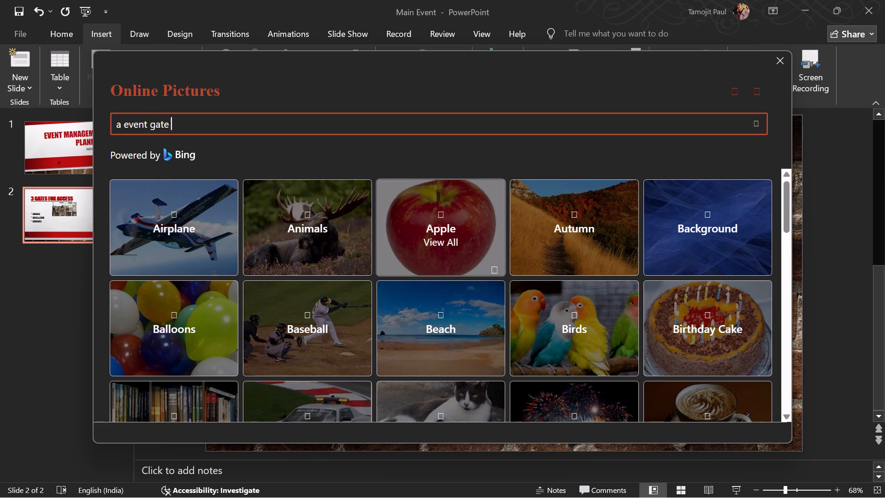
pyautogui.write('for')
pyautogui.press('space')
pyautogui.write('artist and crew')
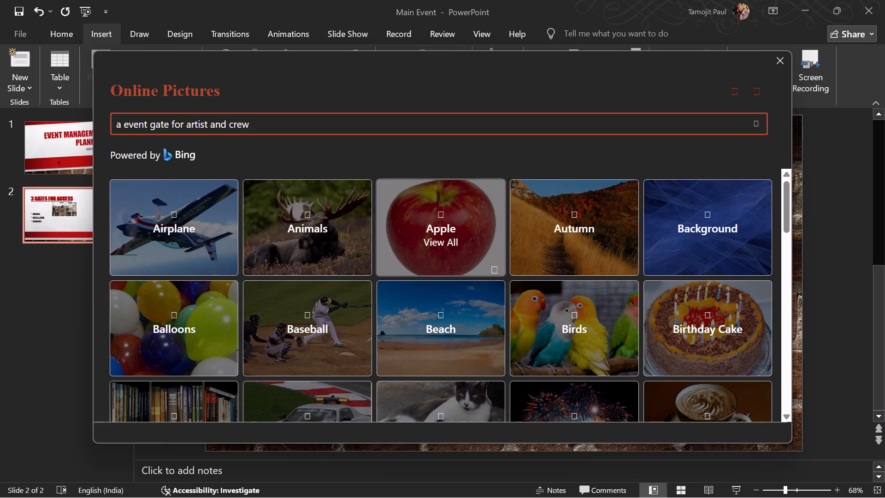
pyautogui.press('Return')
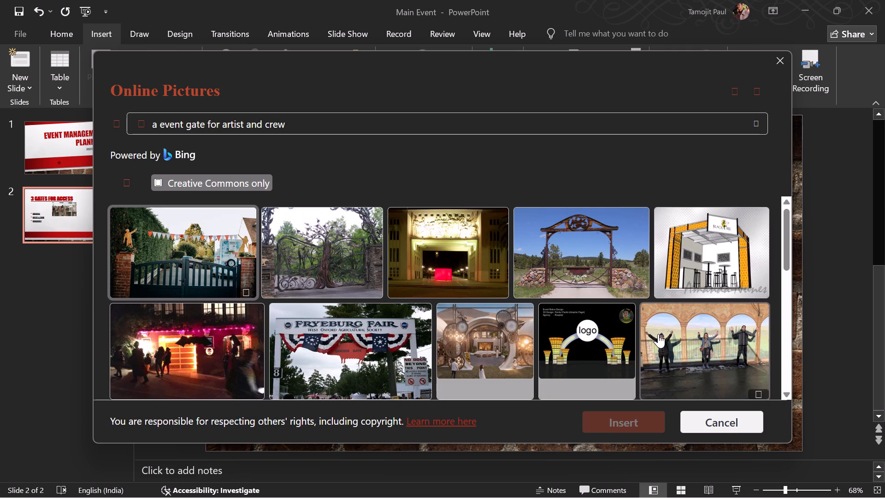
# Look through the picture results for a gate that suits the Artist & Crew bullet.
pyautogui.scroll(-3, 658, 334)
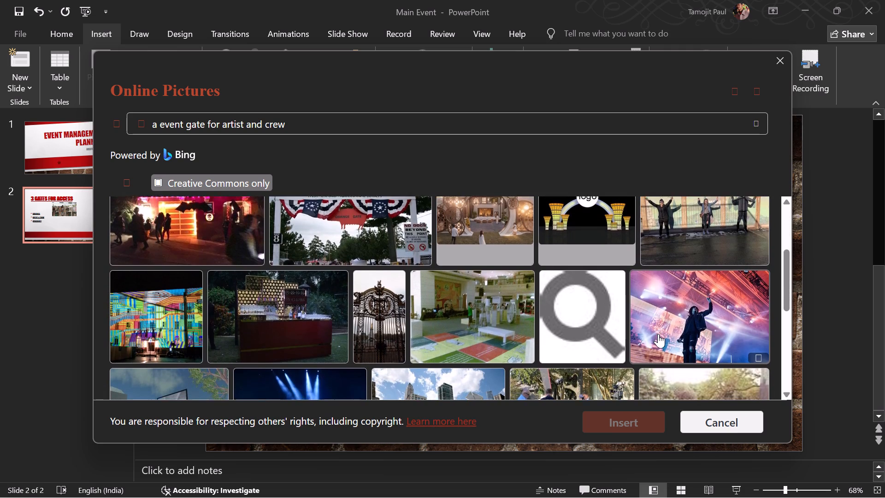
pyautogui.scroll(-2, 658, 334)
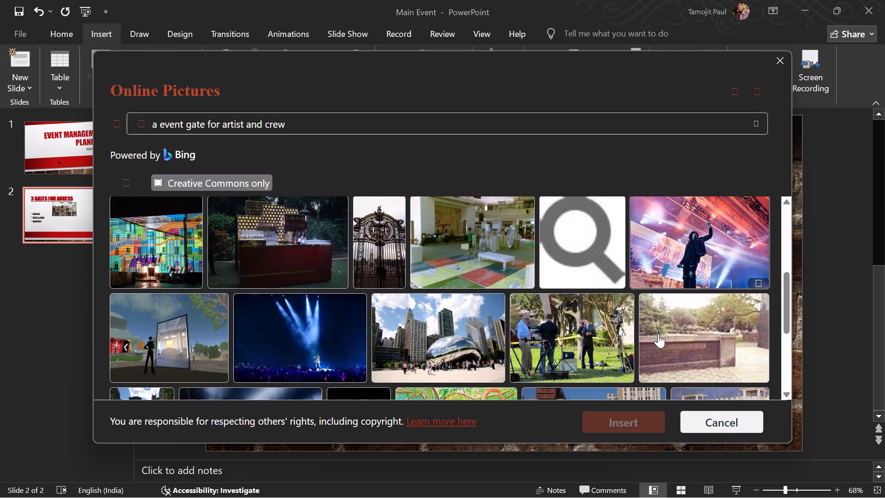
pyautogui.scroll(-2, 658, 334)
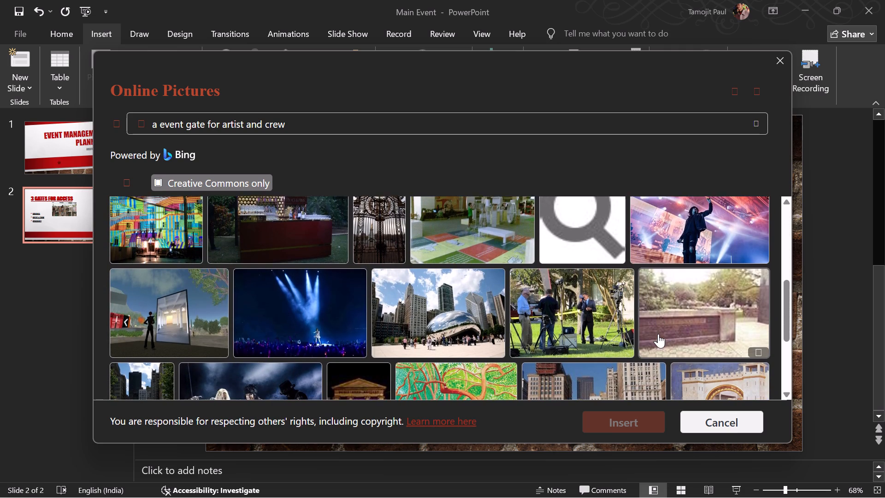
pyautogui.scroll(-2, 658, 334)
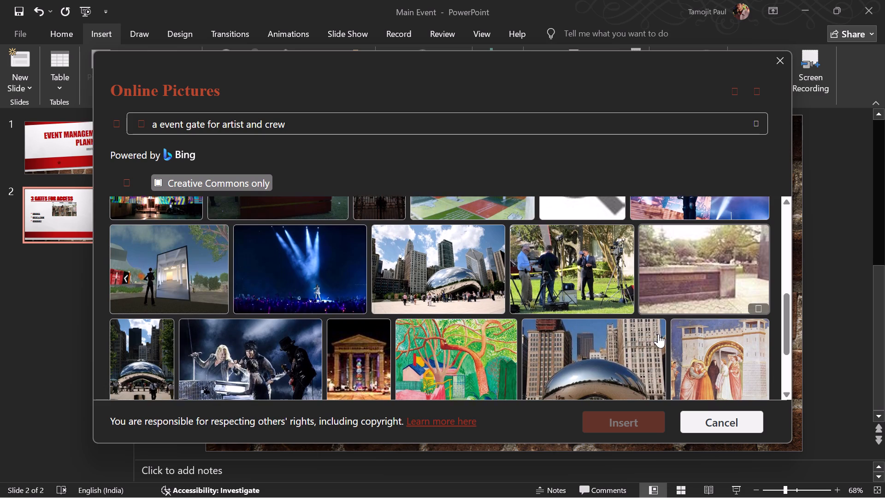
pyautogui.scroll(-1, 658, 334)
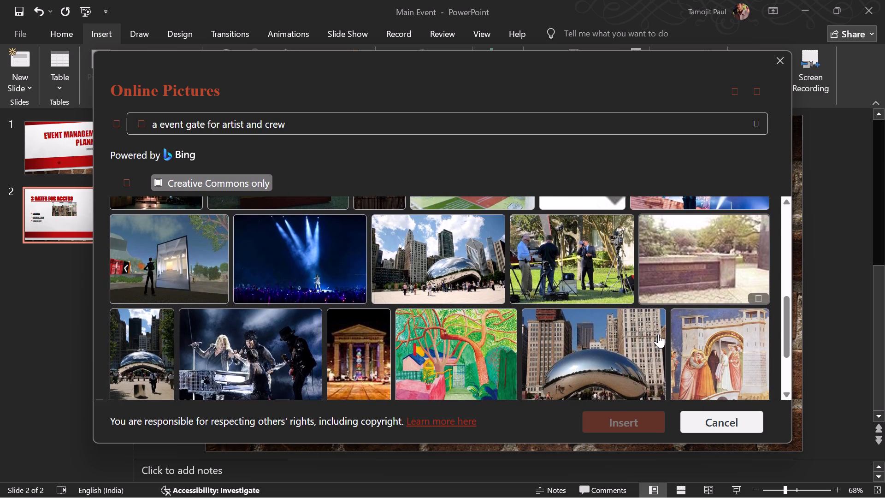
pyautogui.scroll(-2, 568, 350)
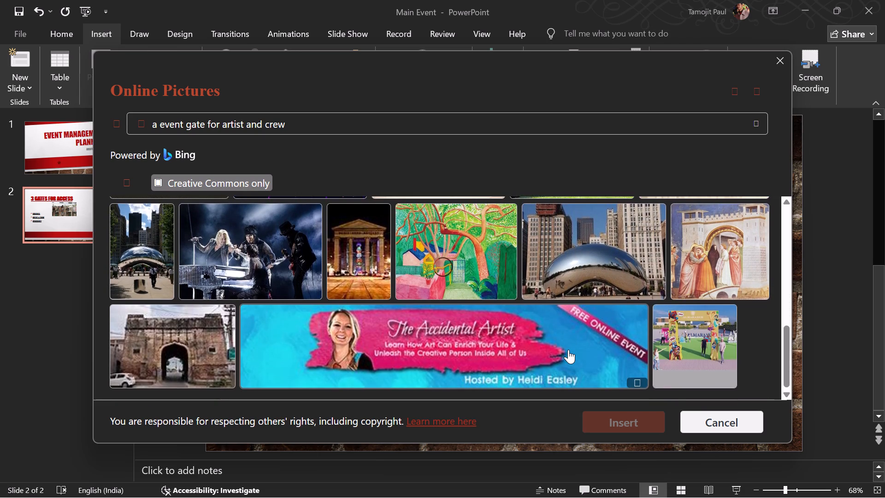
pyautogui.scroll(-2, 568, 350)
pyautogui.scroll(1, 568, 350)
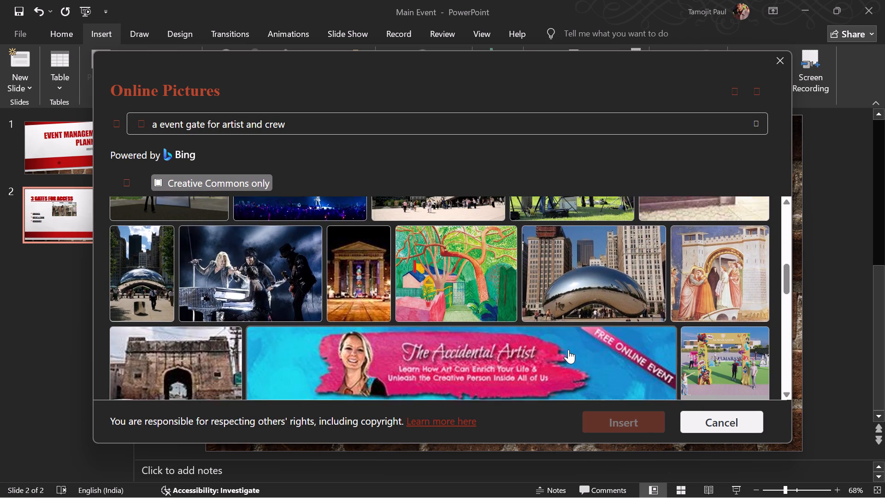
pyautogui.scroll(4, 568, 350)
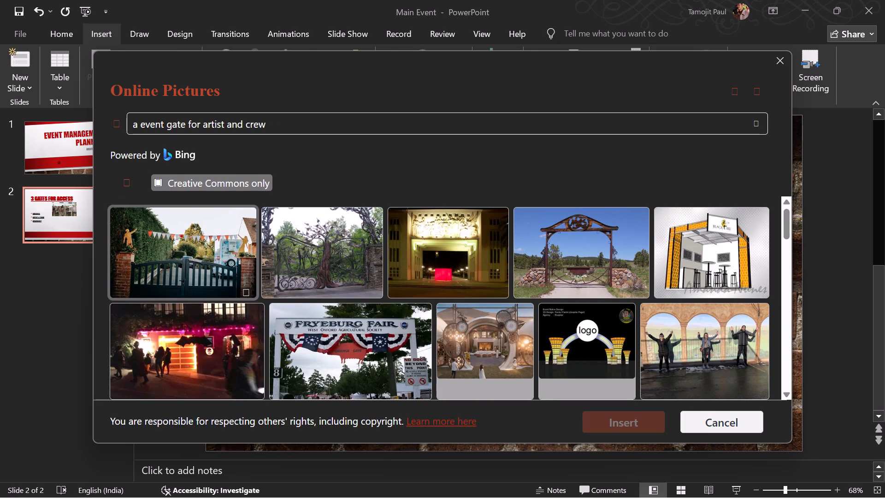
# Refine the picture search to "a music event gate for artist and crew" and look through the results for a suitable gate.
pyautogui.click(140, 122)
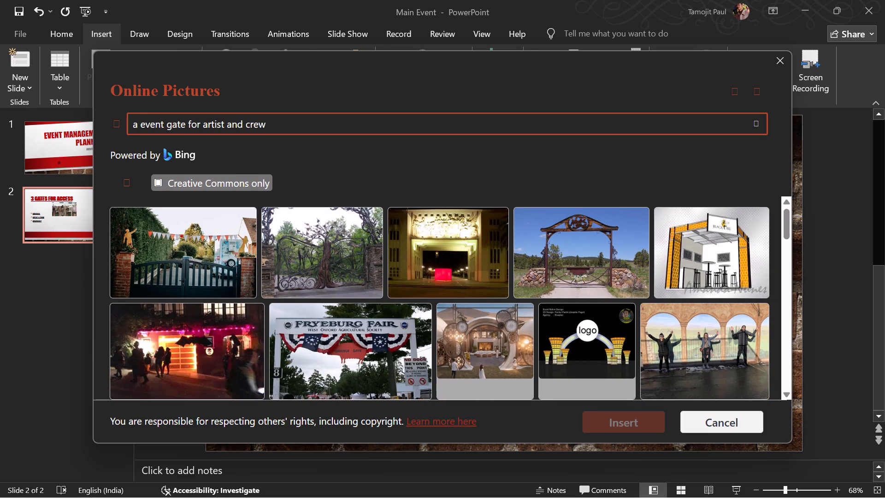
pyautogui.write('music')
pyautogui.press('space')
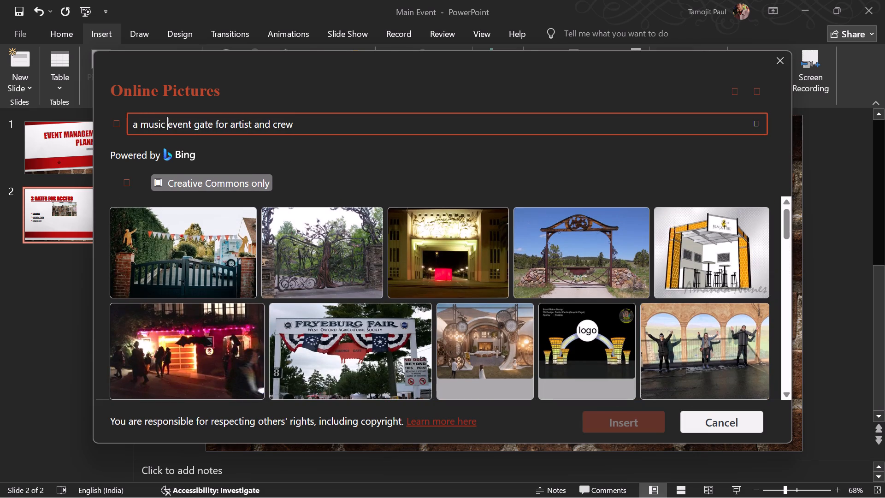
pyautogui.press('Return')
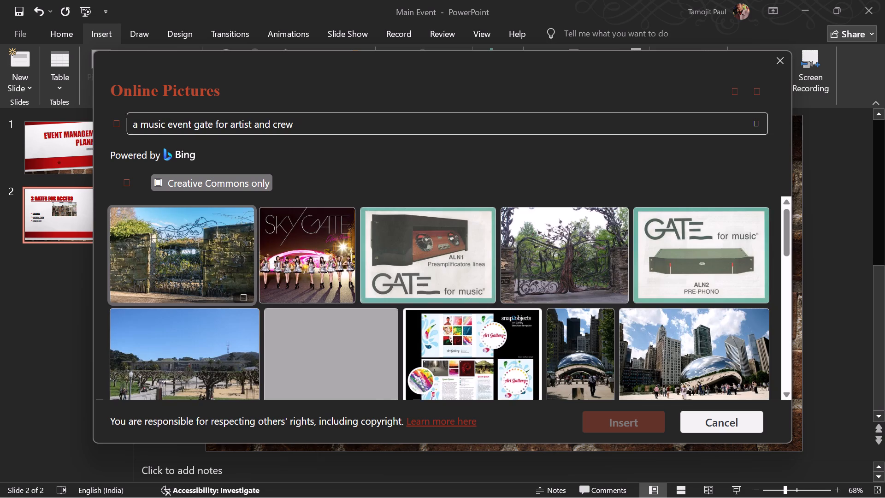
pyautogui.scroll(-3, 360, 232)
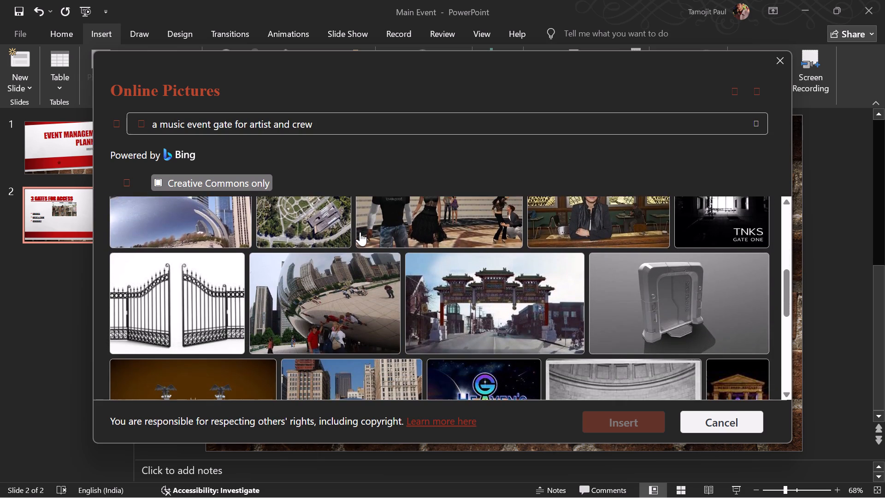
pyautogui.scroll(-4, 360, 232)
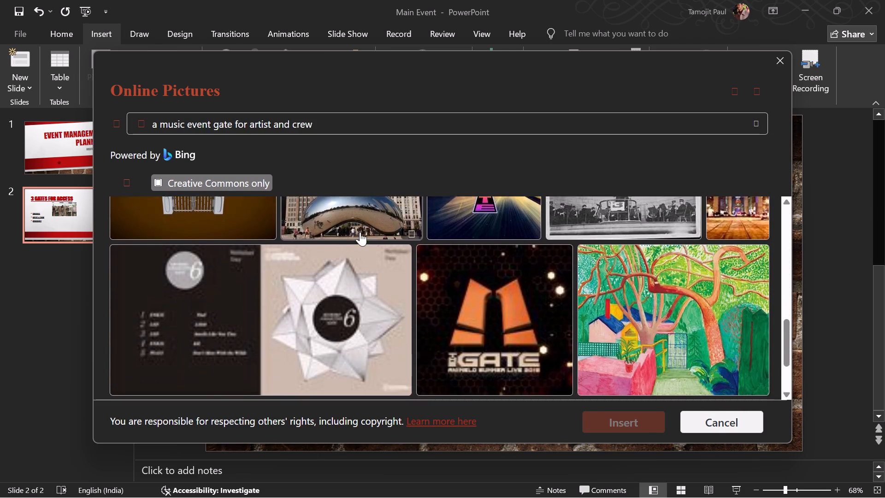
pyautogui.scroll(-4, 360, 232)
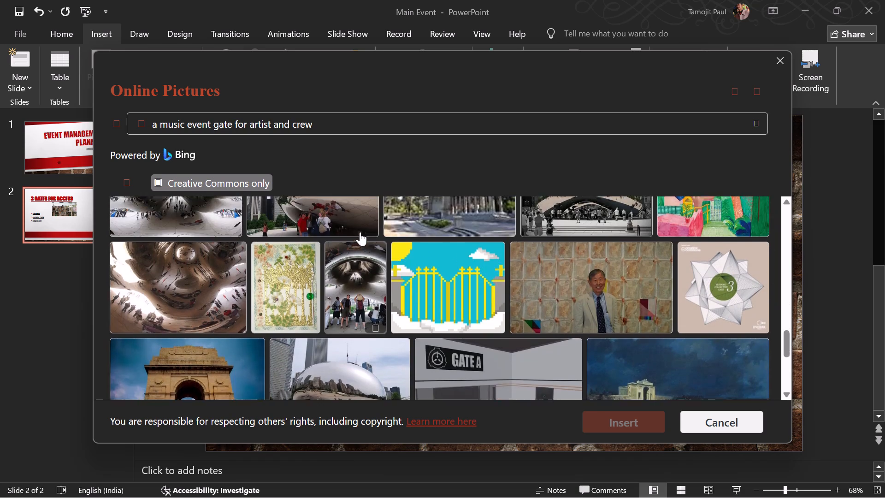
pyautogui.scroll(-3, 360, 232)
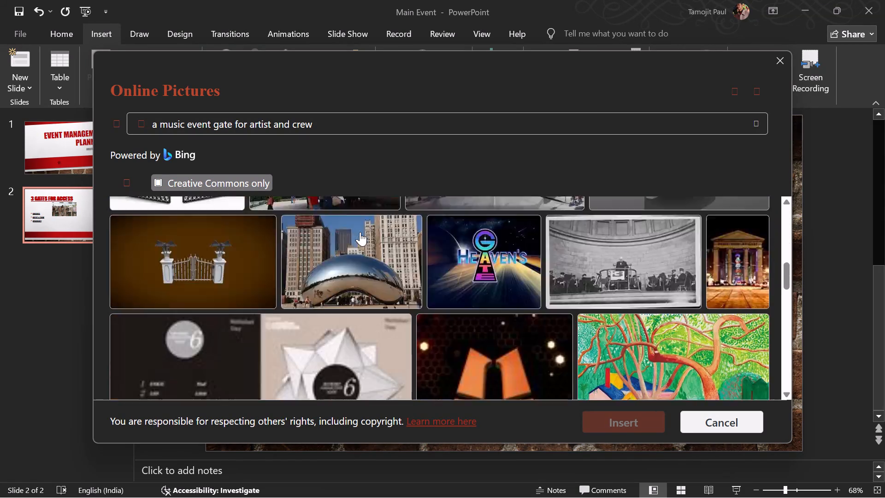
pyautogui.scroll(-3, 360, 232)
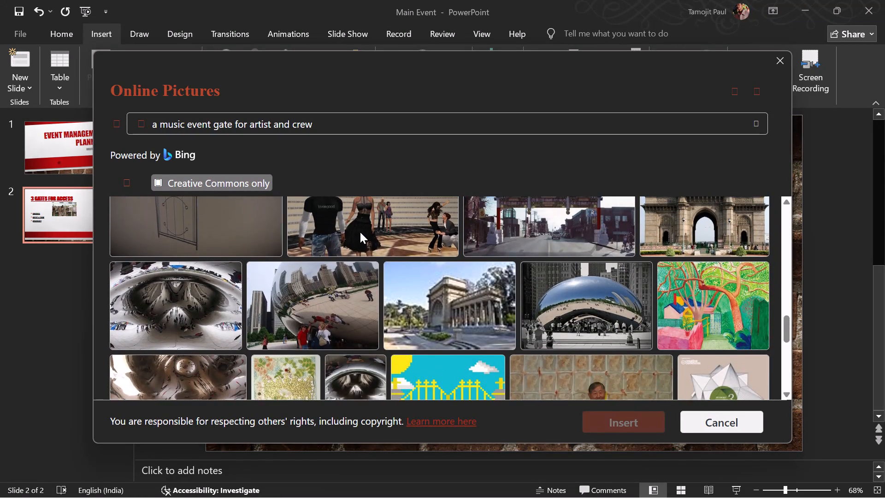
pyautogui.scroll(-2, 360, 232)
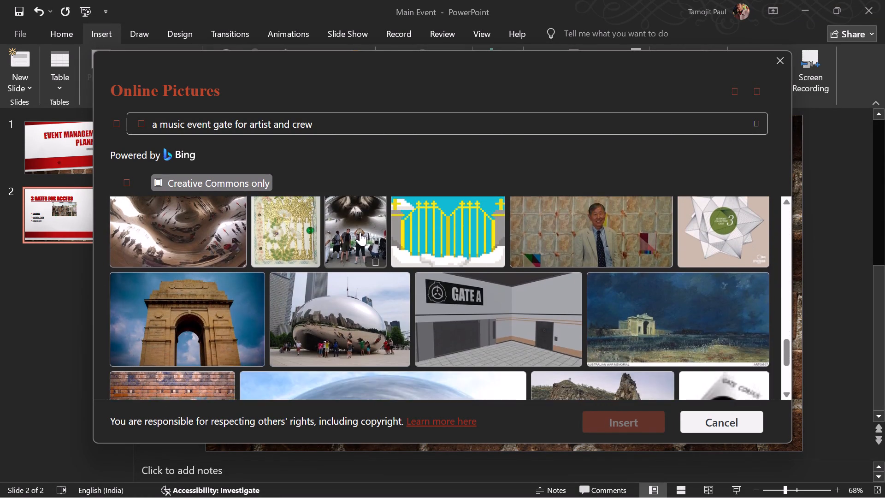
pyautogui.scroll(-2, 360, 232)
pyautogui.scroll(5, 360, 232)
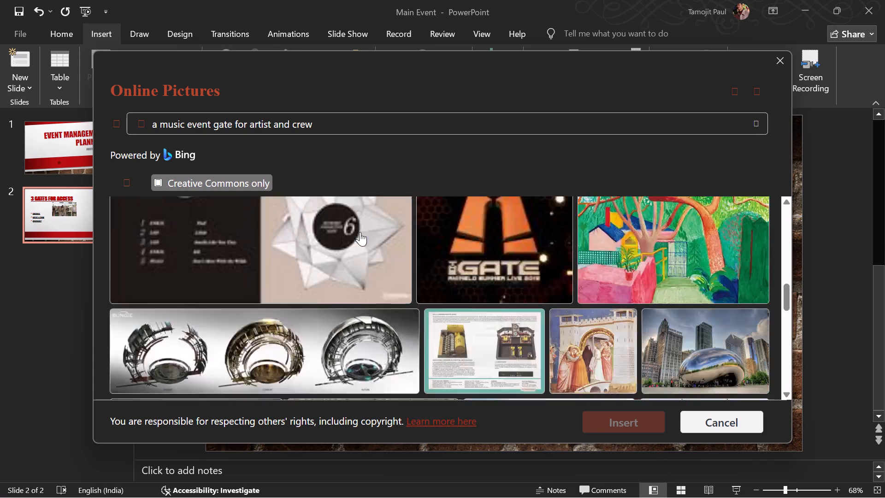
pyautogui.scroll(2, 360, 232)
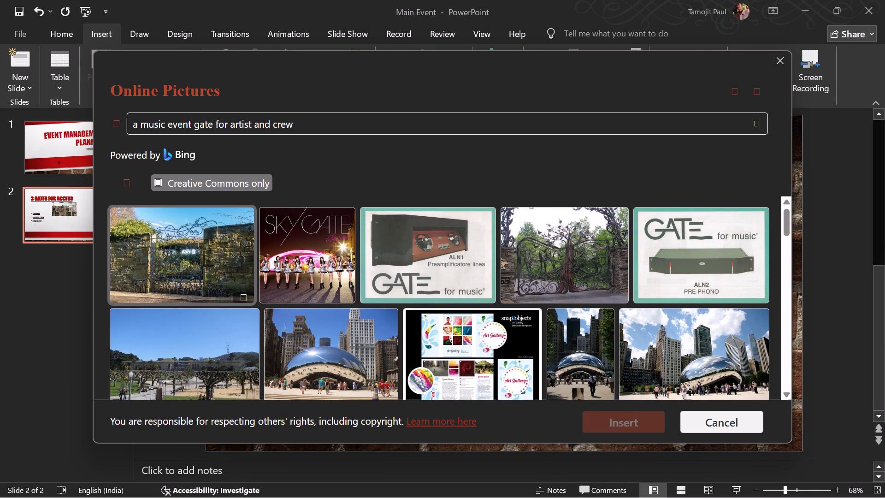
# Remove "music" from the picture search and search again for "a event gate for artist and crew".
pyautogui.click(164, 124)
pyautogui.press('BackSpace')
pyautogui.press('BackSpace')
pyautogui.press('BackSpace')
pyautogui.press('BackSpace')
pyautogui.press('BackSpace')
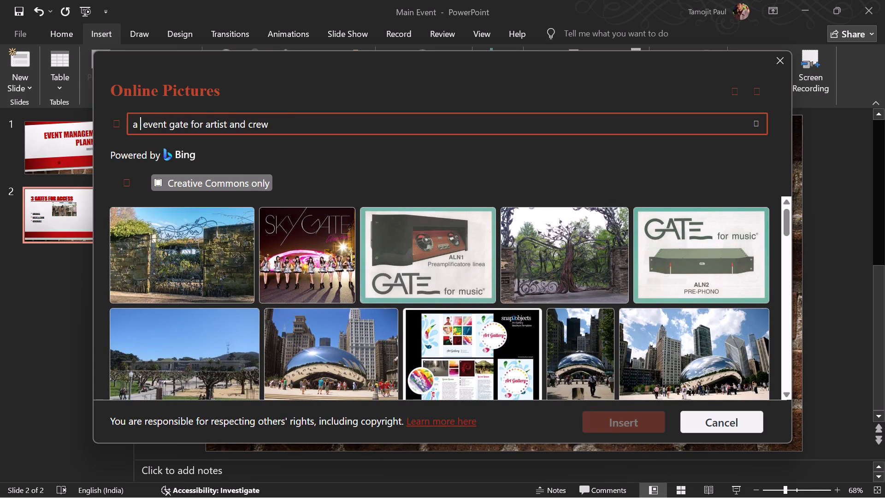
pyautogui.press('BackSpace')
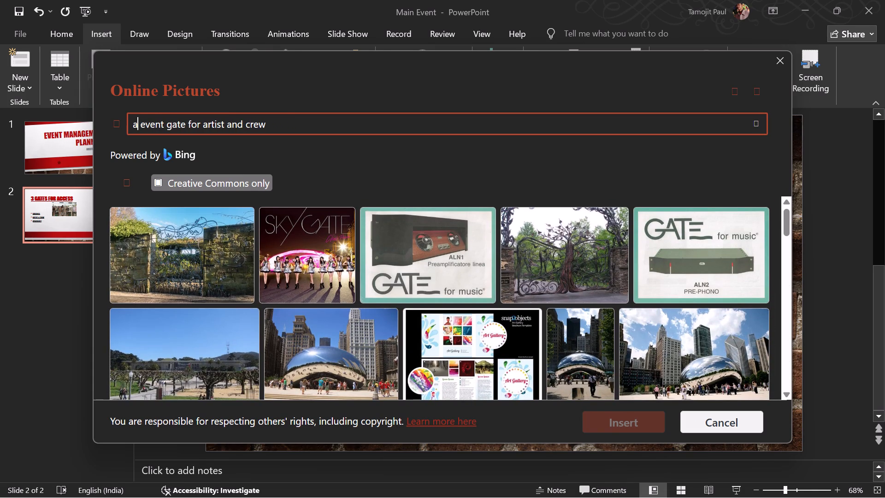
pyautogui.press('Return')
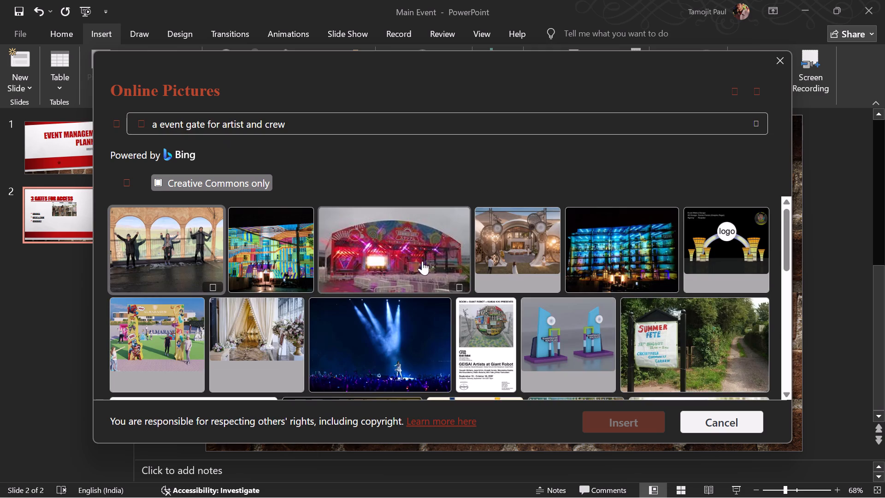
# Look through the picture results for a gate image that suits the Artist & Crew bullet.
pyautogui.scroll(-2, 513, 328)
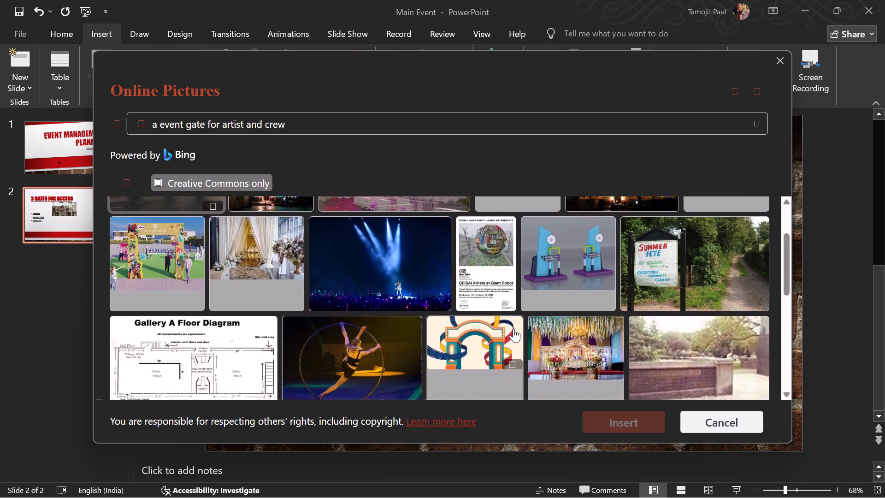
pyautogui.scroll(-3, 513, 328)
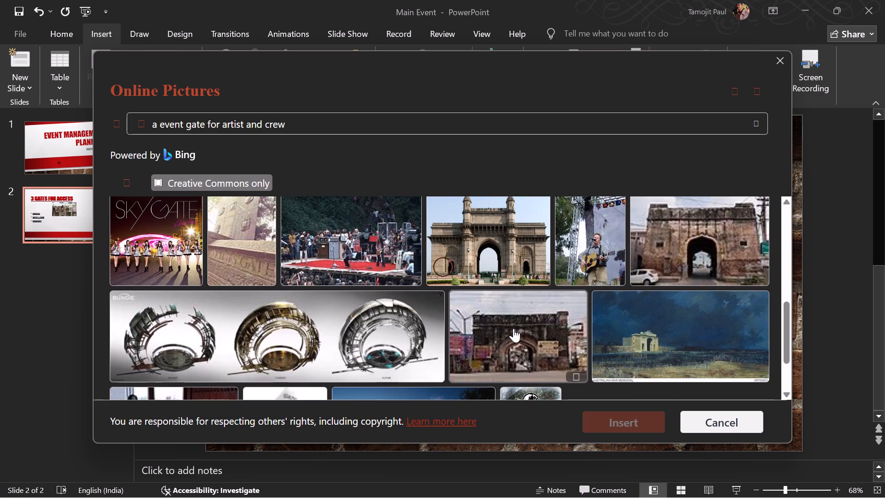
pyautogui.scroll(-3, 513, 328)
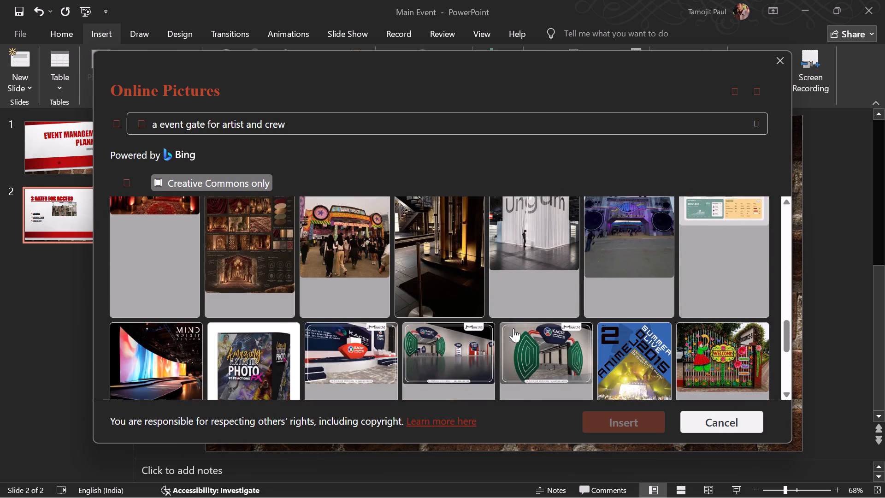
pyautogui.scroll(-2, 513, 328)
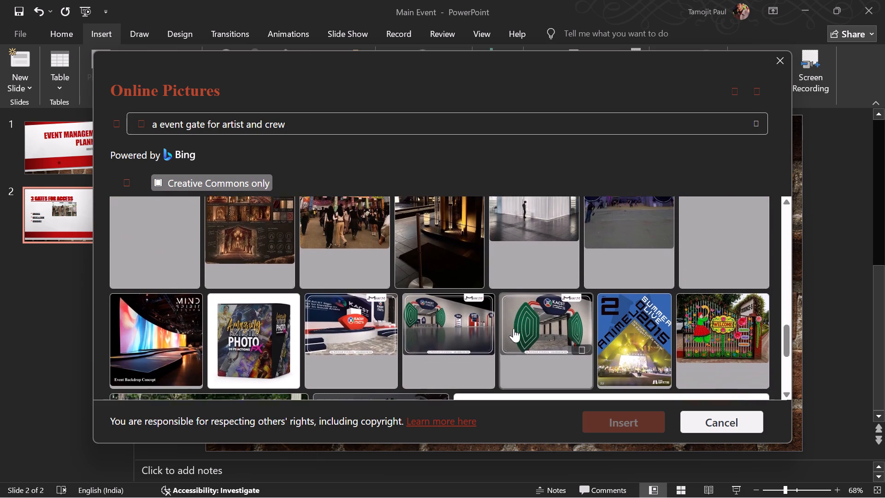
pyautogui.scroll(-5, 513, 328)
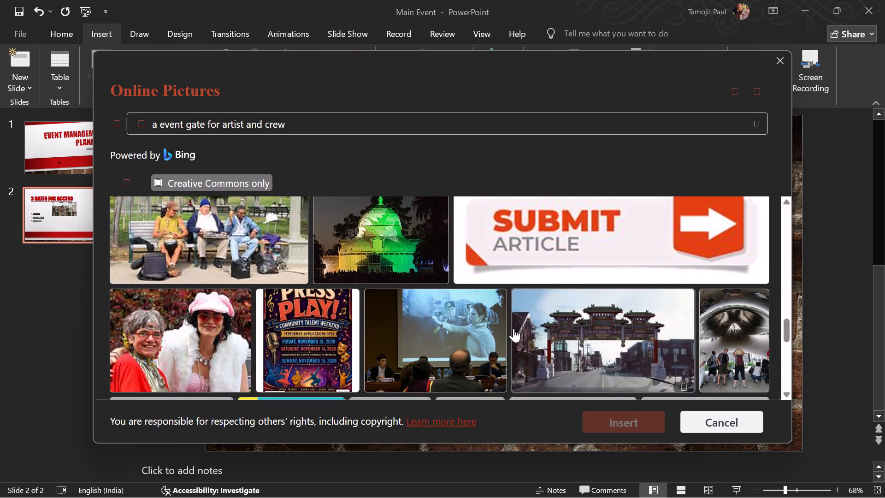
pyautogui.scroll(-2, 513, 328)
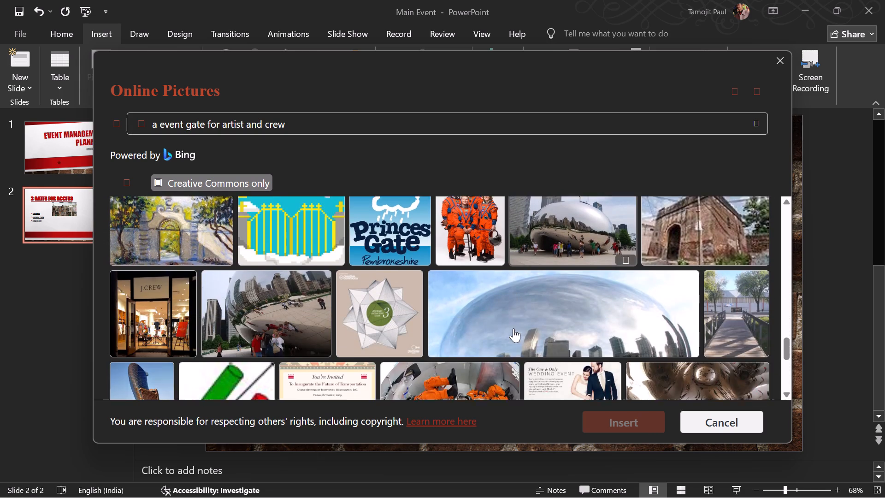
pyautogui.scroll(-2, 513, 328)
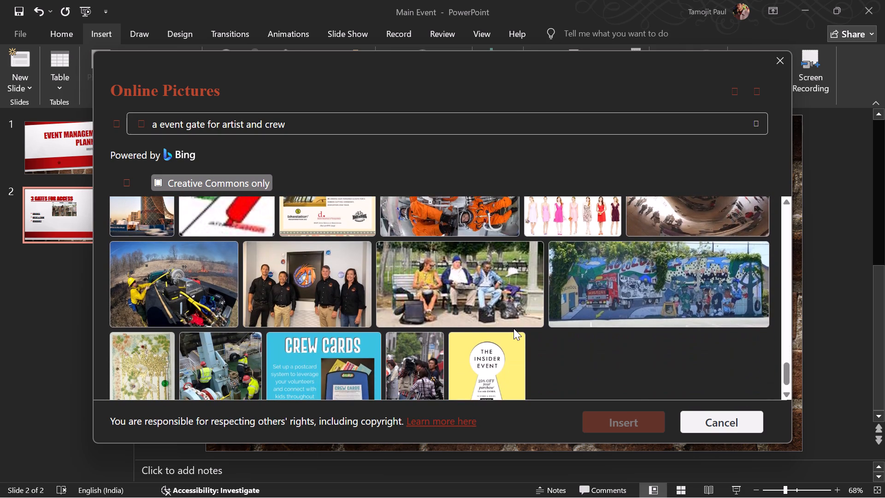
pyautogui.scroll(-1, 513, 328)
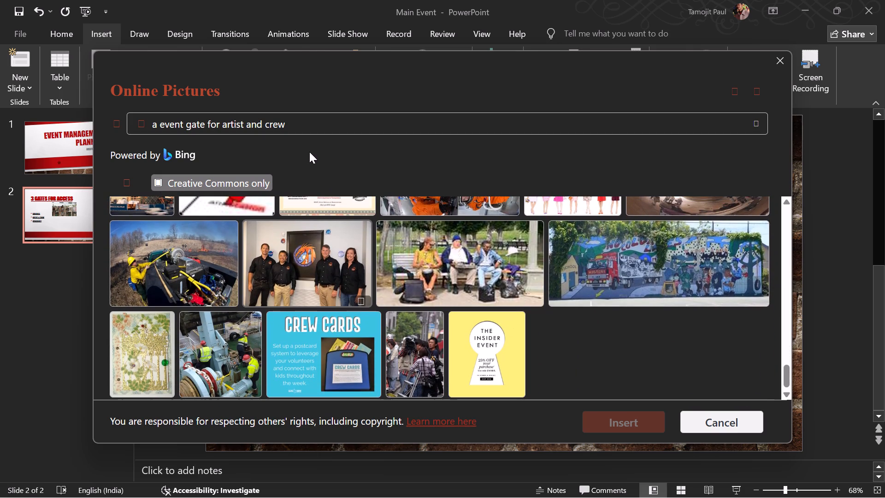
# Shorten the picture search to "a event gate for crew" and run it.
pyautogui.click(300, 129)
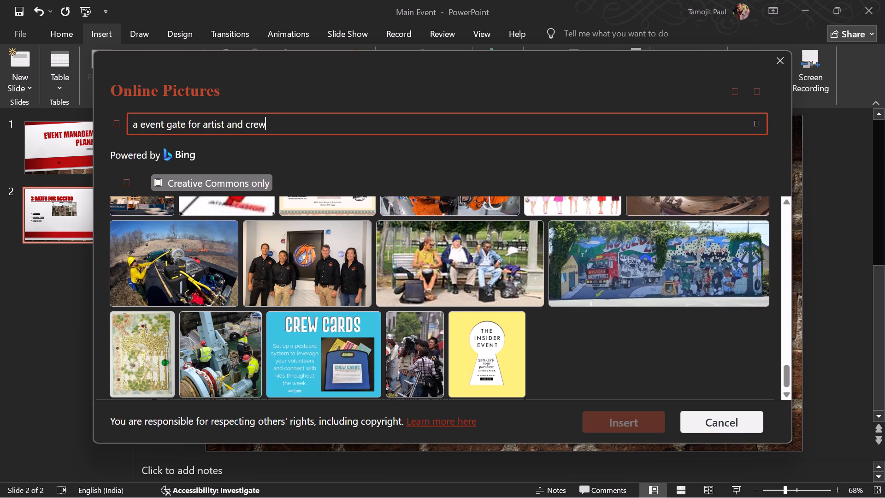
pyautogui.press('Left')
pyautogui.press('Left')
pyautogui.press('Left')
pyautogui.press('Left')
pyautogui.press('BackSpace')
pyautogui.press('BackSpace')
pyautogui.press('BackSpace')
pyautogui.press('BackSpace')
pyautogui.press('BackSpace')
pyautogui.press('BackSpace')
pyautogui.press('BackSpace')
pyautogui.press('BackSpace')
pyautogui.press('BackSpace')
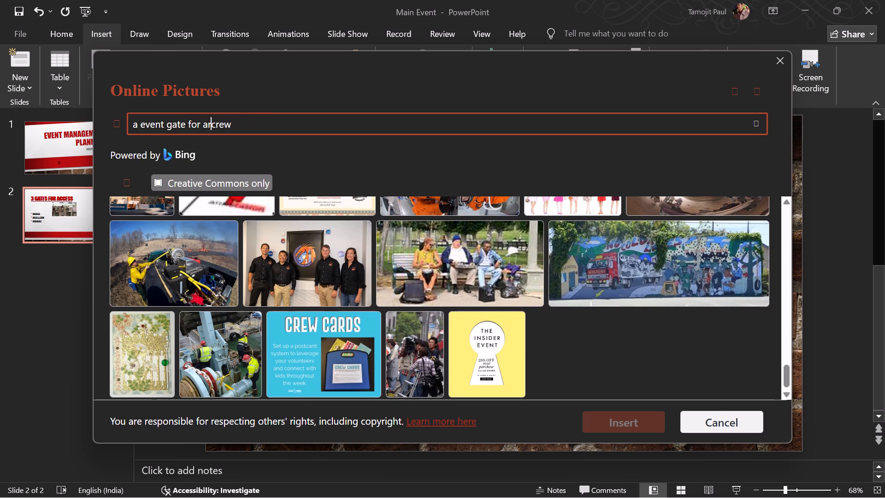
pyautogui.press('BackSpace')
pyautogui.press('BackSpace')
pyautogui.press('Return')
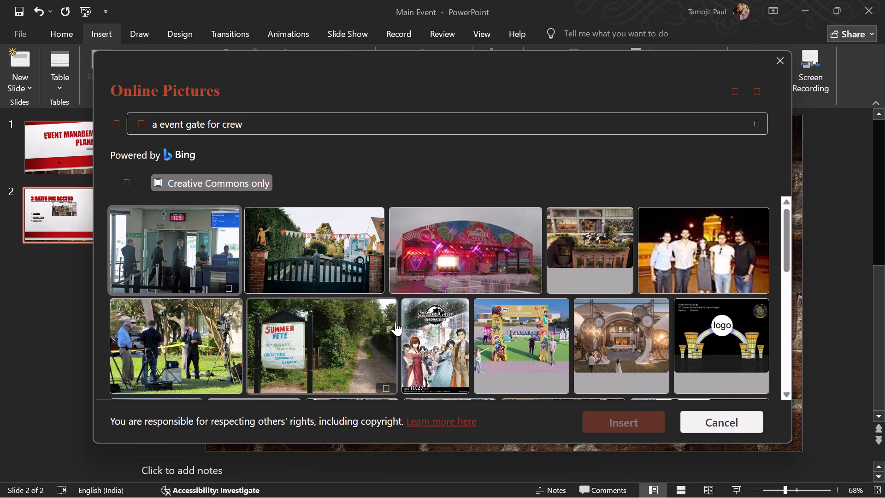
# Examine the crew gate picture results for an image that fits the Artist & Crew bullet.
pyautogui.scroll(-2, 395, 322)
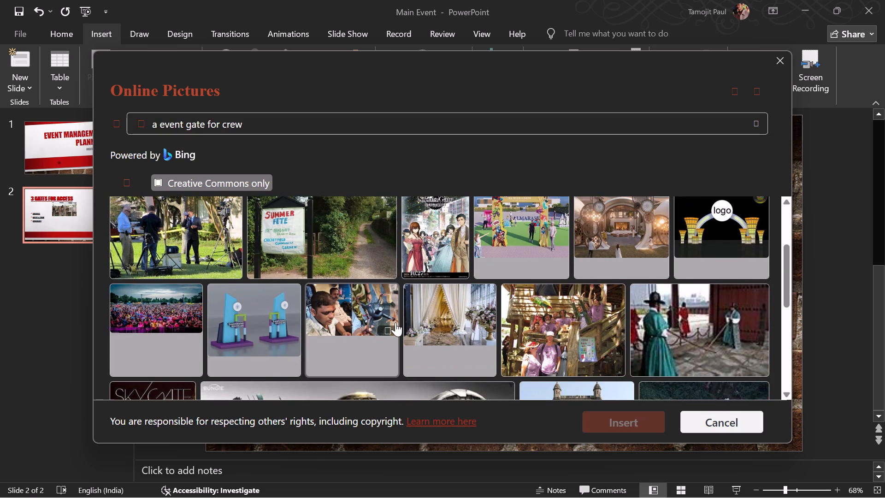
pyautogui.scroll(-4, 395, 322)
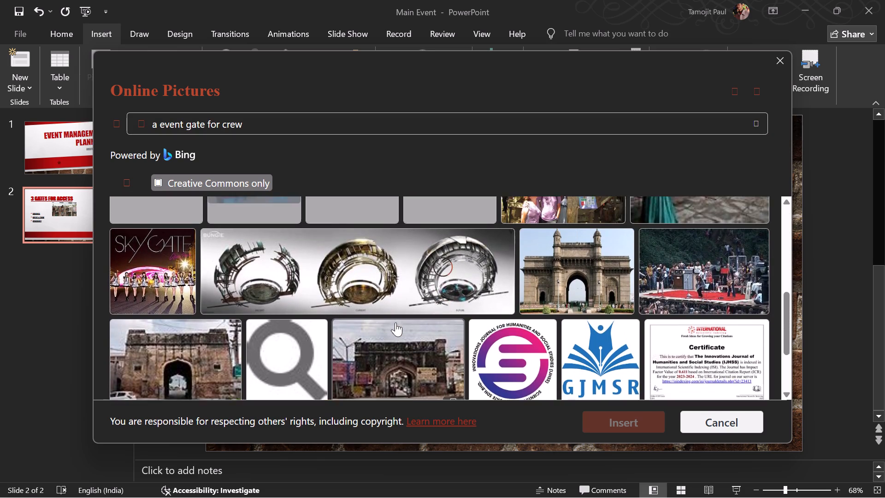
pyautogui.scroll(-1, 395, 322)
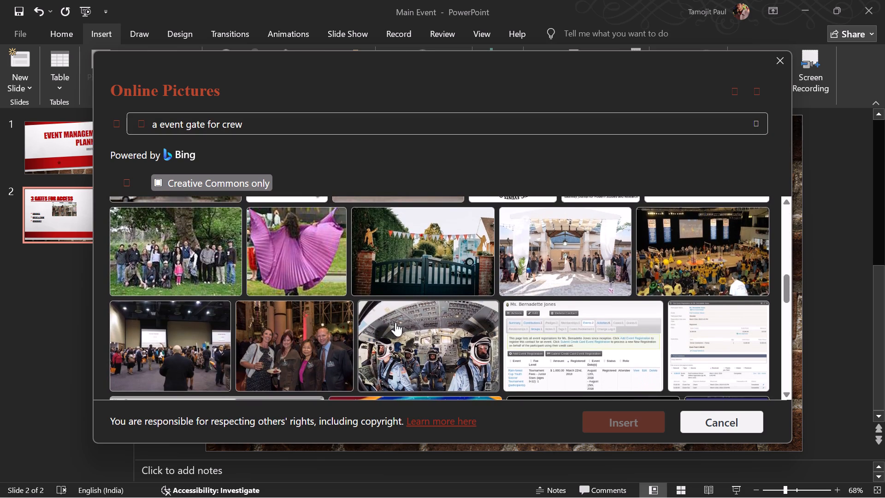
pyautogui.scroll(-3, 395, 322)
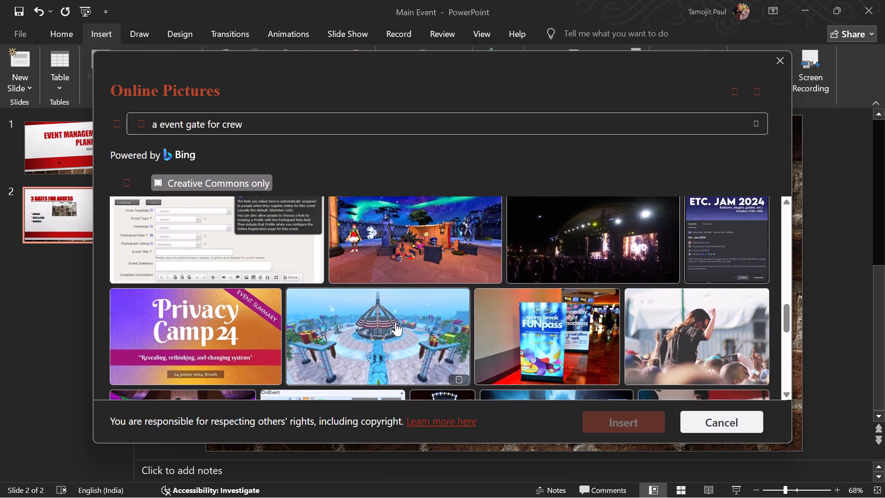
pyautogui.scroll(-2, 395, 322)
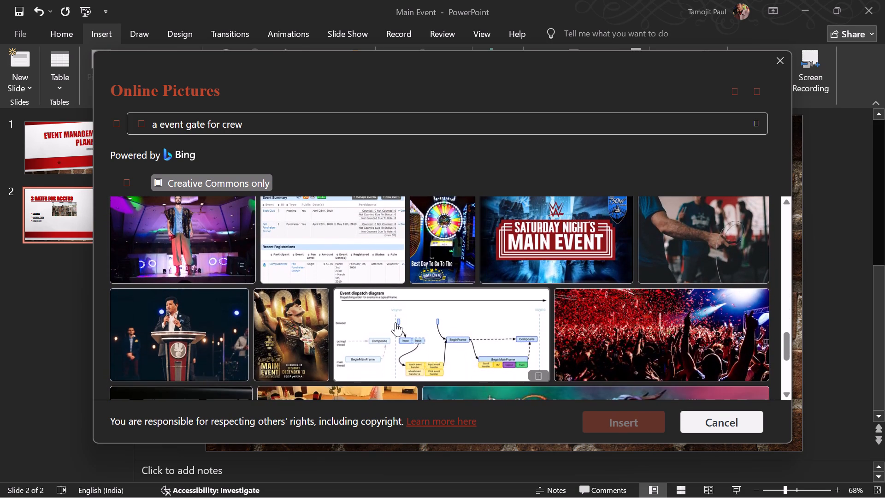
pyautogui.scroll(-2, 395, 322)
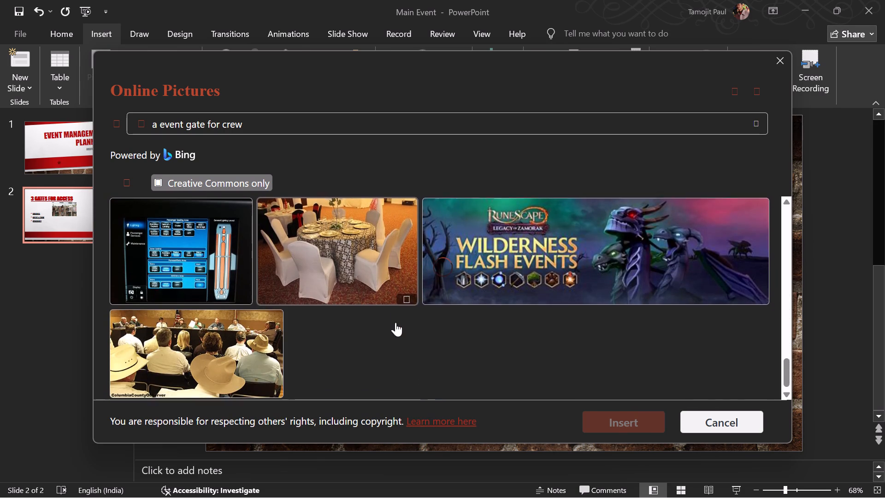
pyautogui.scroll(2, 395, 322)
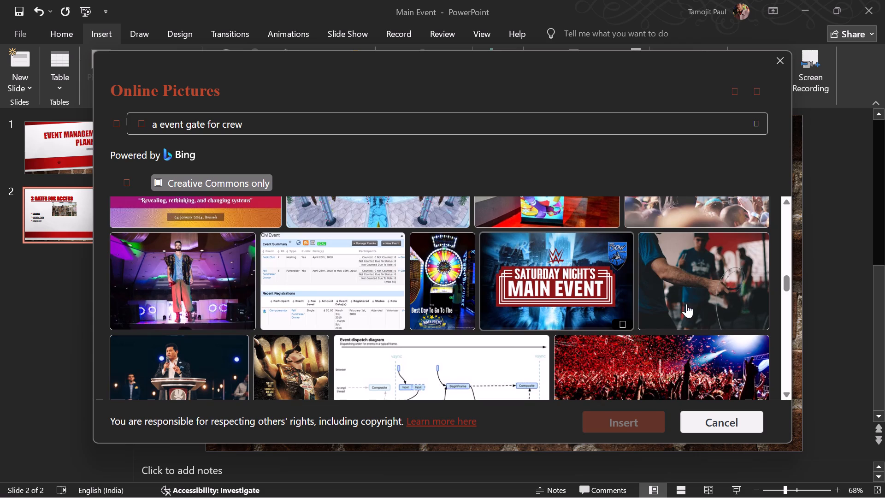
pyautogui.scroll(1, 717, 299)
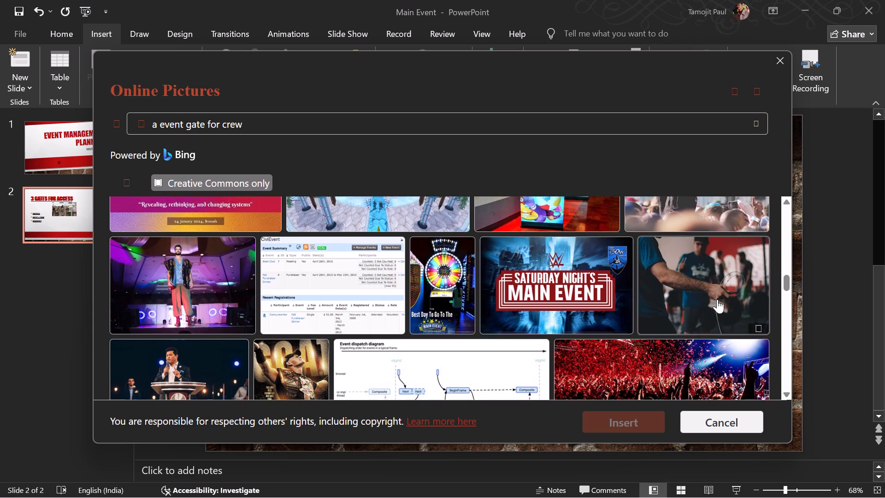
pyautogui.scroll(5, 717, 299)
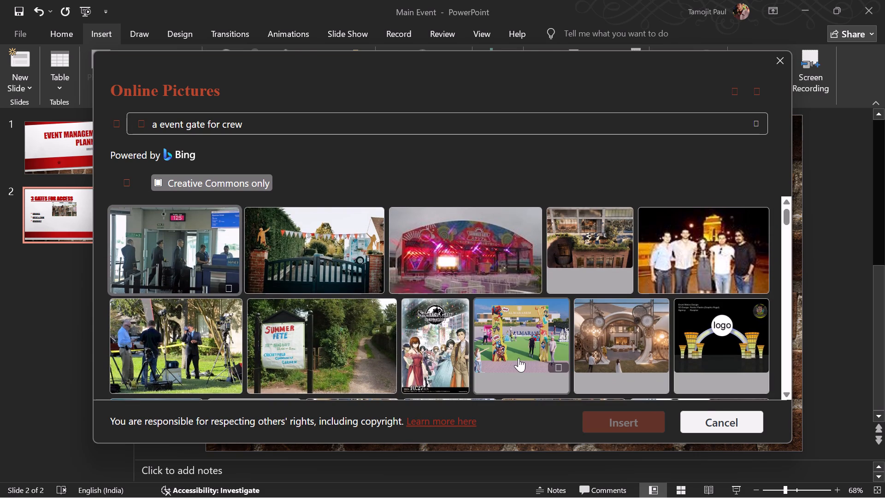
pyautogui.scroll(-5, 519, 358)
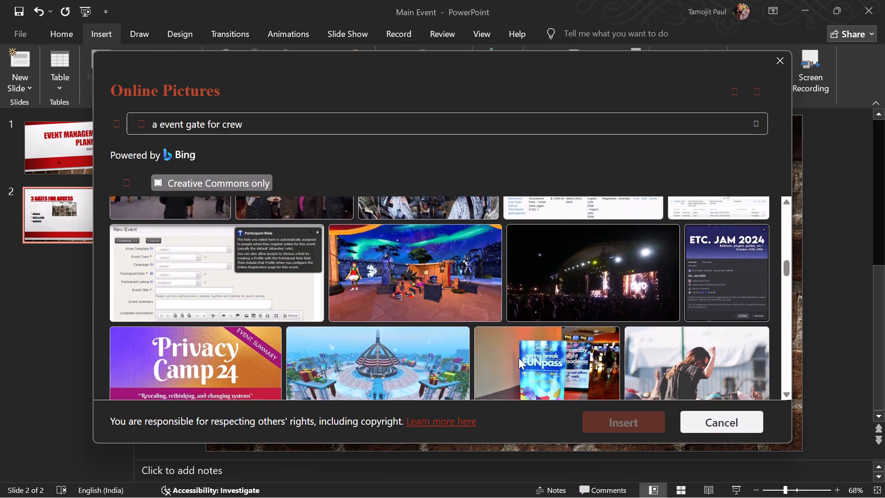
pyautogui.scroll(-2, 519, 358)
pyautogui.scroll(1, 519, 358)
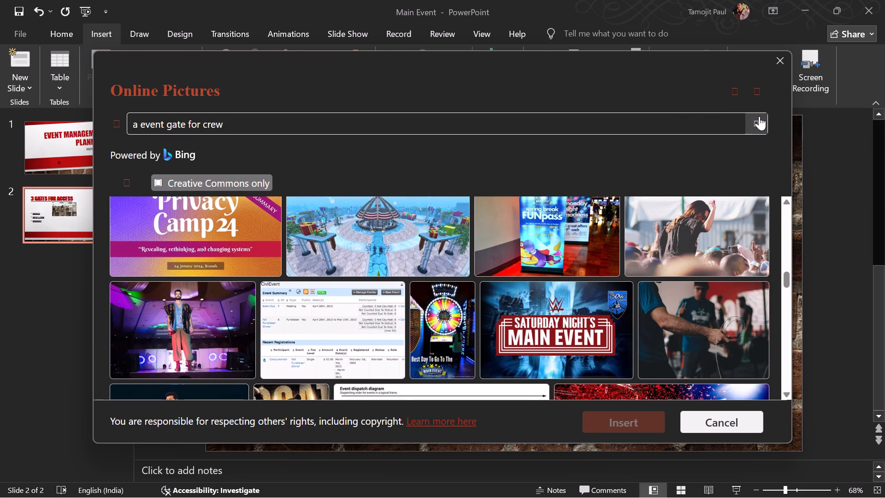
# Replace the picture search with "event management" and look through the results for a suitable artist and crew image.
pyautogui.click(759, 116)
pyautogui.write('event manag')
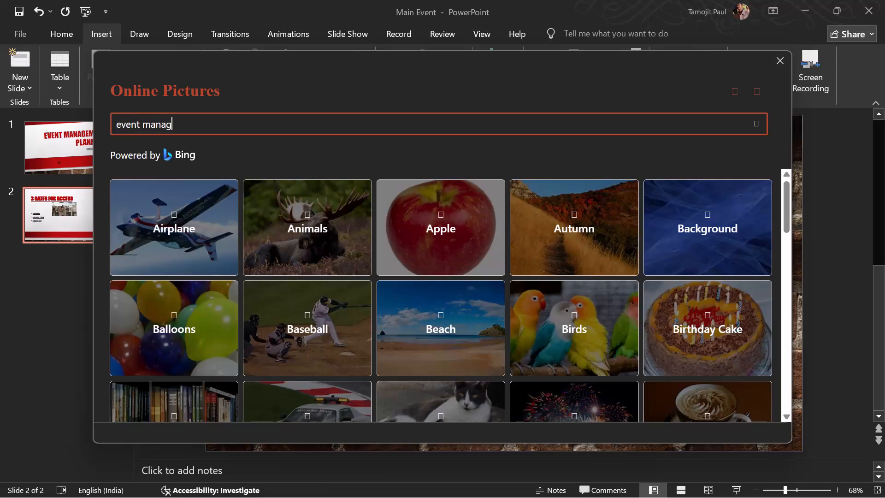
pyautogui.write('ement')
pyautogui.press('Return')
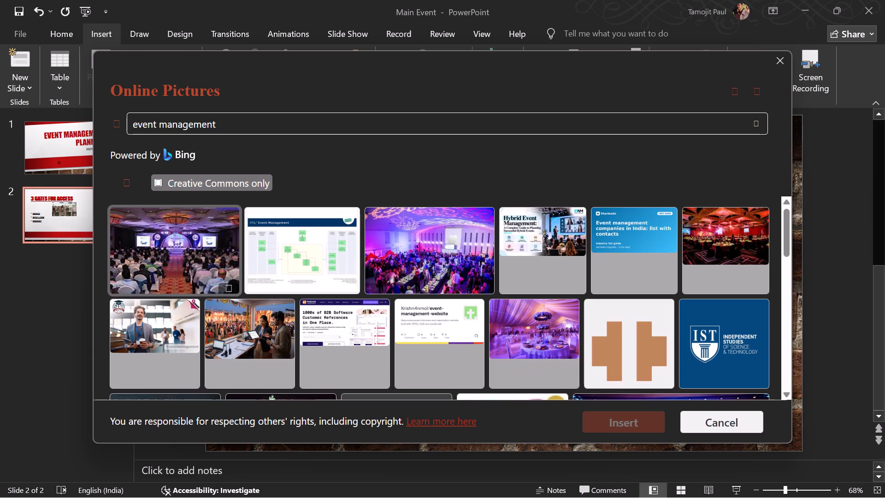
pyautogui.scroll(-2, 620, 273)
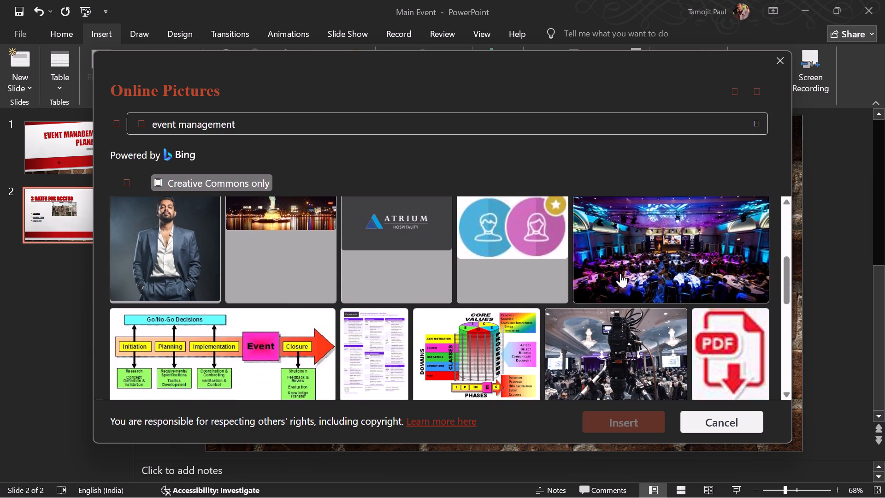
pyautogui.scroll(-2, 620, 273)
pyautogui.scroll(2, 620, 273)
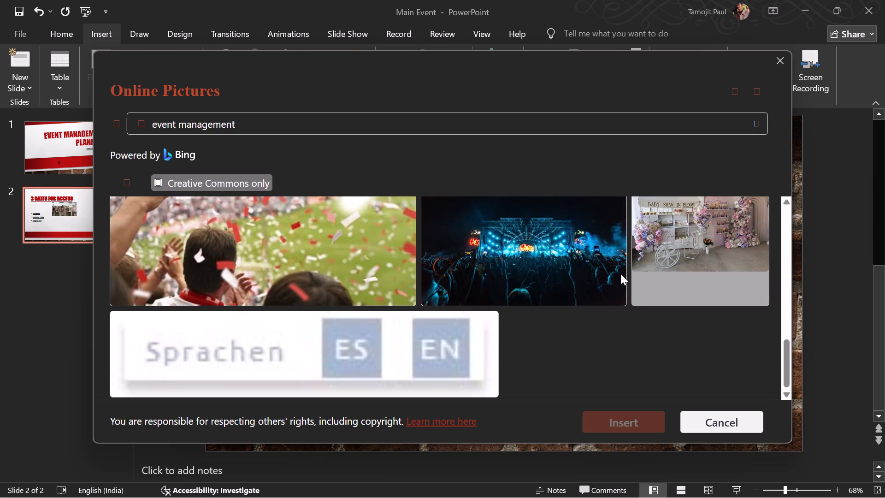
pyautogui.scroll(1, 620, 273)
pyautogui.scroll(1, 561, 256)
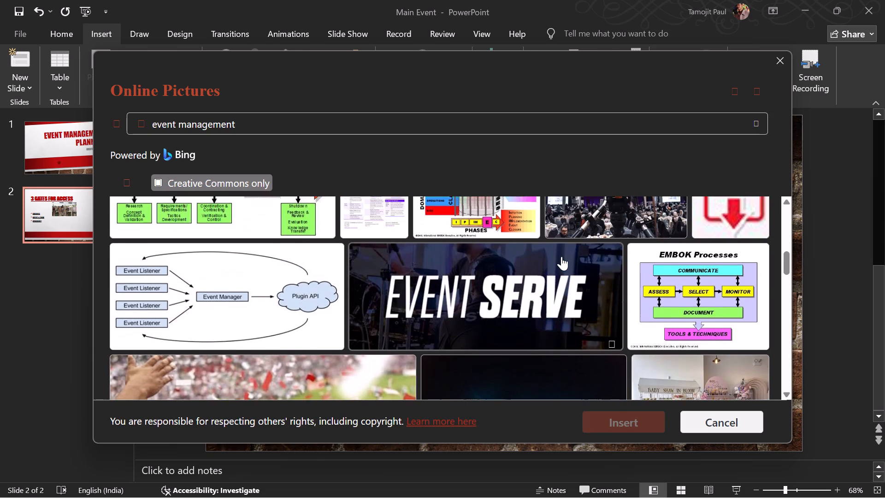
pyautogui.scroll(1, 561, 256)
# Extend the online picture search to "event management team" and run it.
pyautogui.click(459, 117)
pyautogui.press('space')
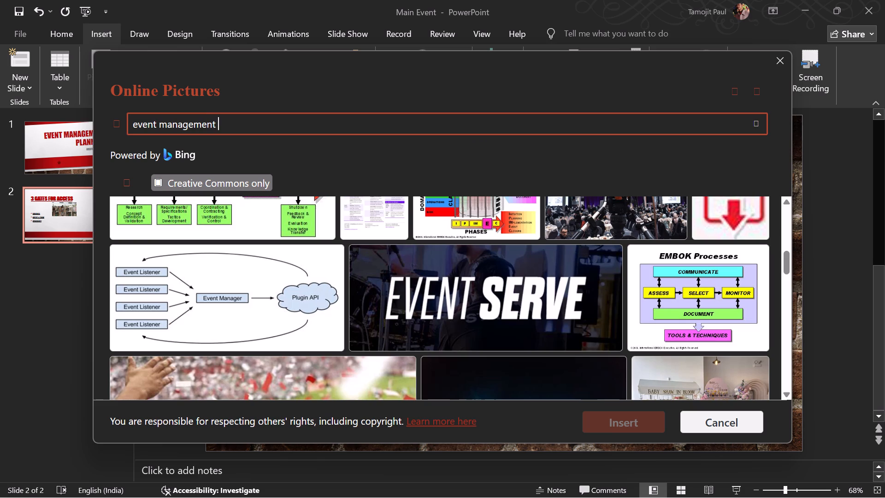
pyautogui.write('team')
pyautogui.press('Return')
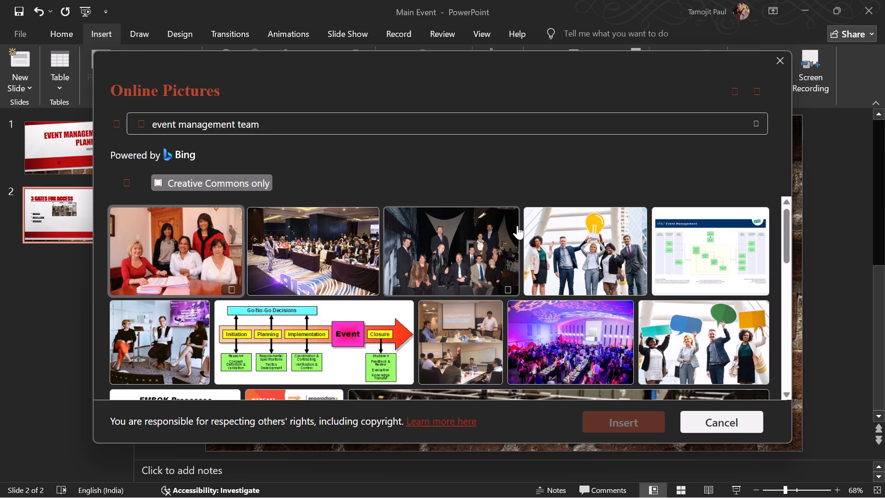
# Look through the event management team picture results for an image that suits the Artist & Crew bullet.
pyautogui.scroll(-2, 517, 225)
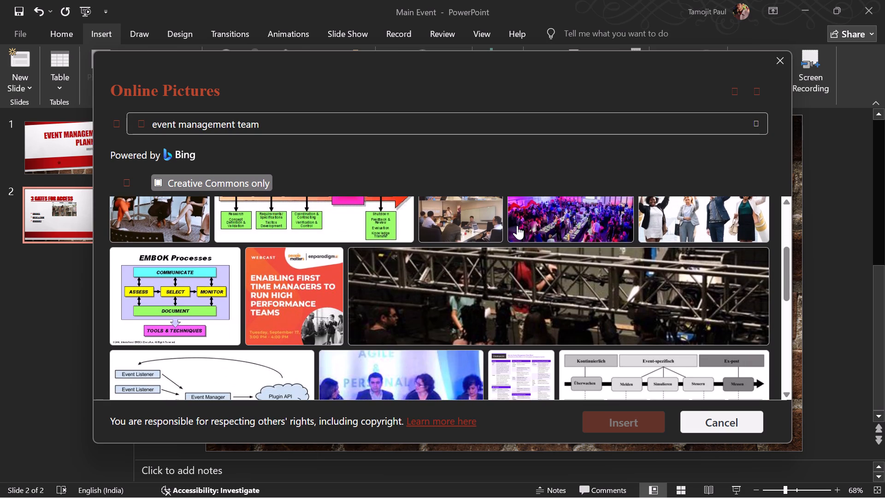
pyautogui.scroll(-2, 541, 301)
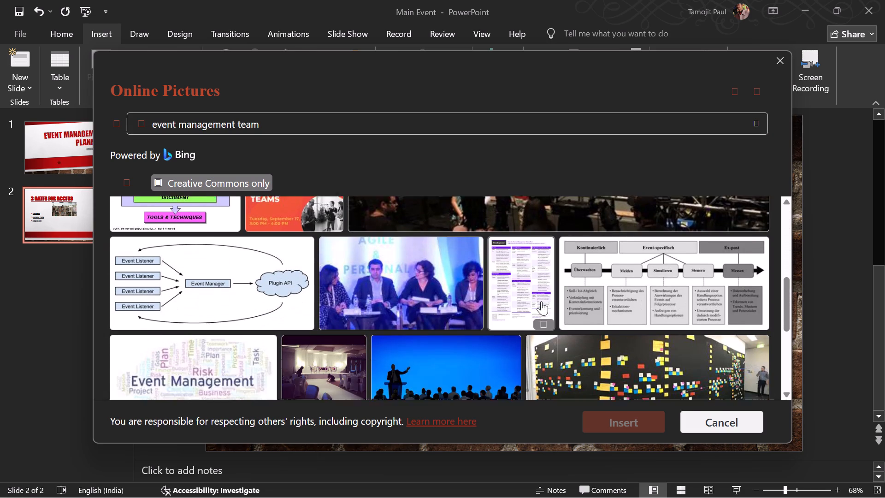
pyautogui.scroll(-3, 541, 301)
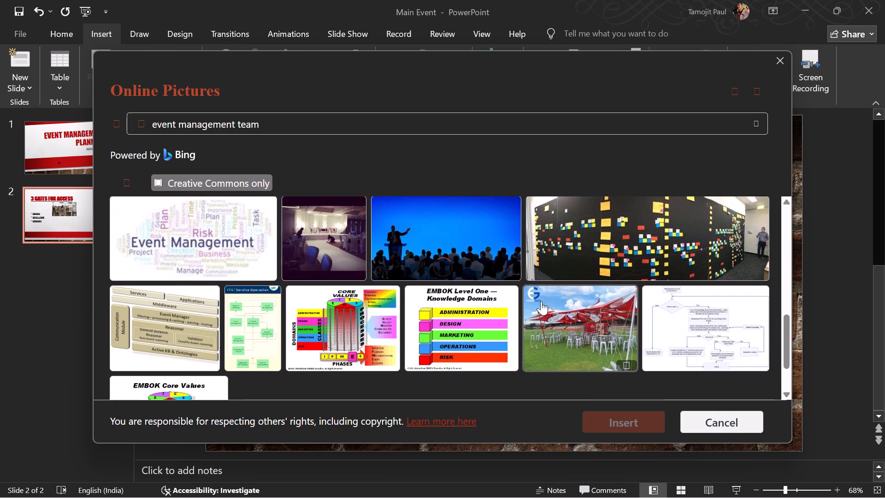
pyautogui.scroll(-2, 541, 301)
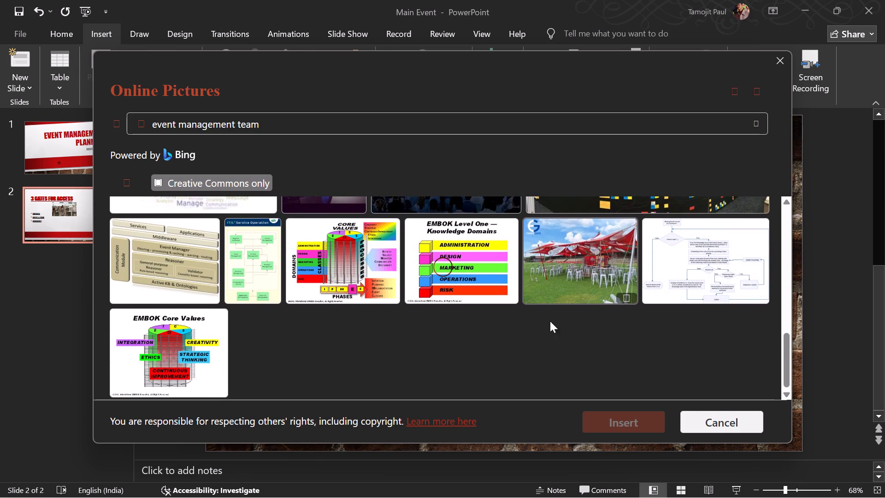
pyautogui.scroll(-1, 553, 326)
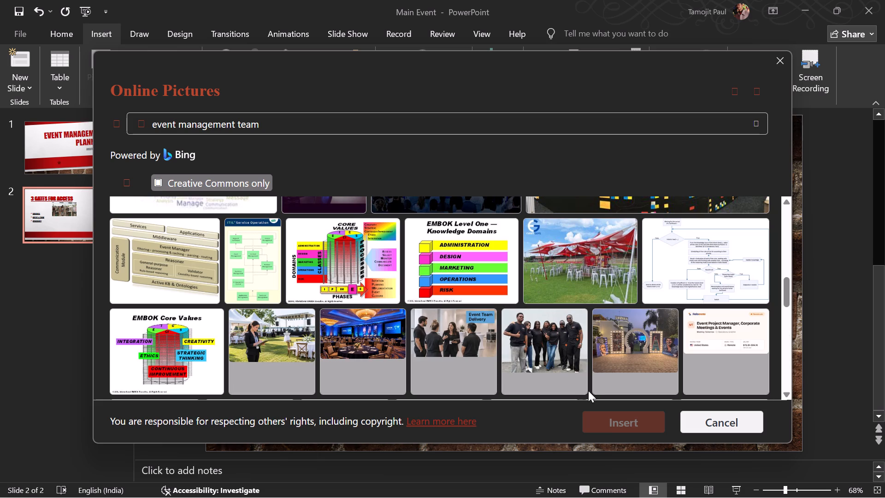
pyautogui.scroll(-2, 642, 356)
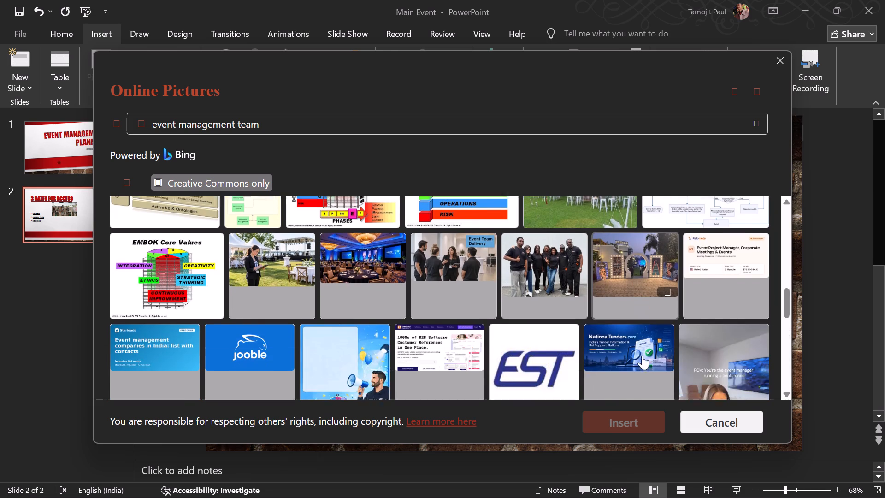
pyautogui.scroll(-2, 642, 356)
pyautogui.scroll(1, 642, 356)
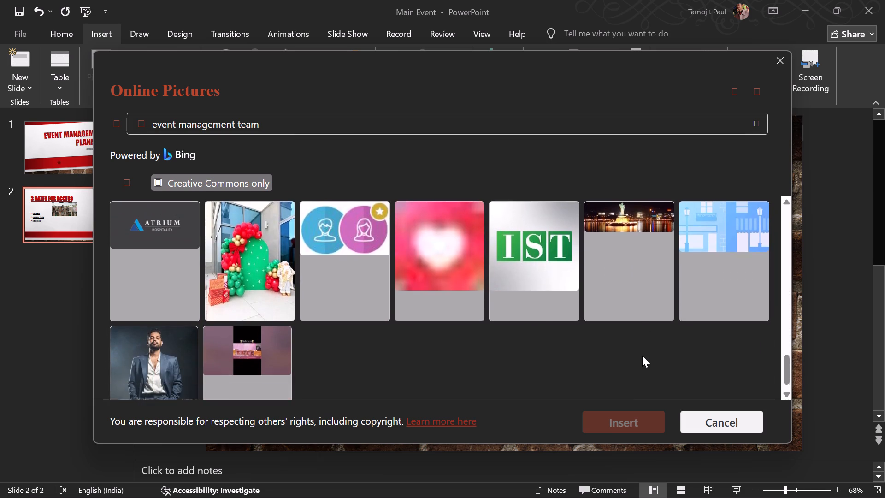
pyautogui.scroll(1, 642, 356)
pyautogui.hscroll(1, 642, 356)
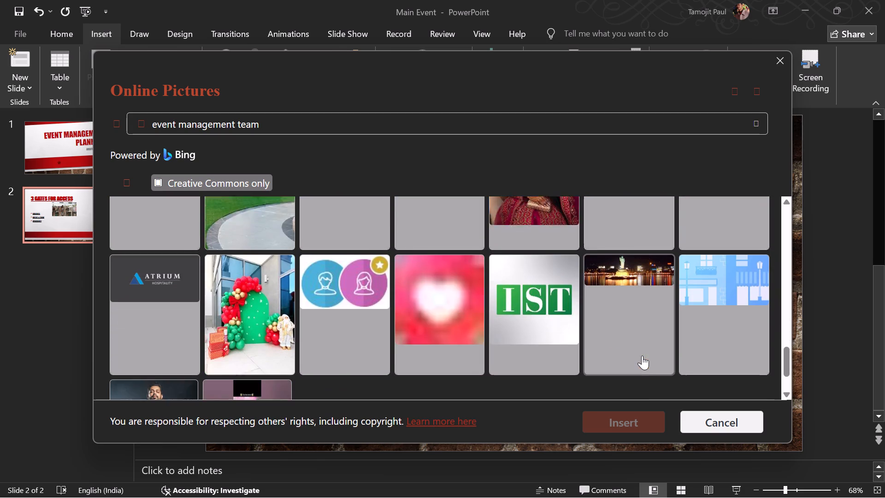
pyautogui.scroll(-1, 642, 356)
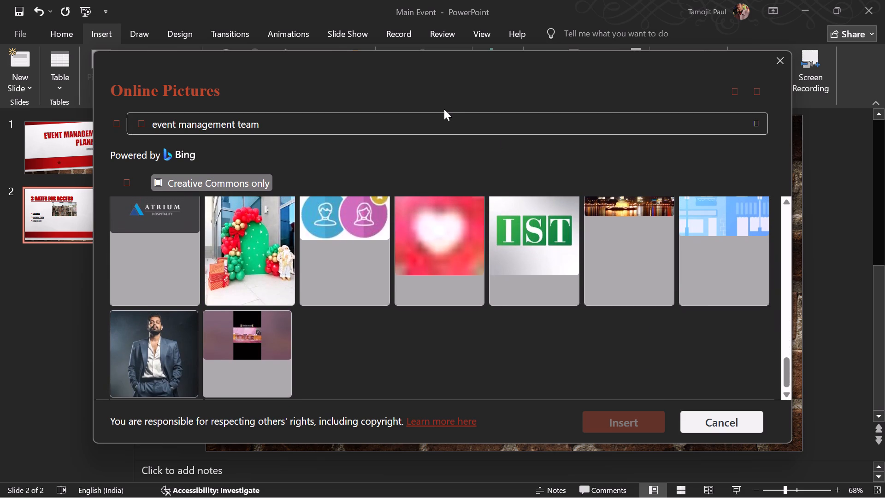
# Shorten the picture search to "event management" and run it.
pyautogui.click(448, 125)
pyautogui.press('BackSpace')
pyautogui.press('BackSpace')
pyautogui.press('BackSpace')
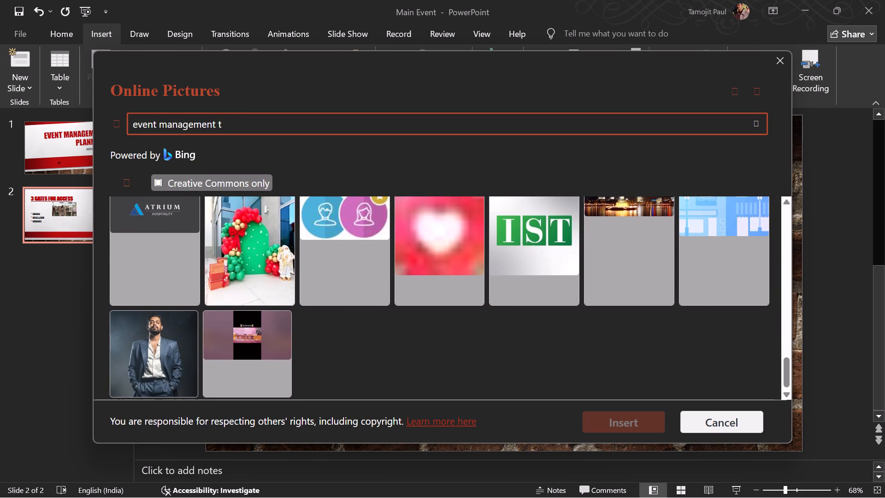
pyautogui.press('BackSpace')
pyautogui.press('BackSpace')
pyautogui.press('Return')
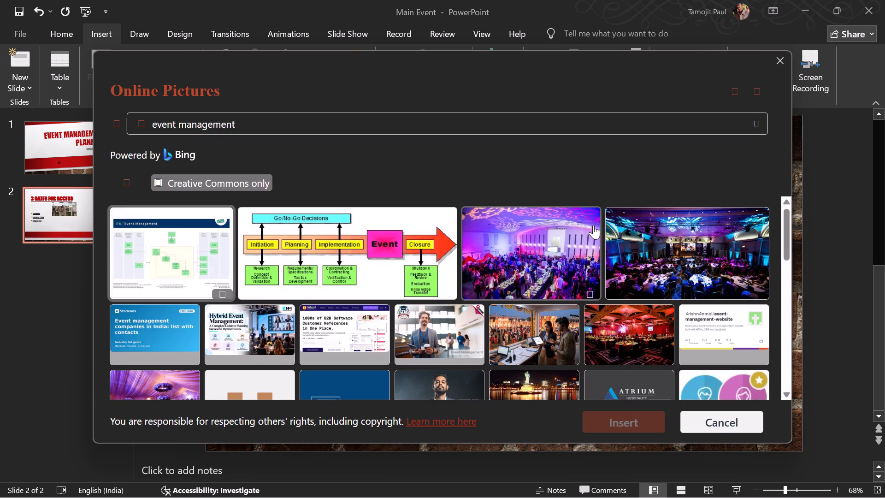
# Browse the event management results and select the picture of people working at an event registration desk.
pyautogui.scroll(-2, 593, 225)
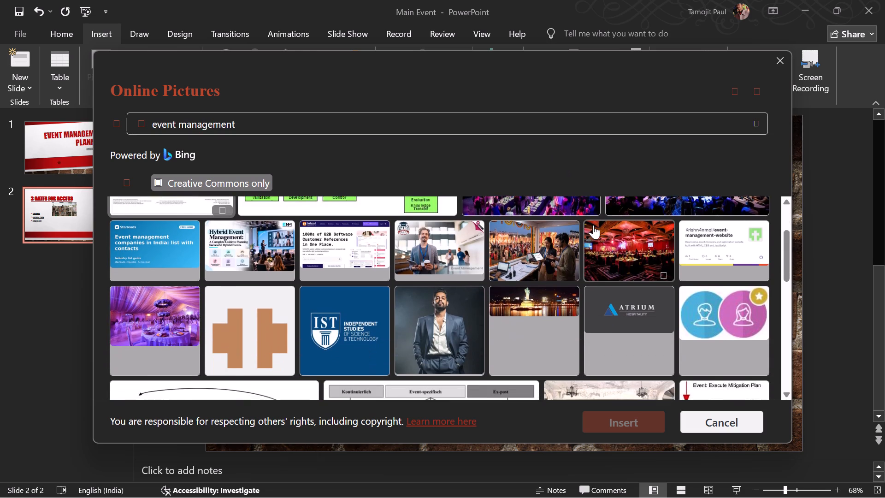
pyautogui.scroll(-3, 593, 225)
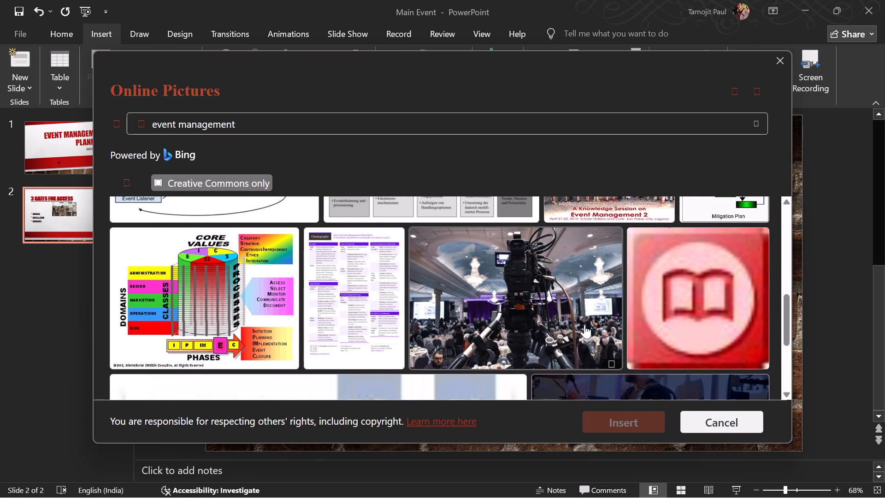
pyautogui.scroll(-2, 584, 325)
pyautogui.scroll(1, 584, 325)
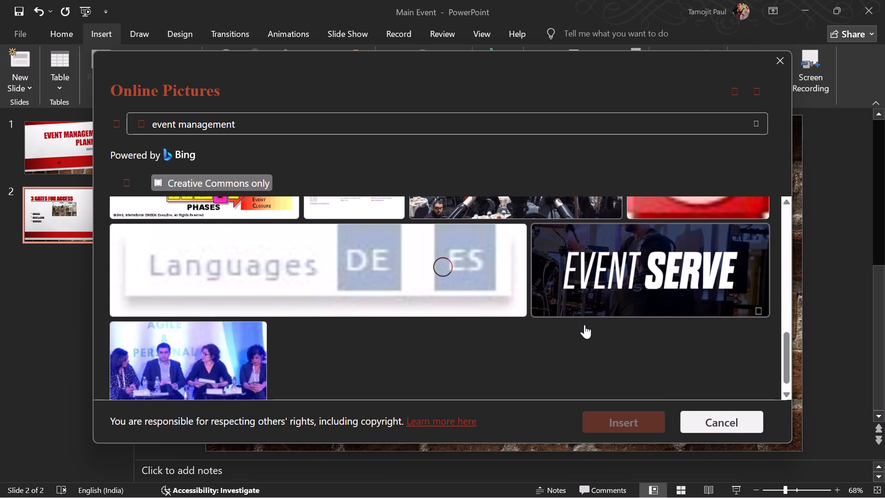
pyautogui.scroll(7, 584, 325)
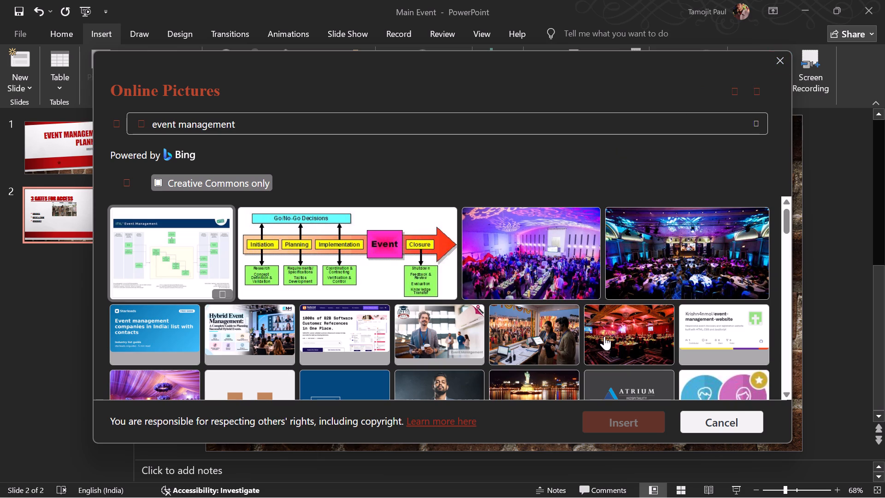
pyautogui.click(537, 349)
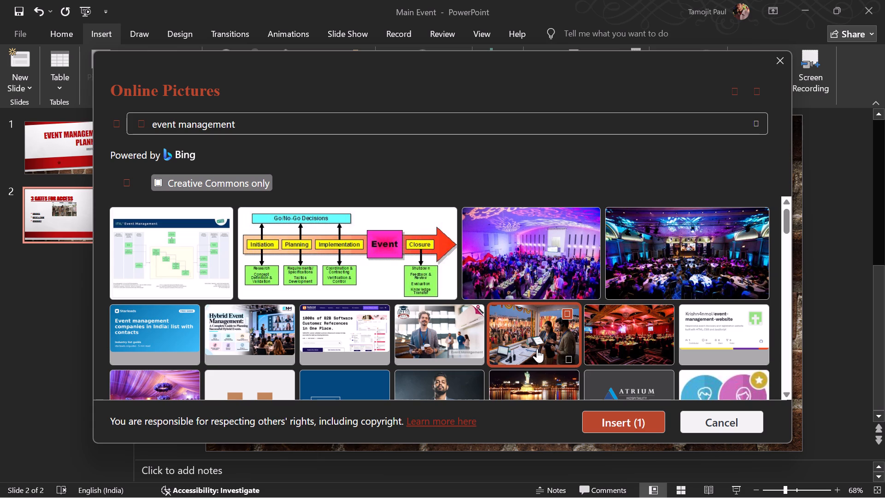
# Add the professional video camera in a banquet hall picture to the selection and insert both pictures on the 3 Gates for Access slide.
pyautogui.scroll(-3, 644, 369)
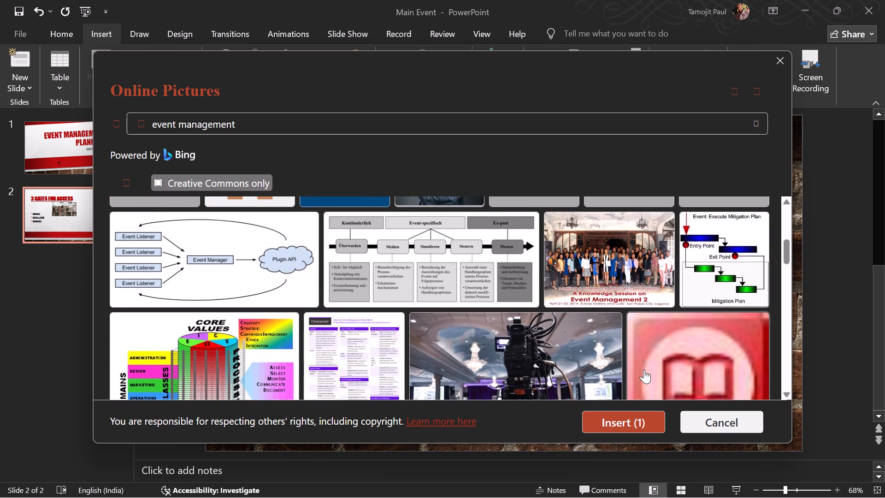
pyautogui.scroll(-1, 644, 369)
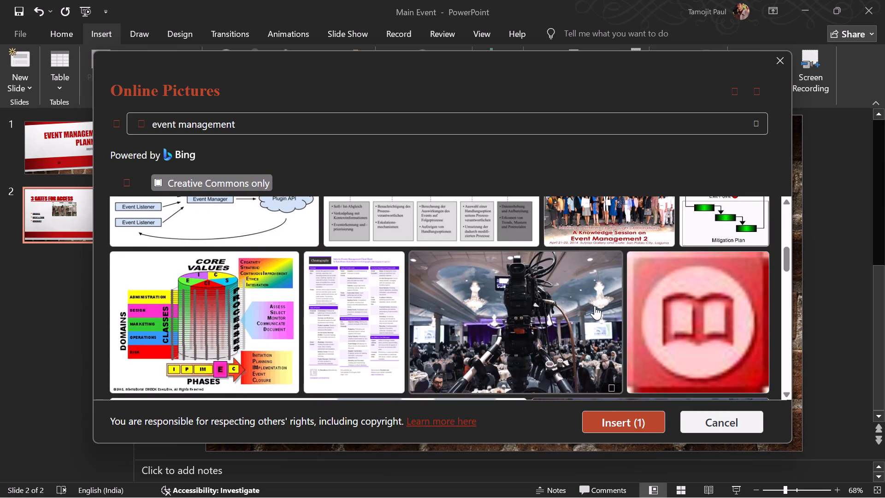
pyautogui.scroll(3, 595, 306)
pyautogui.scroll(-1, 595, 306)
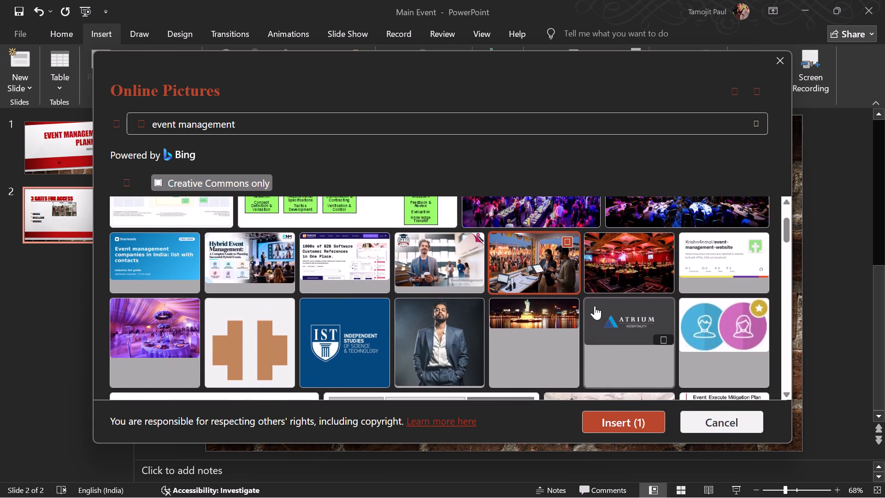
pyautogui.scroll(-2, 595, 306)
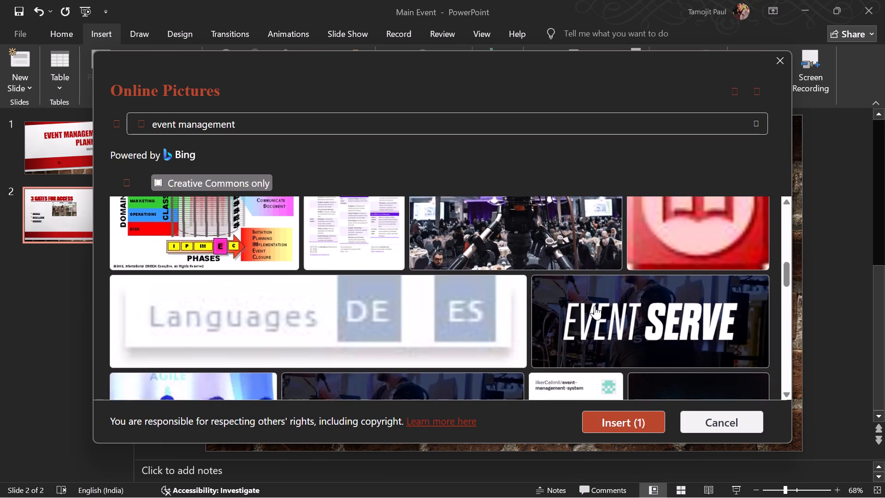
pyautogui.scroll(2, 595, 306)
pyautogui.scroll(-3, 595, 306)
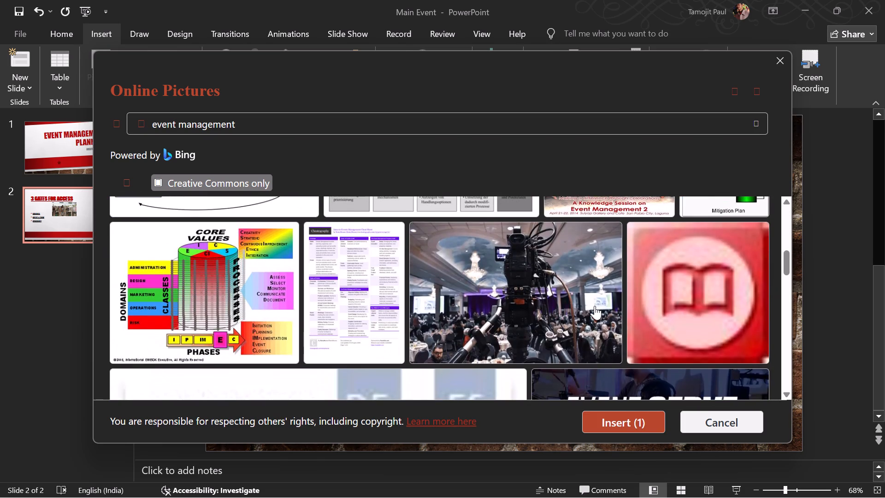
pyautogui.click(612, 354)
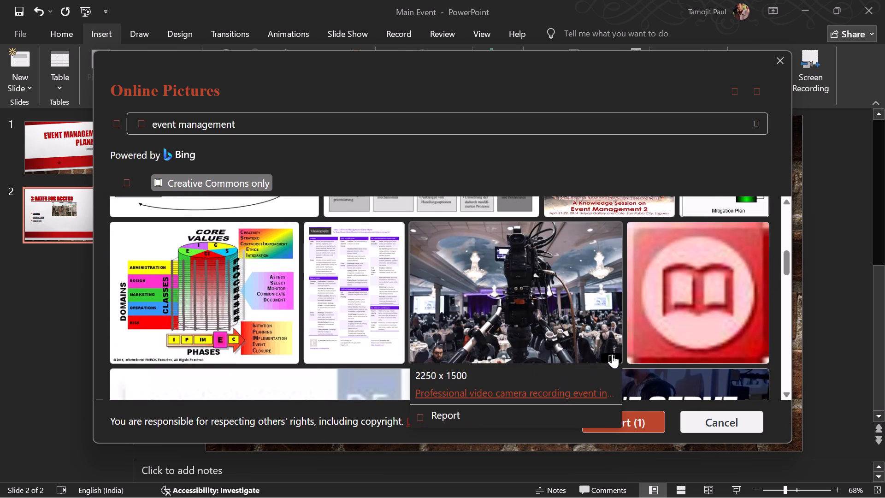
pyautogui.click(608, 354)
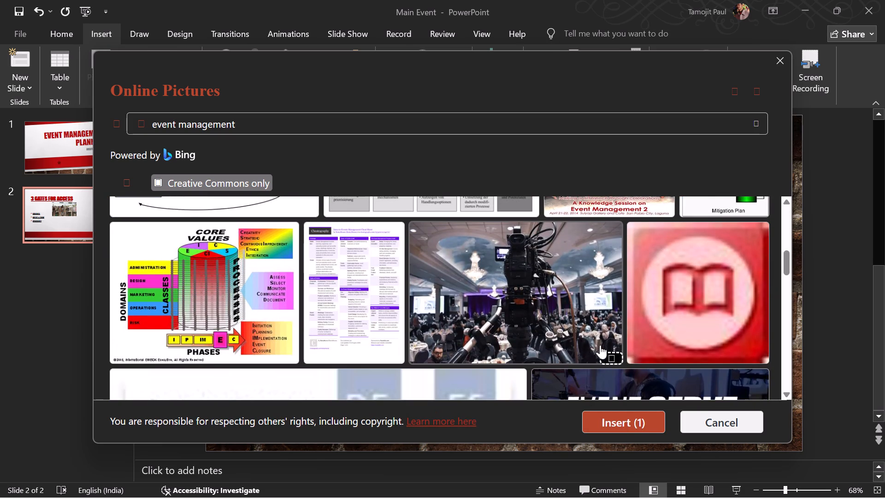
pyautogui.click(594, 342)
pyautogui.click(645, 425)
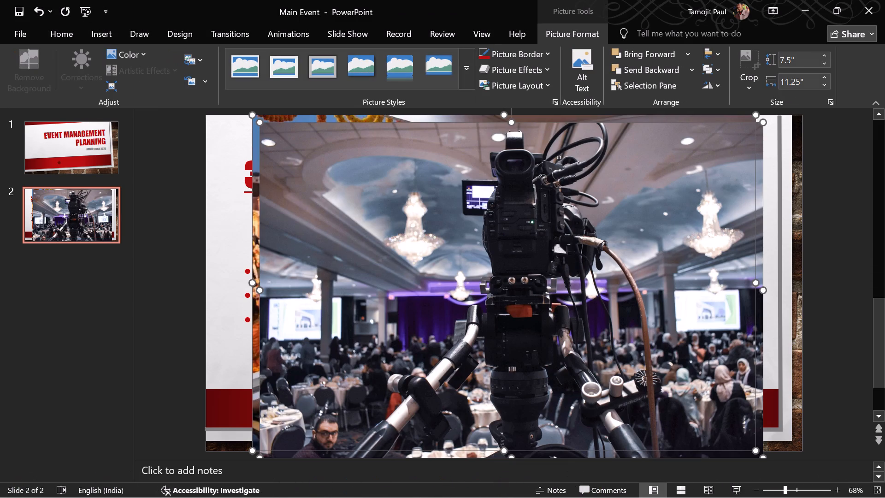
# Shrink the two inserted pictures together to about 4.29" high by 6.43" wide and reposition them over the slide's title and bullets.
pyautogui.moveTo(754, 449); pyautogui.dragTo(605, 368)
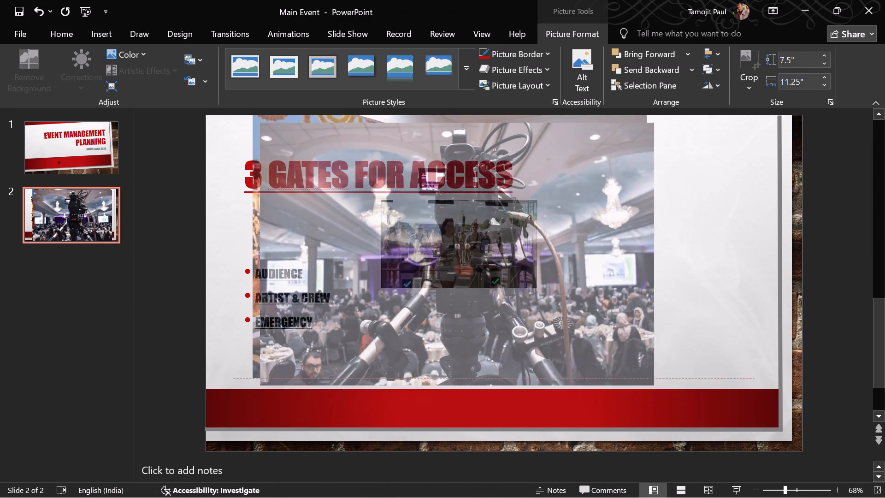
pyautogui.moveTo(605, 368); pyautogui.dragTo(460, 307)
pyautogui.moveTo(366, 228); pyautogui.dragTo(389, 233)
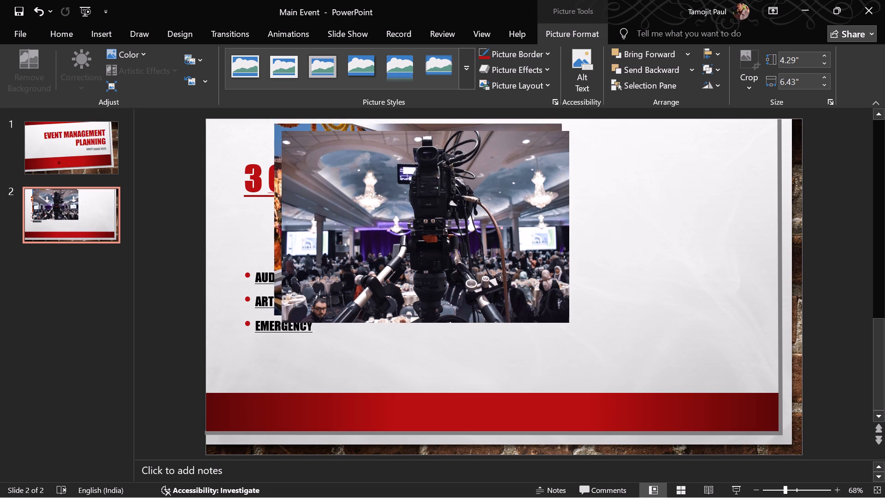
pyautogui.moveTo(389, 233); pyautogui.dragTo(404, 238)
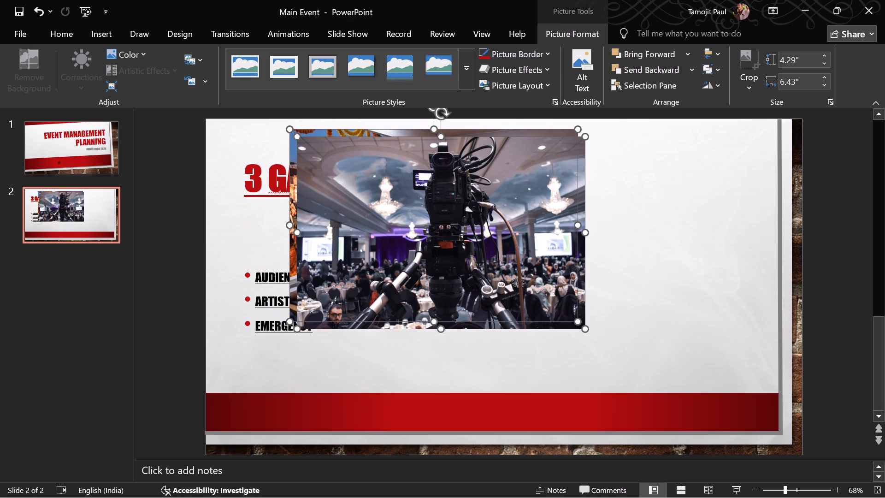
pyautogui.moveTo(290, 150); pyautogui.dragTo(271, 156)
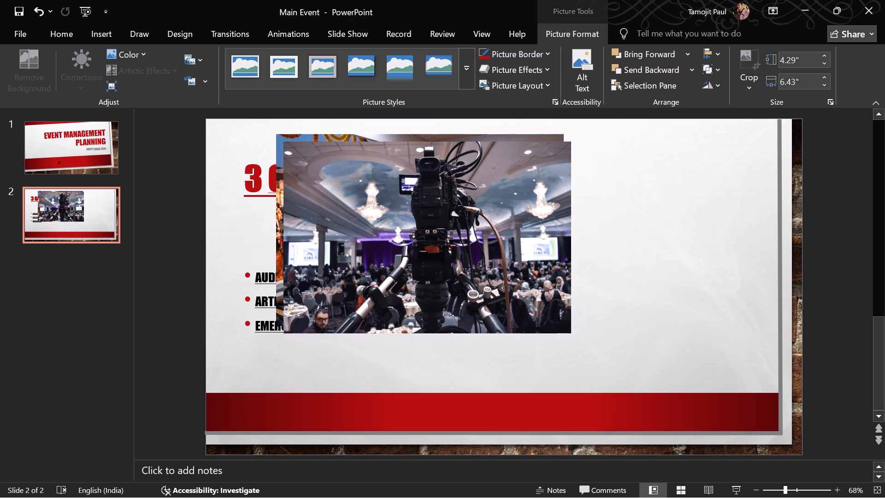
pyautogui.moveTo(271, 156); pyautogui.dragTo(271, 158)
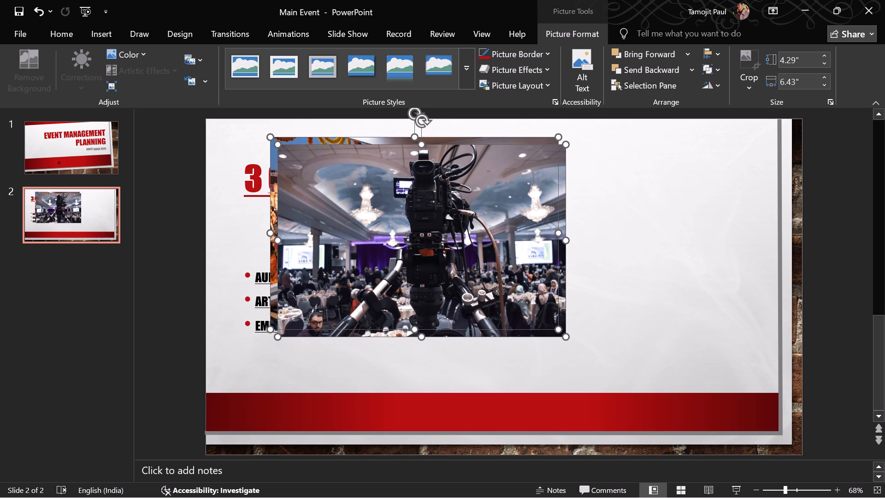
# Shrink both pictures further to about 3.29" by 4.93" and move them down beside the gate bullets.
pyautogui.moveTo(277, 337); pyautogui.dragTo(393, 291)
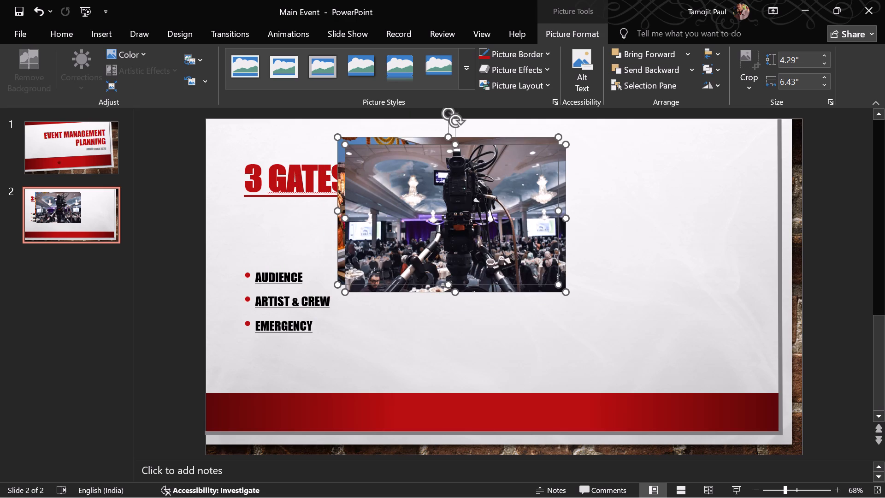
pyautogui.click(374, 236)
pyautogui.moveTo(374, 236); pyautogui.dragTo(378, 268)
pyautogui.doubleClick(347, 271)
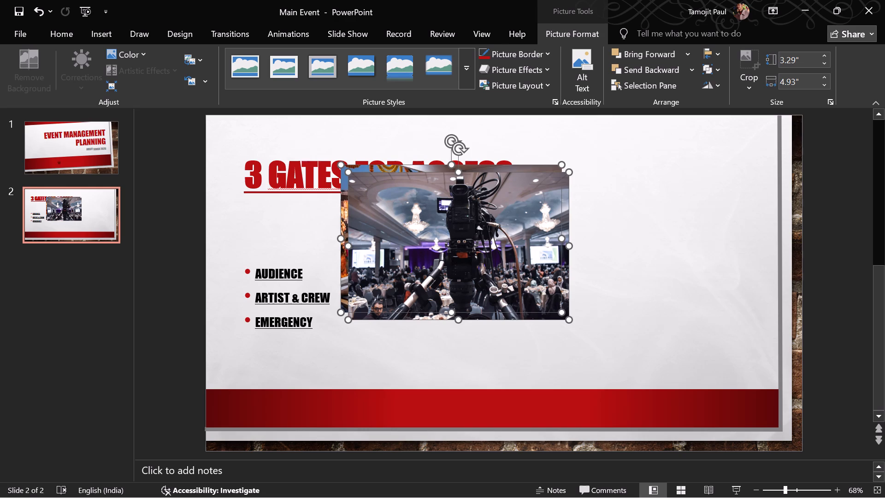
# Resize the banquet hall camera picture on its own into a smaller, wider shape and move it toward the slide's right side.
pyautogui.click(672, 290)
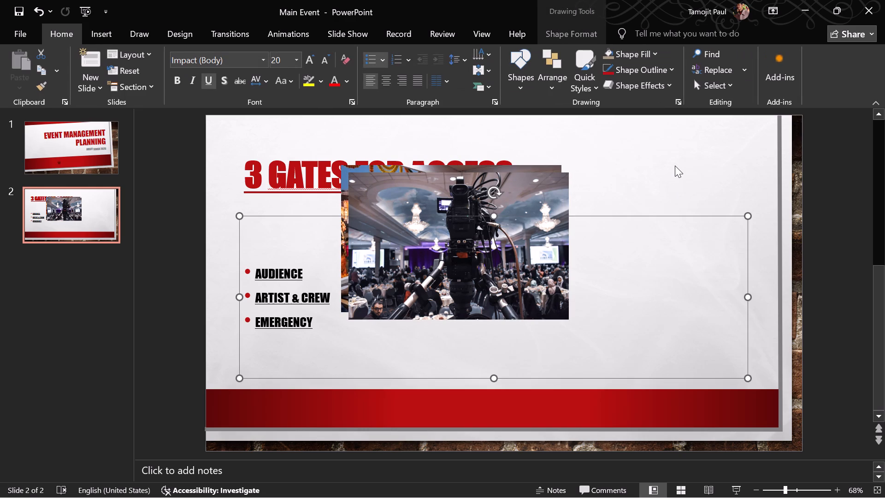
pyautogui.click(675, 166)
pyautogui.click(543, 233)
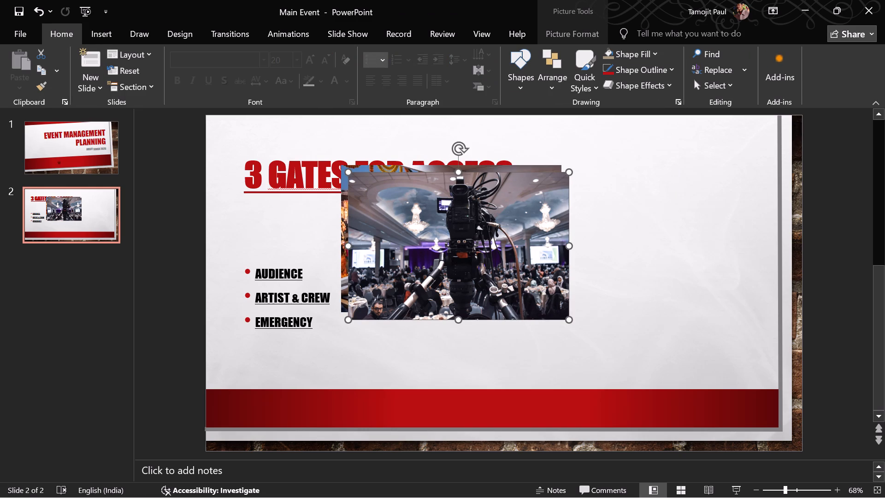
pyautogui.moveTo(567, 244); pyautogui.dragTo(650, 240)
pyautogui.moveTo(650, 240); pyautogui.dragTo(614, 241)
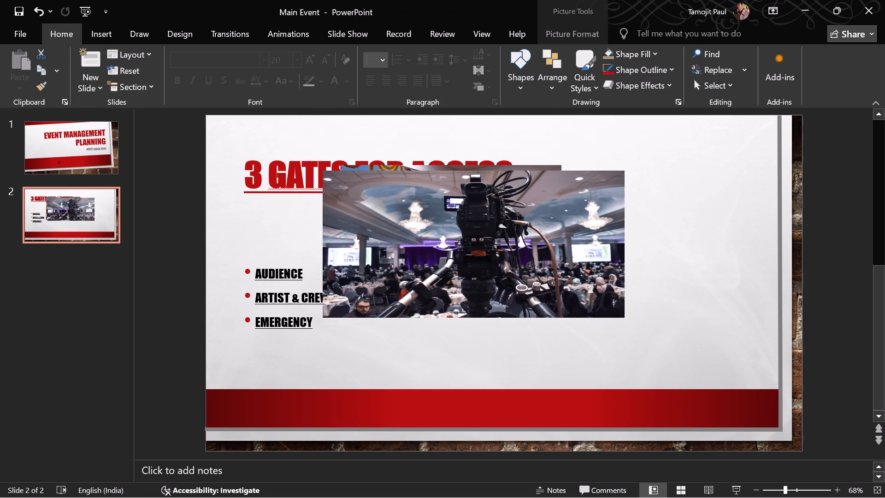
pyautogui.moveTo(614, 241); pyautogui.dragTo(497, 267)
pyautogui.moveTo(371, 252); pyautogui.dragTo(434, 243)
pyautogui.moveTo(258, 336); pyautogui.dragTo(336, 299)
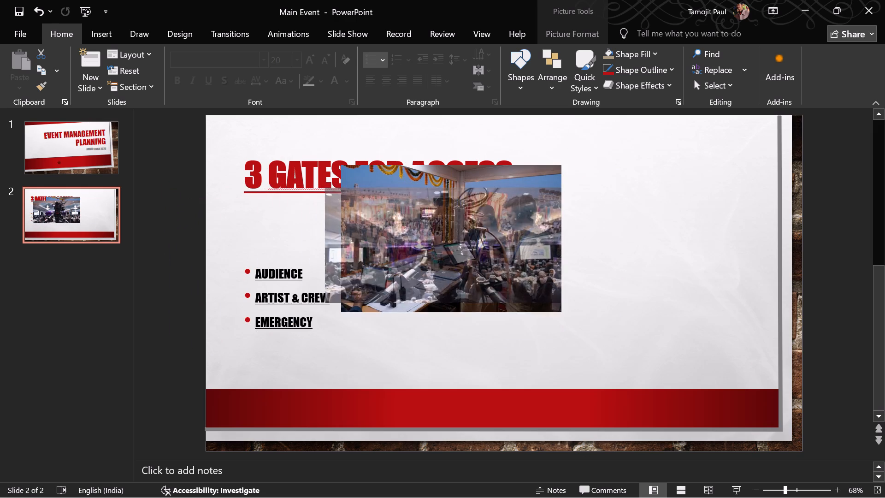
pyautogui.moveTo(336, 299); pyautogui.dragTo(361, 290)
pyautogui.moveTo(443, 219); pyautogui.dragTo(601, 231)
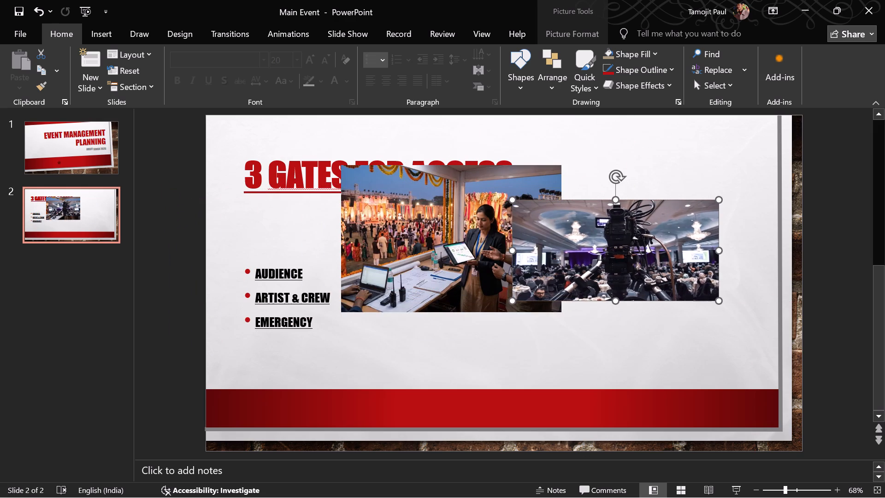
# Shrink the event desk picture with the tablet to about two thirds of its size, keeping its upper right corner in place.
pyautogui.click(367, 304)
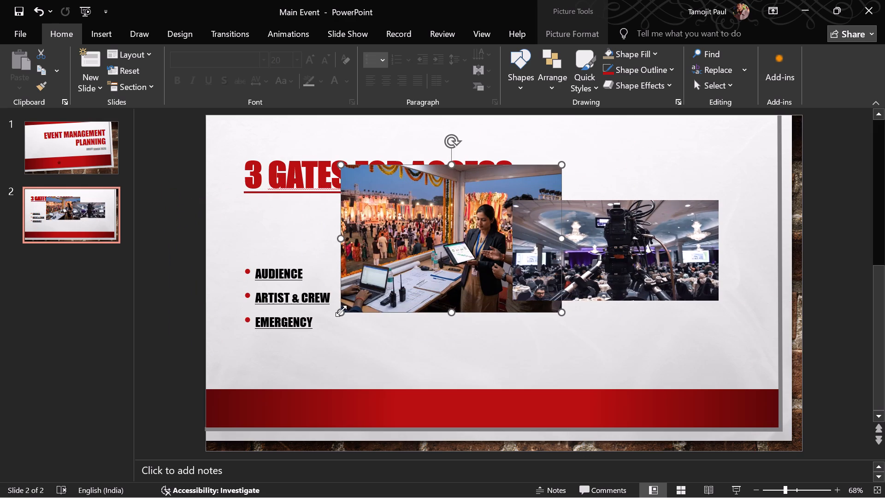
pyautogui.moveTo(341, 311); pyautogui.dragTo(420, 255)
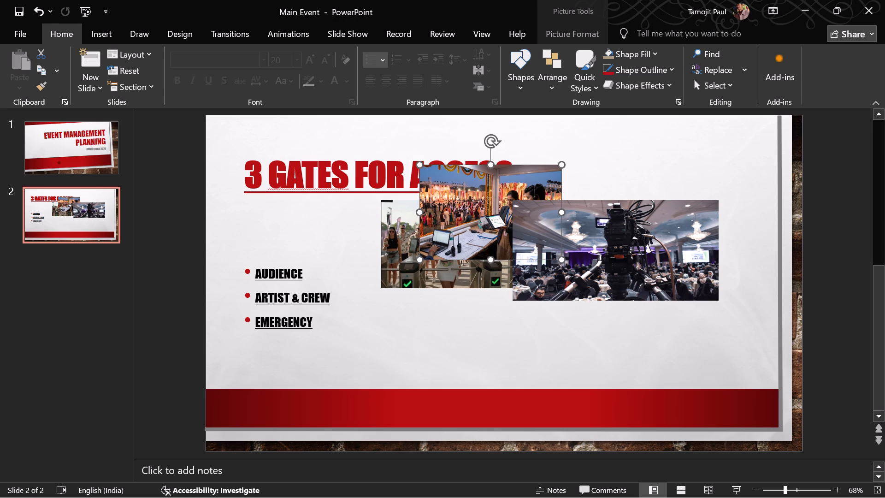
# Shrink the banquet hall camera picture a little further and shift it right and slightly down on the slide.
pyautogui.click(702, 287)
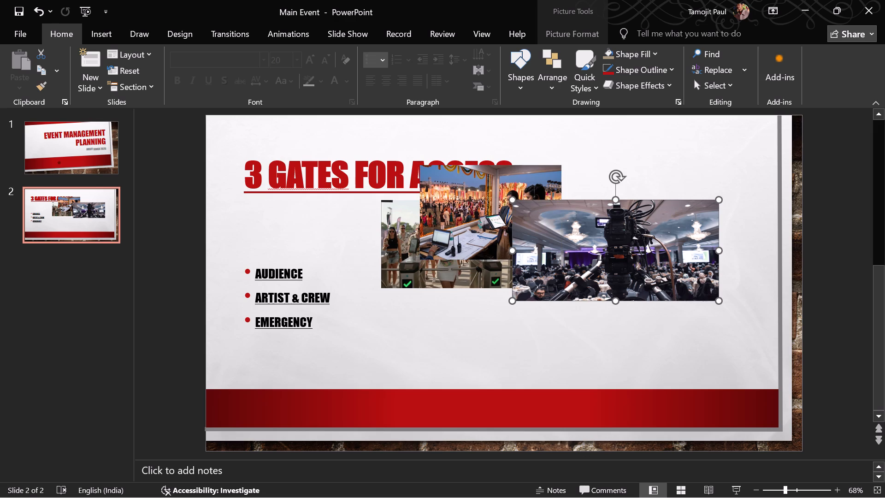
pyautogui.moveTo(720, 300); pyautogui.dragTo(674, 281)
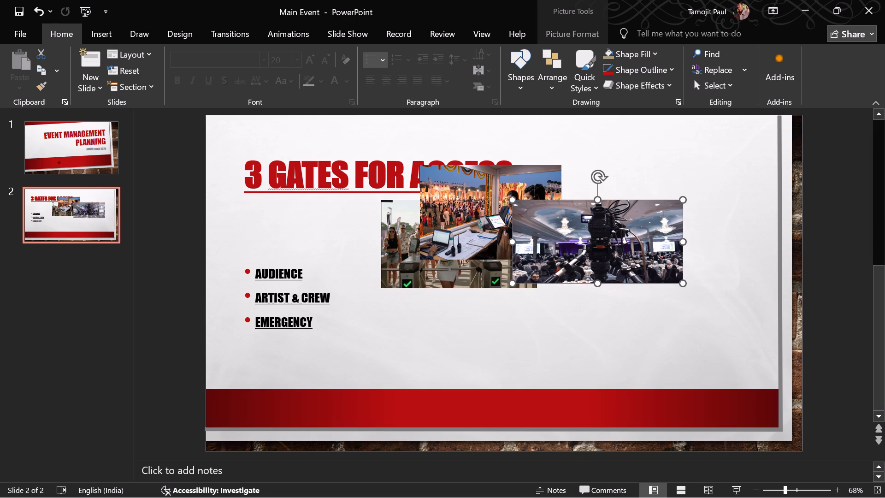
pyautogui.moveTo(596, 246); pyautogui.dragTo(636, 258)
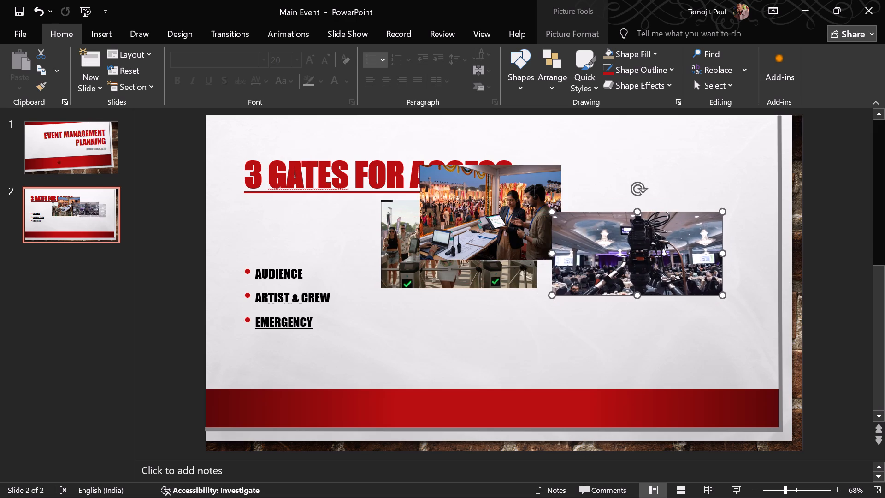
# Move the event desk picture directly below the audience entry gate picture, with their left edges aligned.
pyautogui.moveTo(508, 199); pyautogui.dragTo(466, 317)
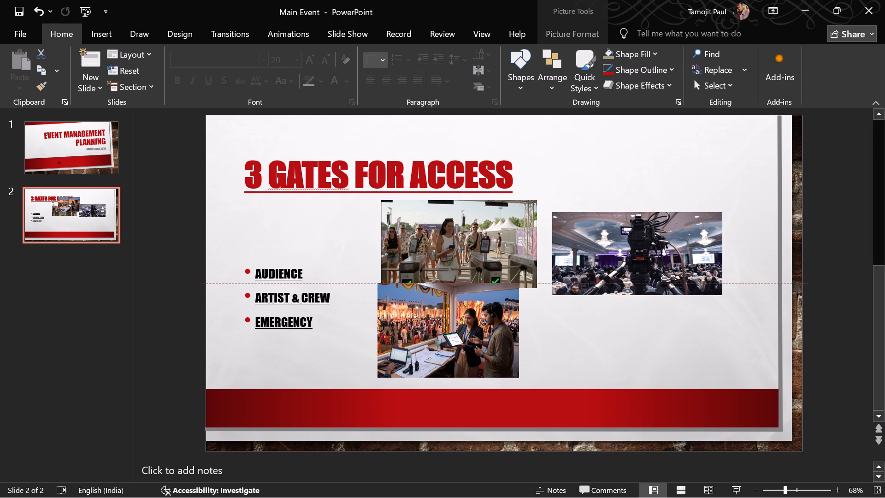
pyautogui.moveTo(466, 317); pyautogui.dragTo(473, 326)
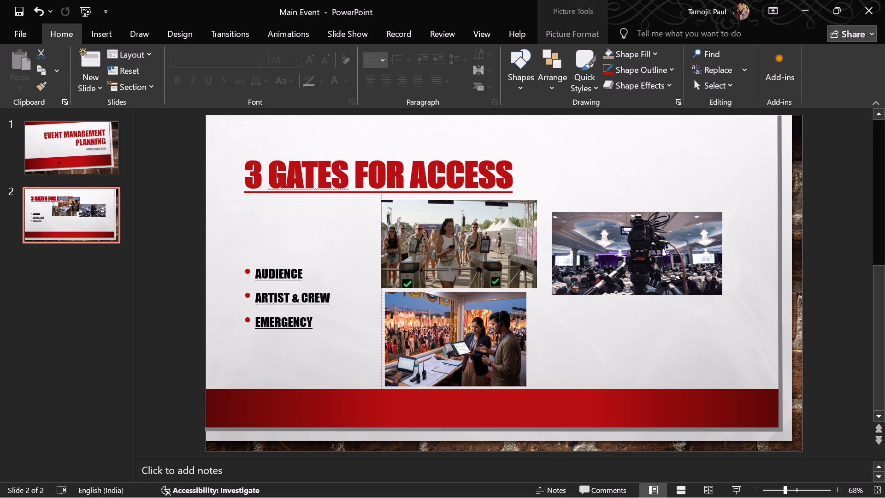
pyautogui.moveTo(473, 326); pyautogui.dragTo(470, 326)
# Place the banquet hall camera picture just right of the audience entry gate picture with their top edges aligned, then deselect it.
pyautogui.moveTo(614, 258); pyautogui.dragTo(614, 255)
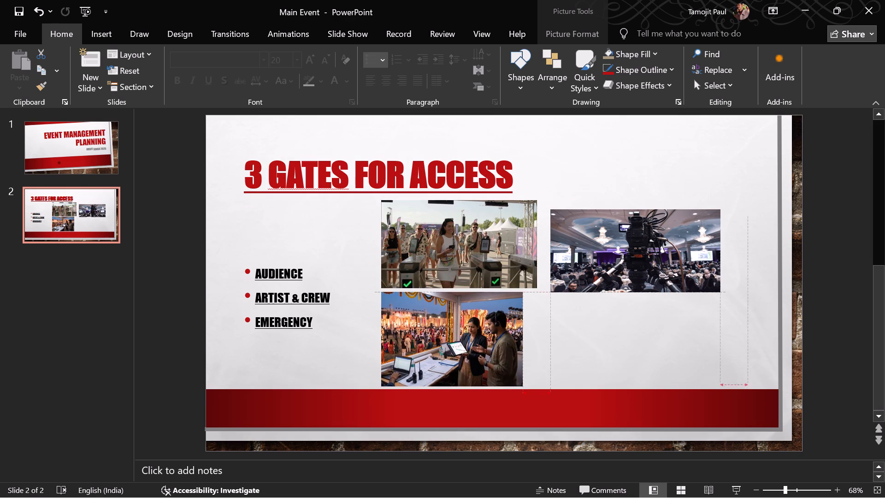
pyautogui.moveTo(614, 255); pyautogui.dragTo(606, 246)
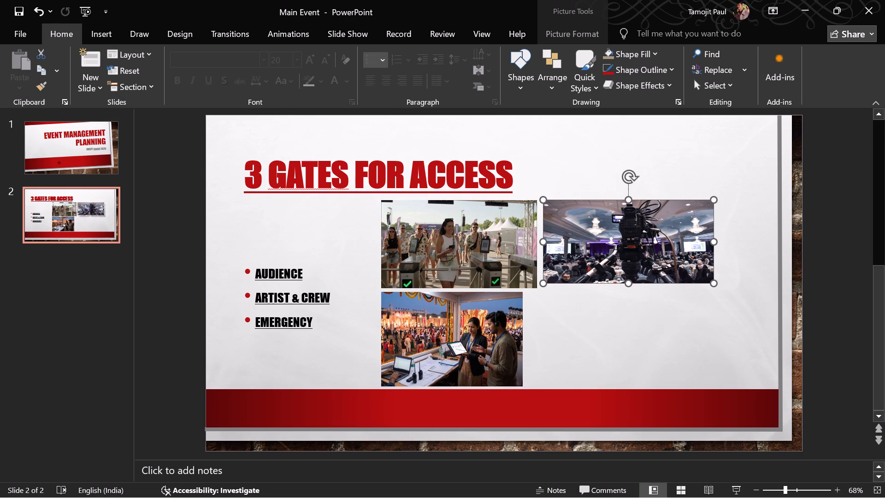
pyautogui.click(659, 302)
pyautogui.click(726, 148)
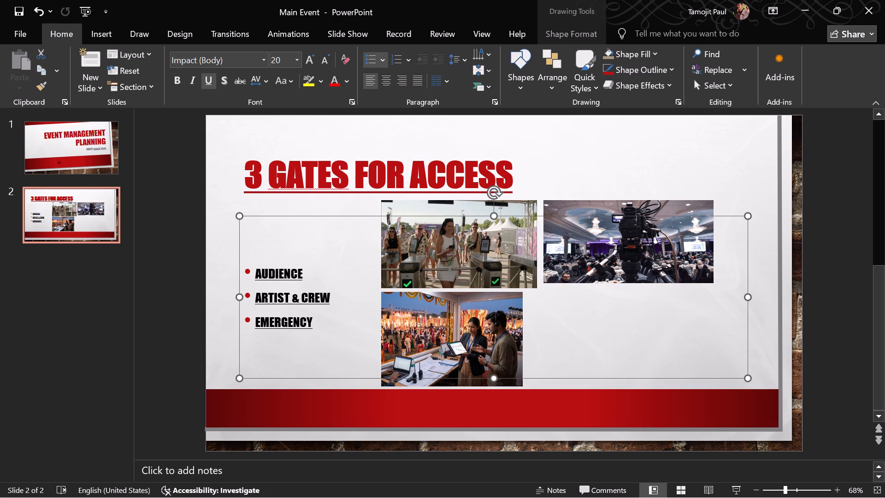
pyautogui.click(730, 124)
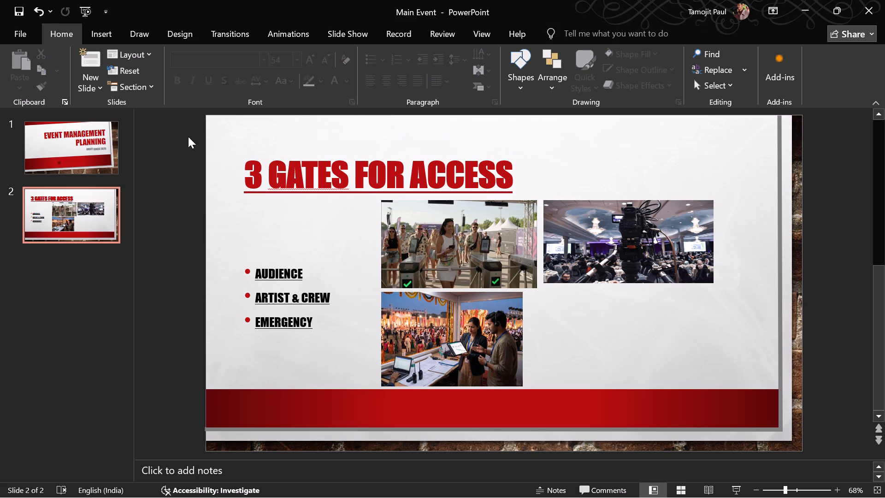
# Search online pictures for "emergency exit" and insert the orange "Emergency exit only" sign picture on the slide.
pyautogui.click(114, 34)
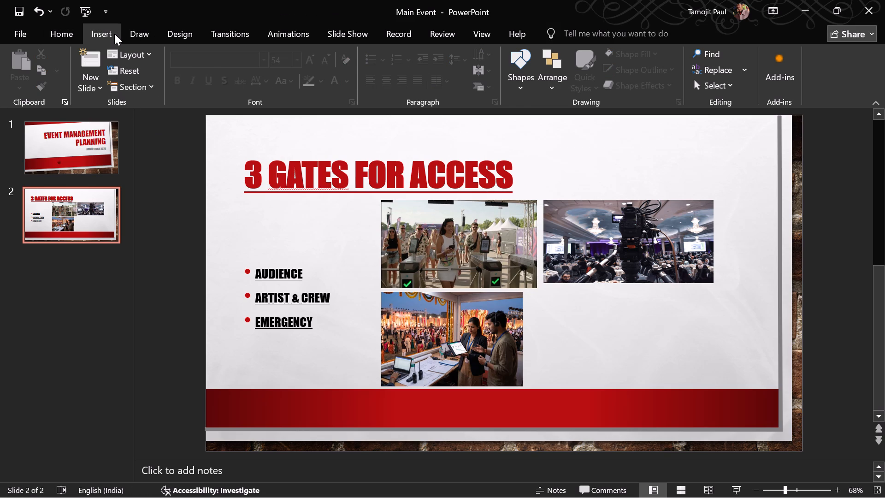
pyautogui.click(101, 81)
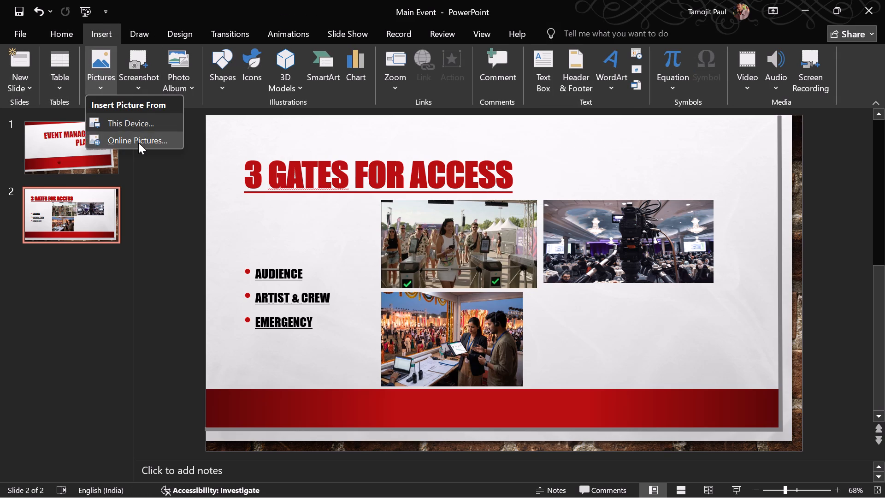
pyautogui.click(138, 142)
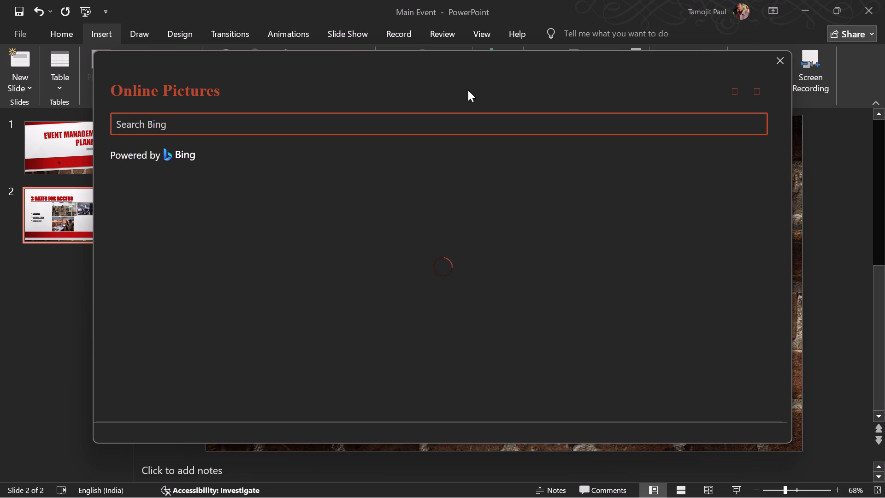
pyautogui.write('emerge')
pyautogui.write('ncy exit')
pyautogui.press('Return')
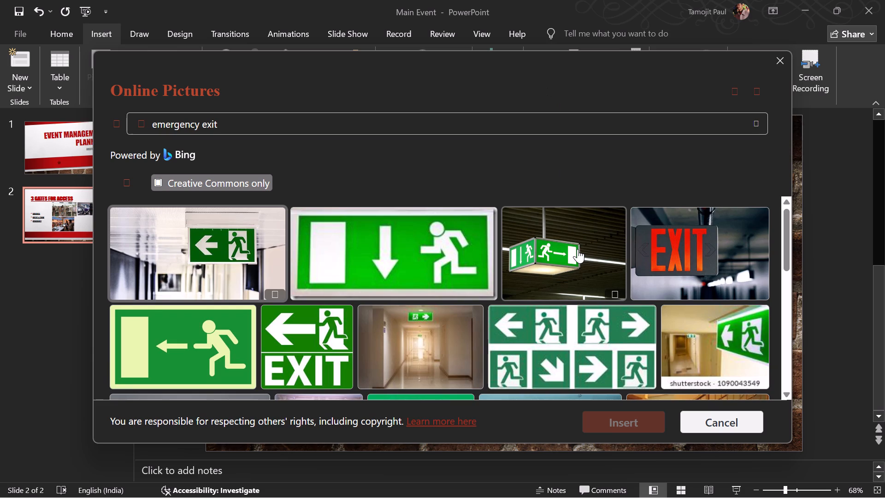
pyautogui.scroll(-2, 578, 249)
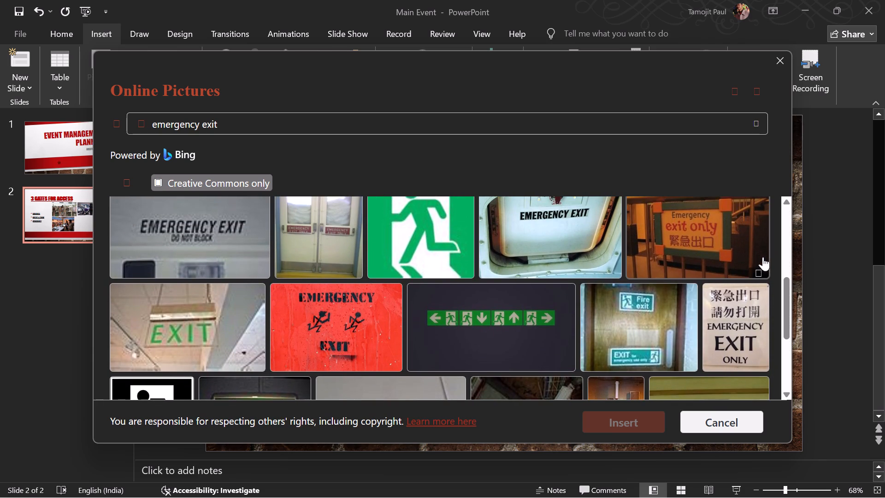
pyautogui.click(763, 263)
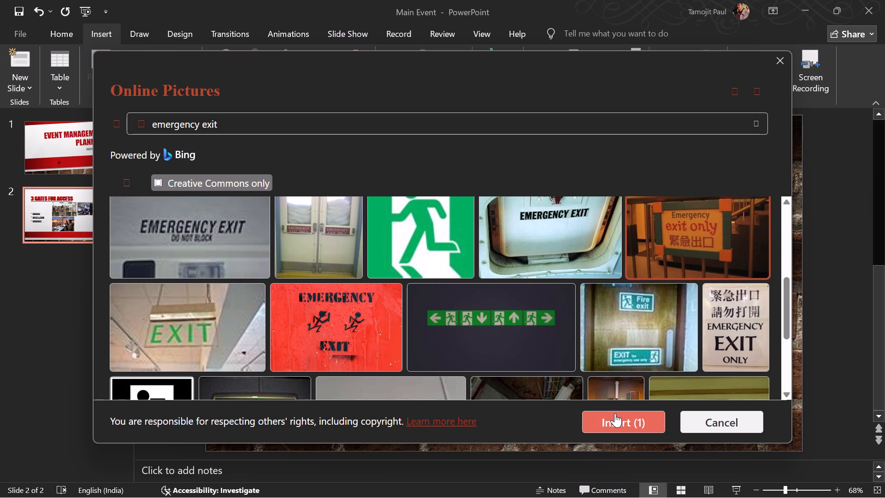
pyautogui.click(615, 413)
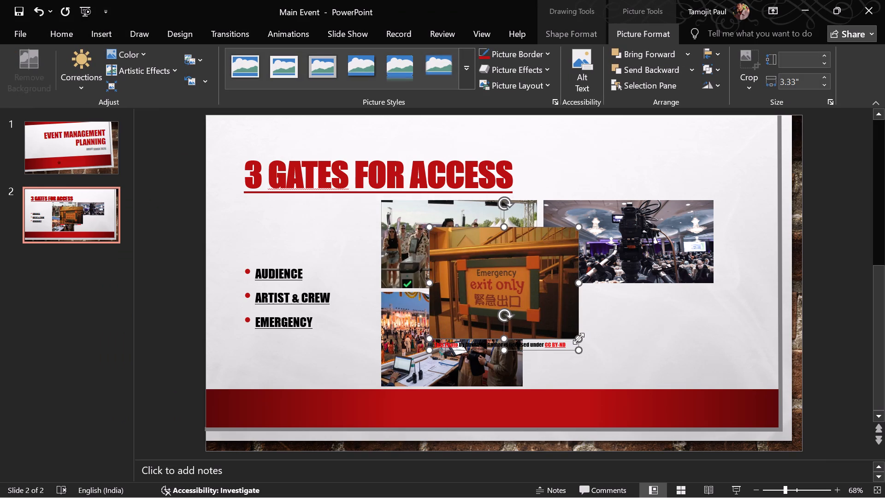
# Resize the emergency exit picture and its attribution caption together to about 3.59" wide, flipping both upside down.
pyautogui.moveTo(582, 349); pyautogui.dragTo(567, 326)
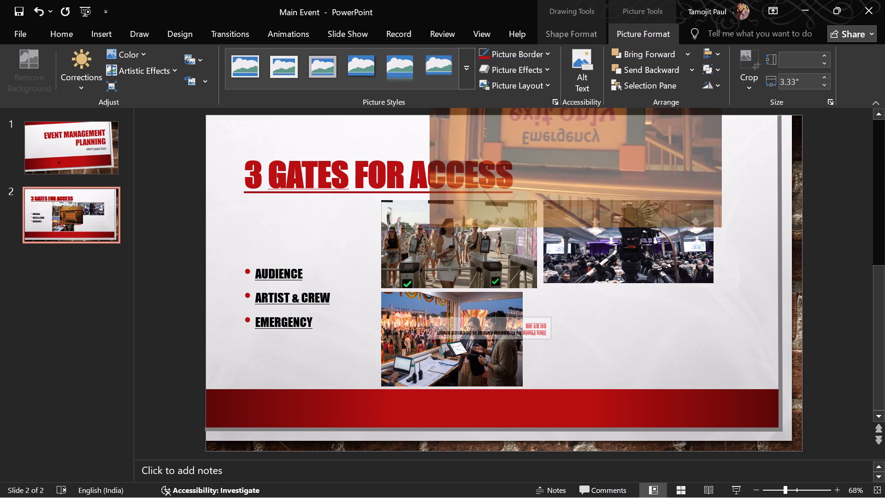
pyautogui.moveTo(567, 326); pyautogui.dragTo(590, 335)
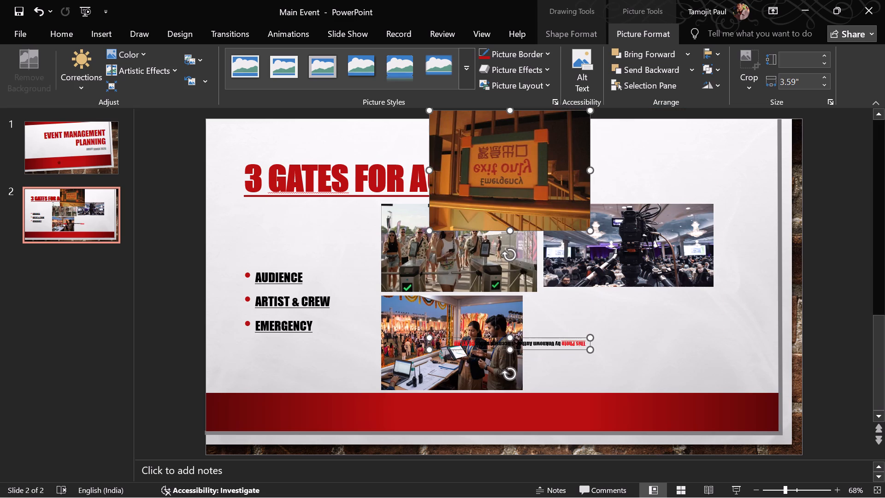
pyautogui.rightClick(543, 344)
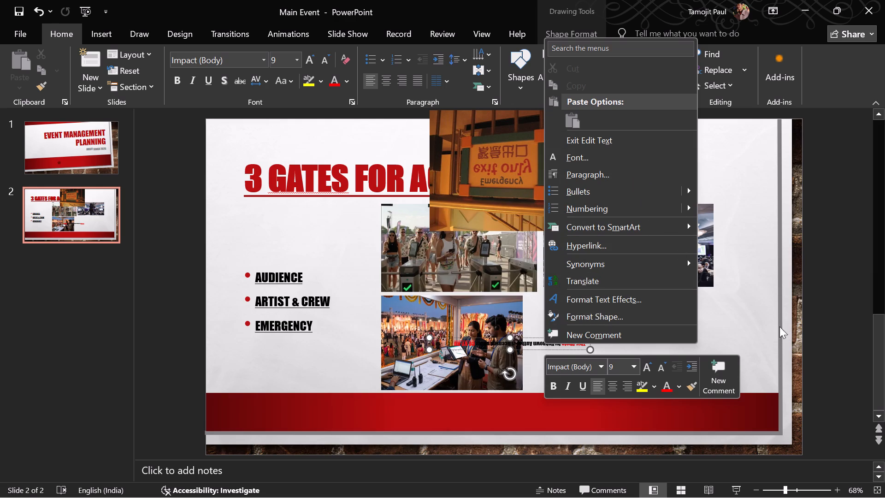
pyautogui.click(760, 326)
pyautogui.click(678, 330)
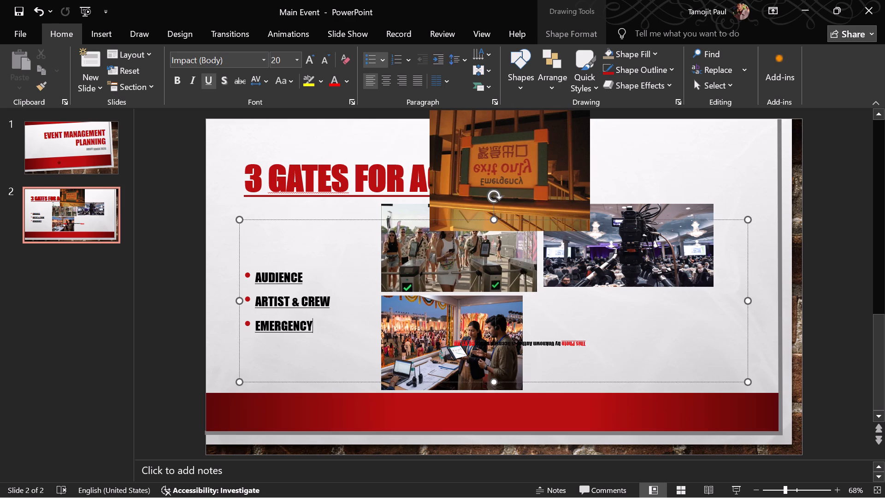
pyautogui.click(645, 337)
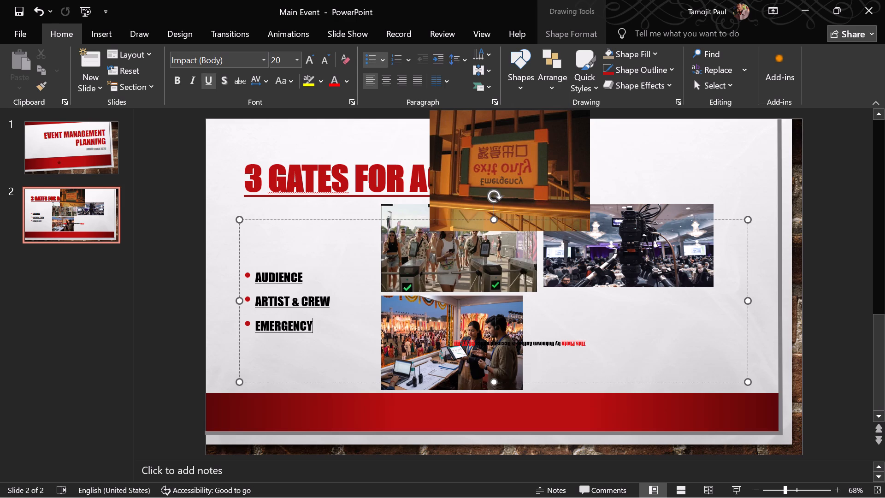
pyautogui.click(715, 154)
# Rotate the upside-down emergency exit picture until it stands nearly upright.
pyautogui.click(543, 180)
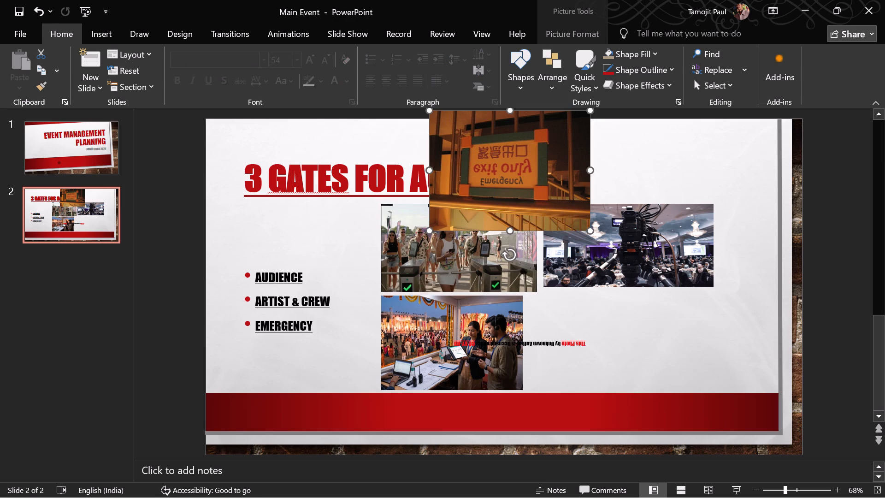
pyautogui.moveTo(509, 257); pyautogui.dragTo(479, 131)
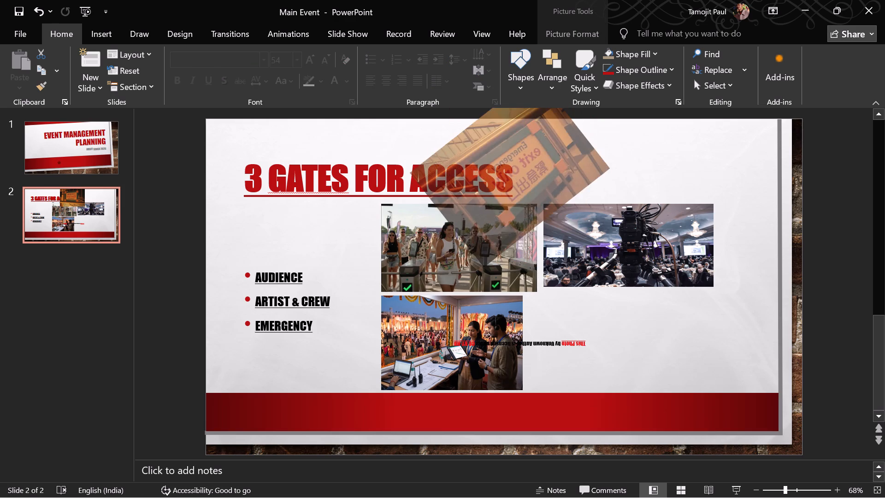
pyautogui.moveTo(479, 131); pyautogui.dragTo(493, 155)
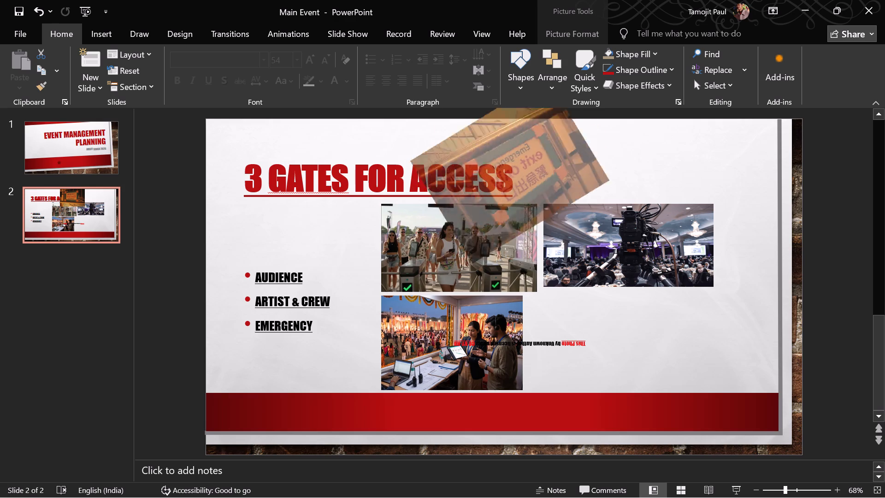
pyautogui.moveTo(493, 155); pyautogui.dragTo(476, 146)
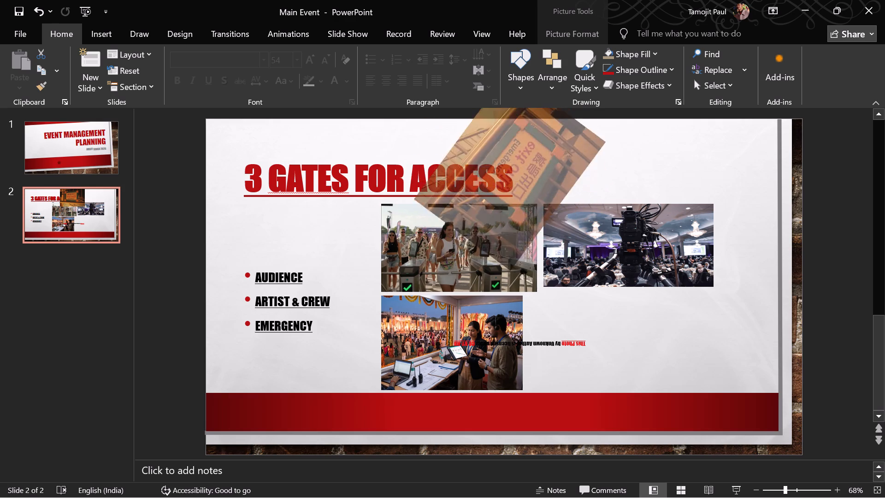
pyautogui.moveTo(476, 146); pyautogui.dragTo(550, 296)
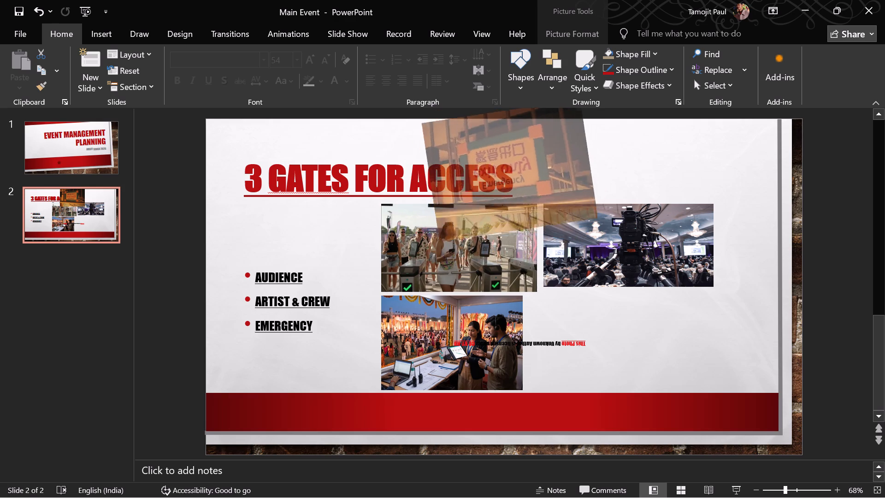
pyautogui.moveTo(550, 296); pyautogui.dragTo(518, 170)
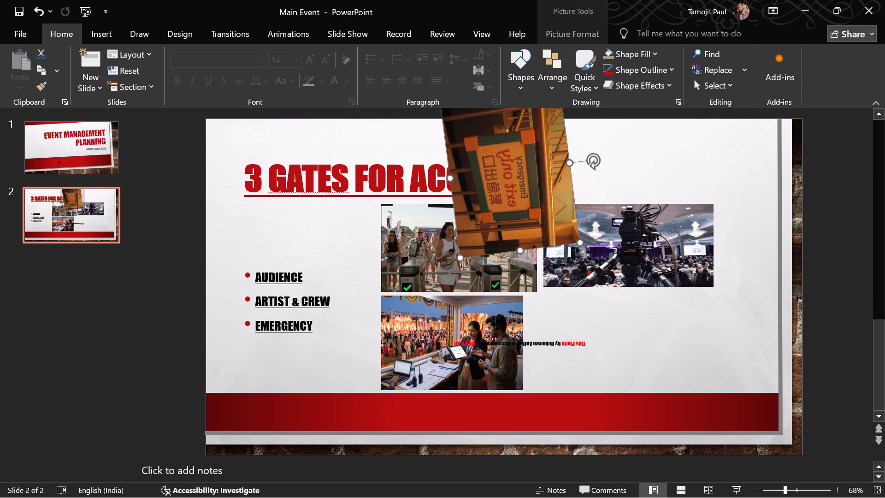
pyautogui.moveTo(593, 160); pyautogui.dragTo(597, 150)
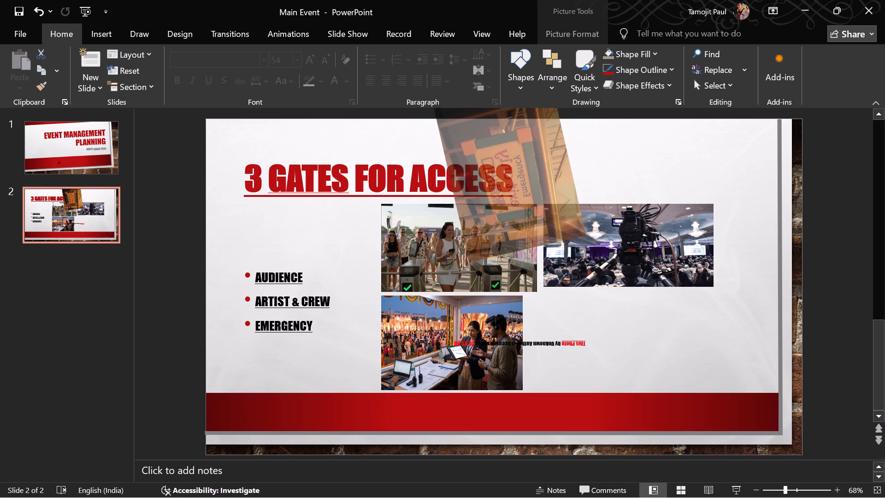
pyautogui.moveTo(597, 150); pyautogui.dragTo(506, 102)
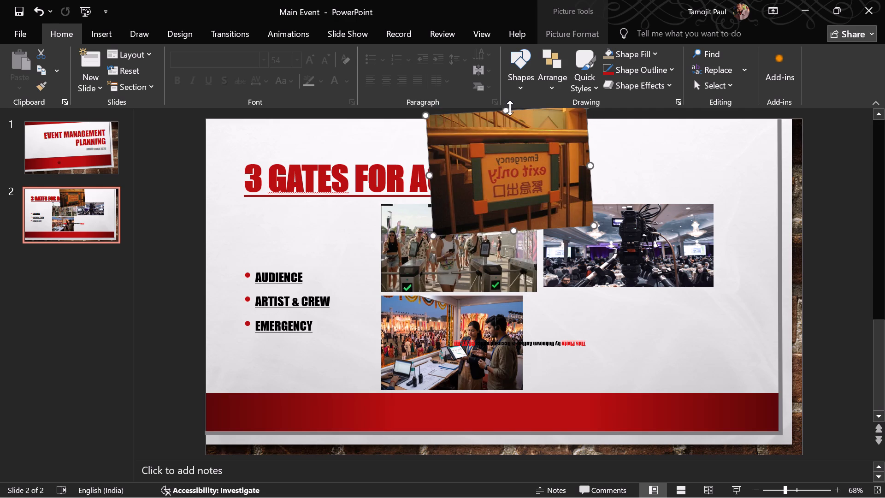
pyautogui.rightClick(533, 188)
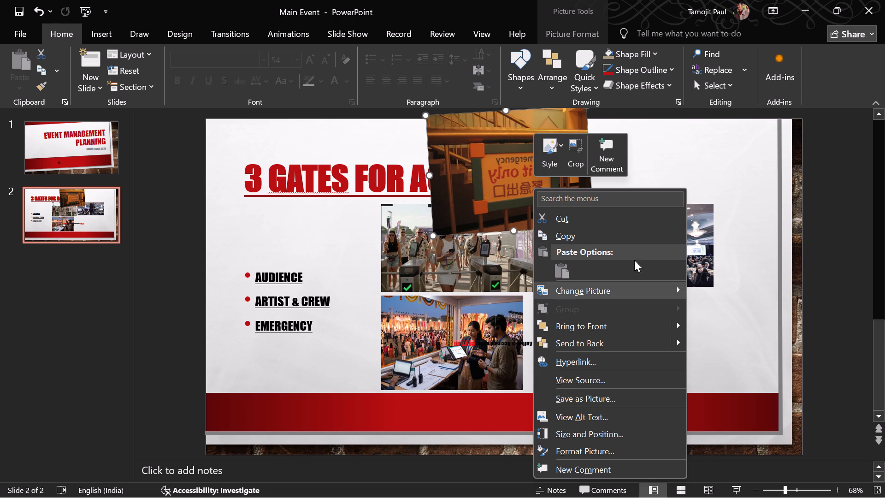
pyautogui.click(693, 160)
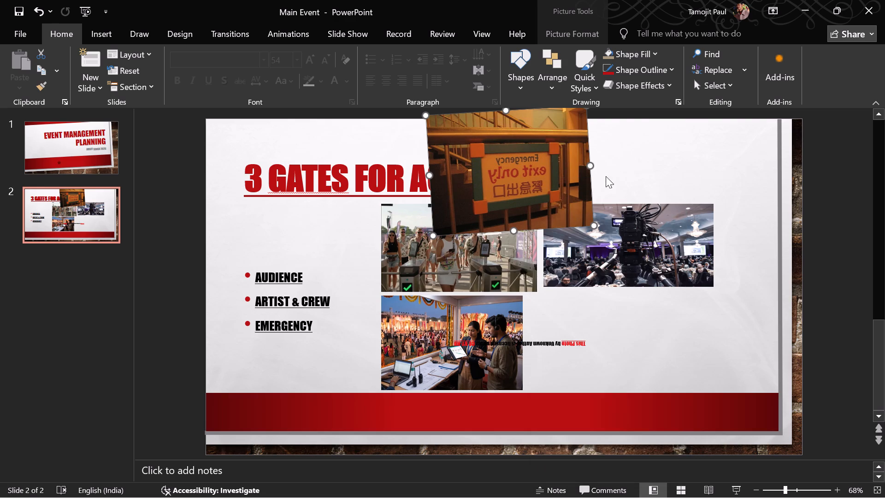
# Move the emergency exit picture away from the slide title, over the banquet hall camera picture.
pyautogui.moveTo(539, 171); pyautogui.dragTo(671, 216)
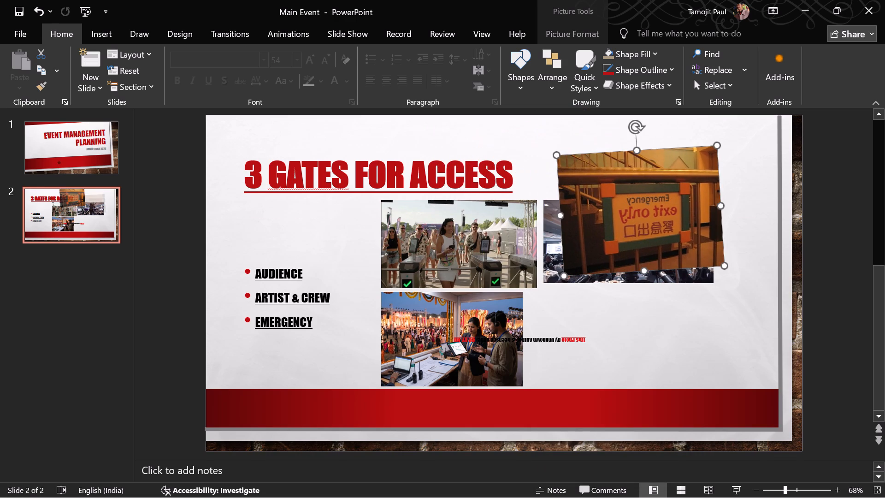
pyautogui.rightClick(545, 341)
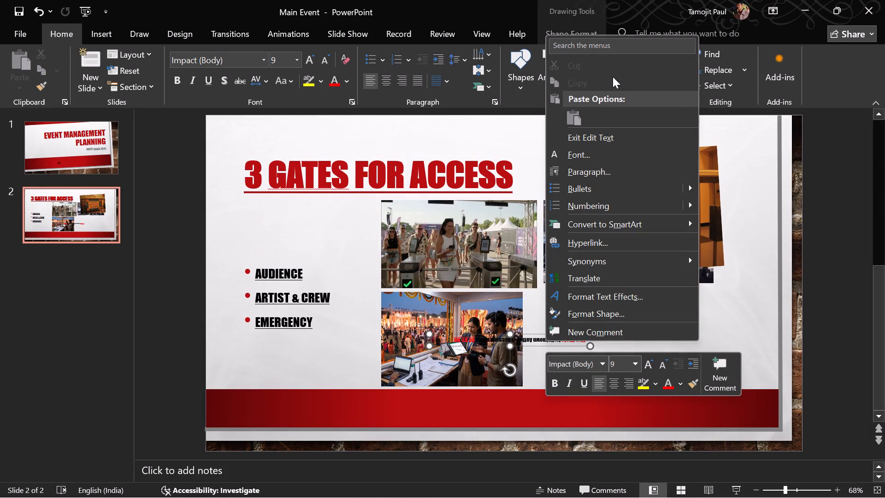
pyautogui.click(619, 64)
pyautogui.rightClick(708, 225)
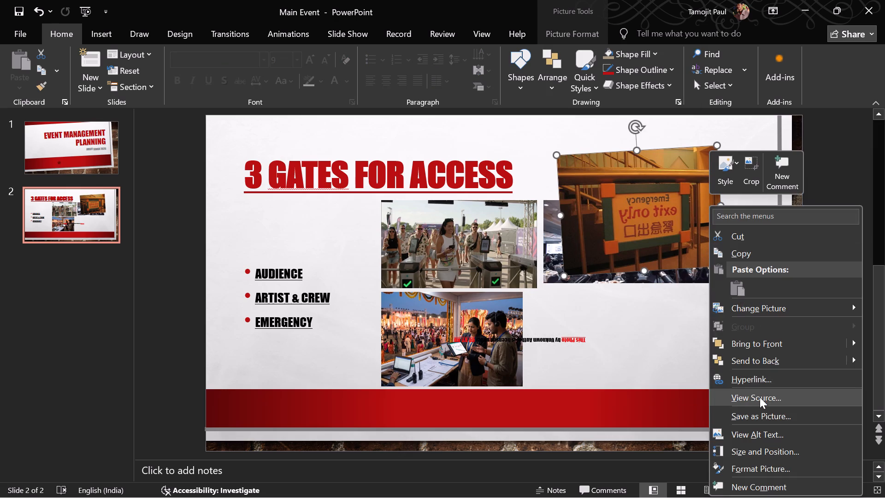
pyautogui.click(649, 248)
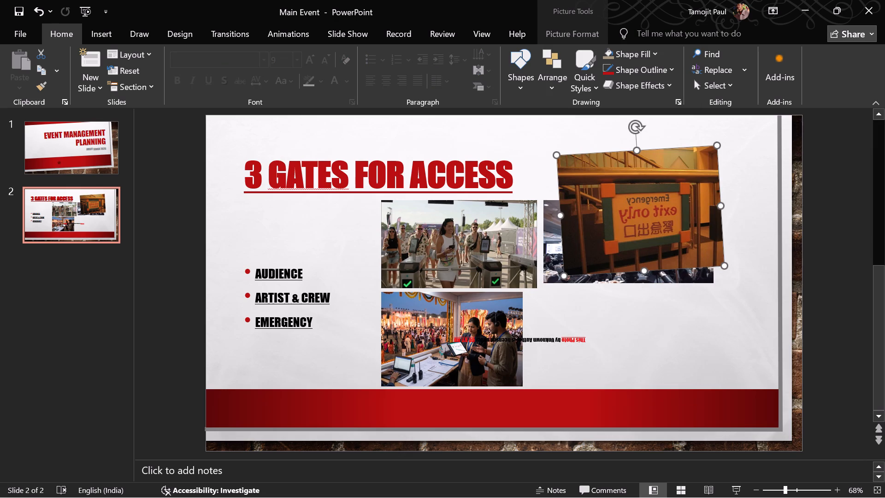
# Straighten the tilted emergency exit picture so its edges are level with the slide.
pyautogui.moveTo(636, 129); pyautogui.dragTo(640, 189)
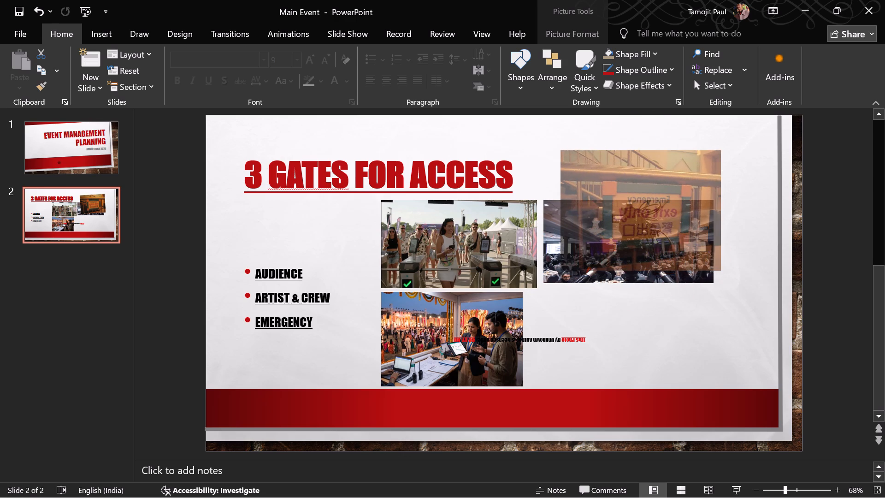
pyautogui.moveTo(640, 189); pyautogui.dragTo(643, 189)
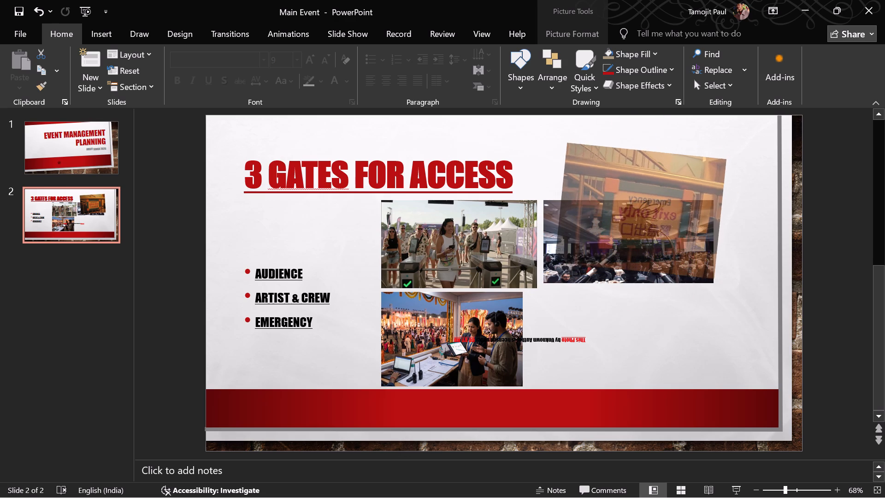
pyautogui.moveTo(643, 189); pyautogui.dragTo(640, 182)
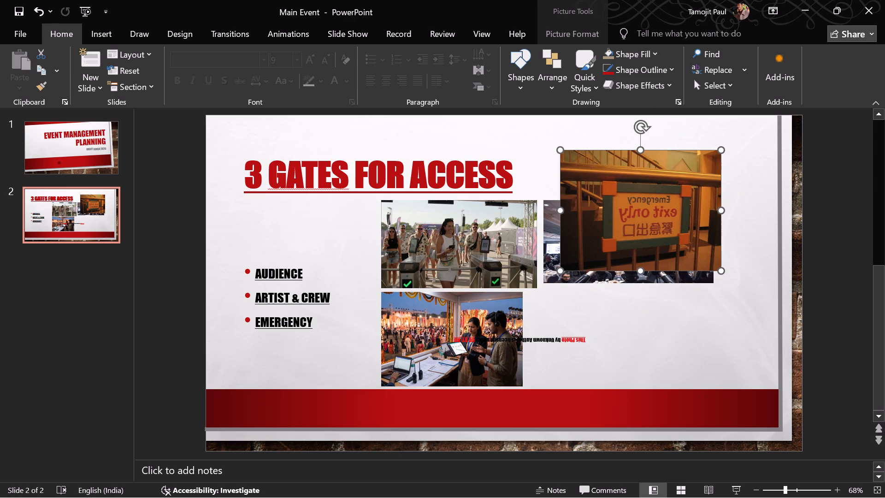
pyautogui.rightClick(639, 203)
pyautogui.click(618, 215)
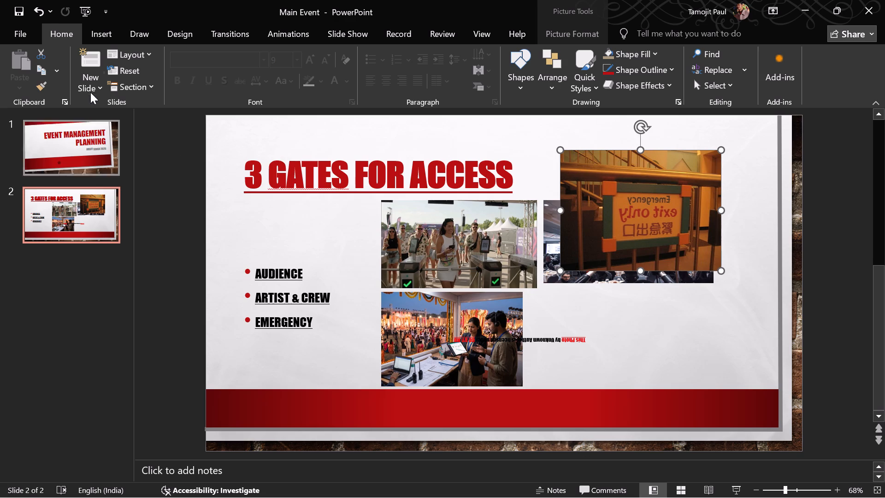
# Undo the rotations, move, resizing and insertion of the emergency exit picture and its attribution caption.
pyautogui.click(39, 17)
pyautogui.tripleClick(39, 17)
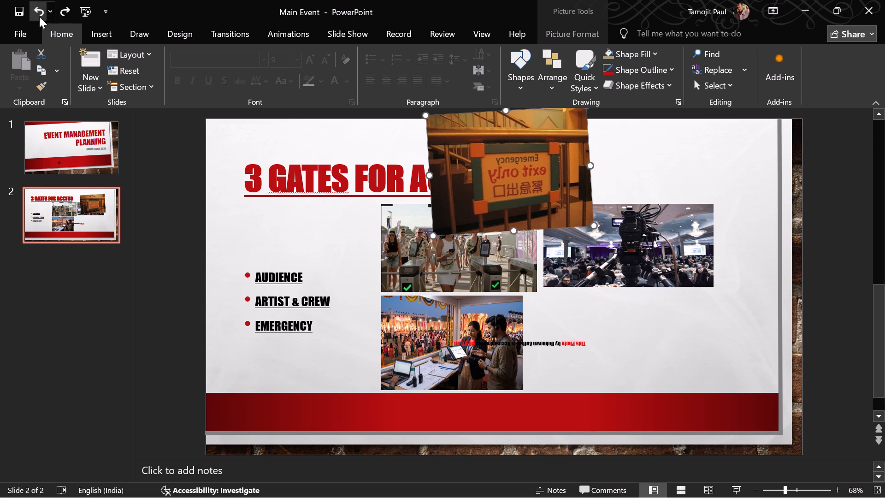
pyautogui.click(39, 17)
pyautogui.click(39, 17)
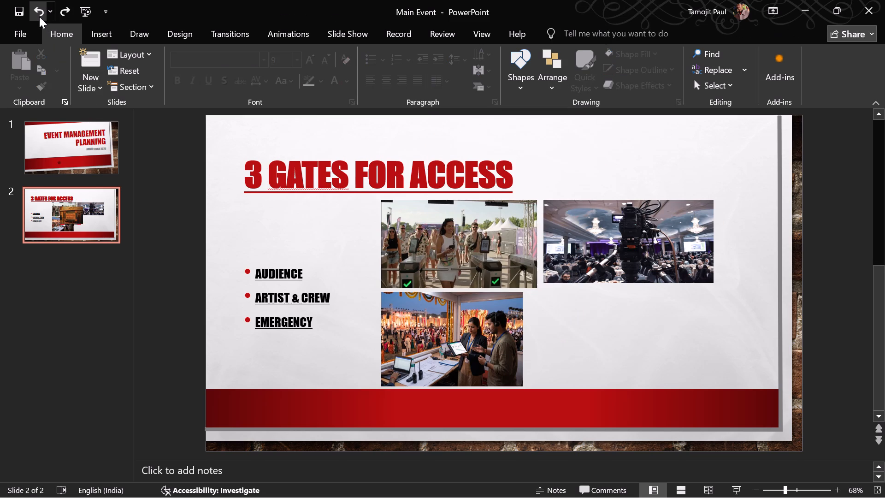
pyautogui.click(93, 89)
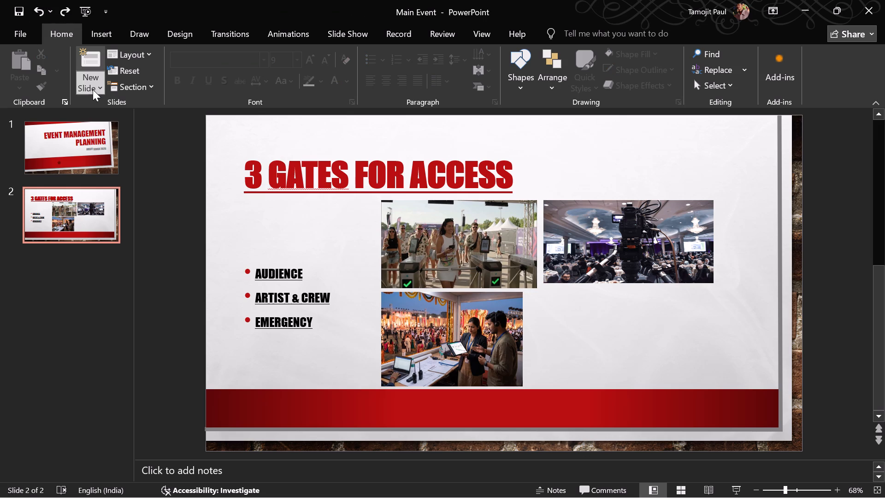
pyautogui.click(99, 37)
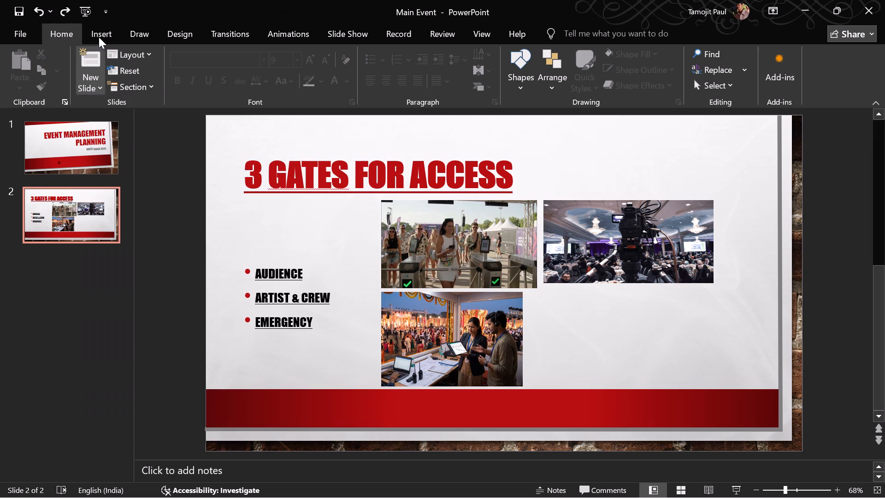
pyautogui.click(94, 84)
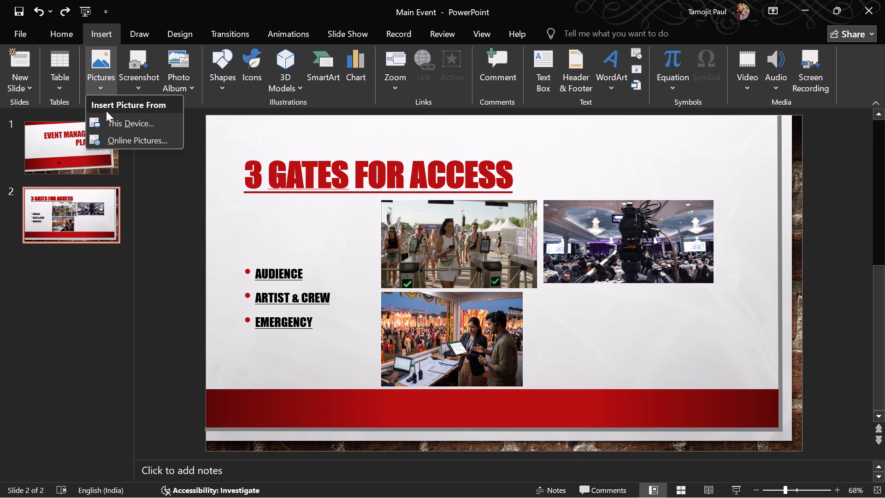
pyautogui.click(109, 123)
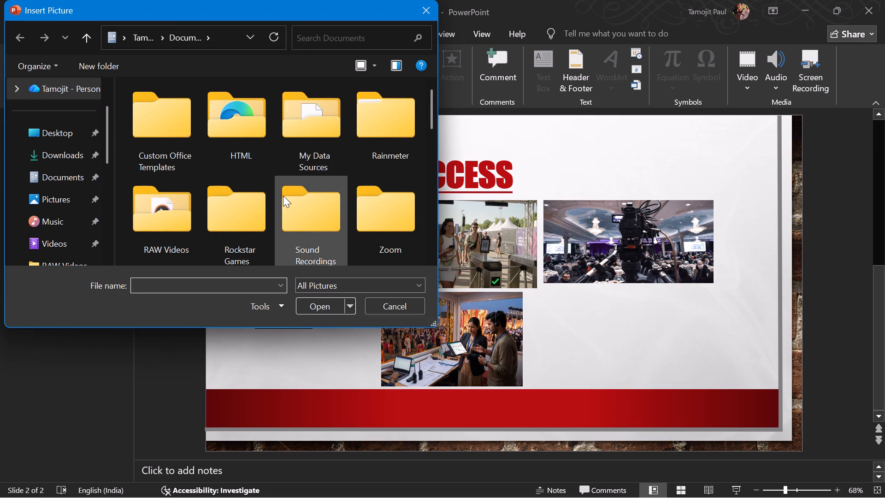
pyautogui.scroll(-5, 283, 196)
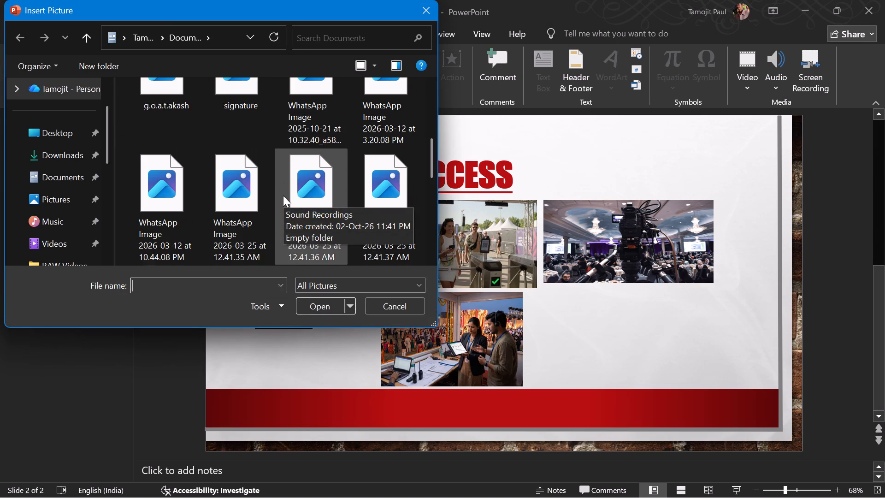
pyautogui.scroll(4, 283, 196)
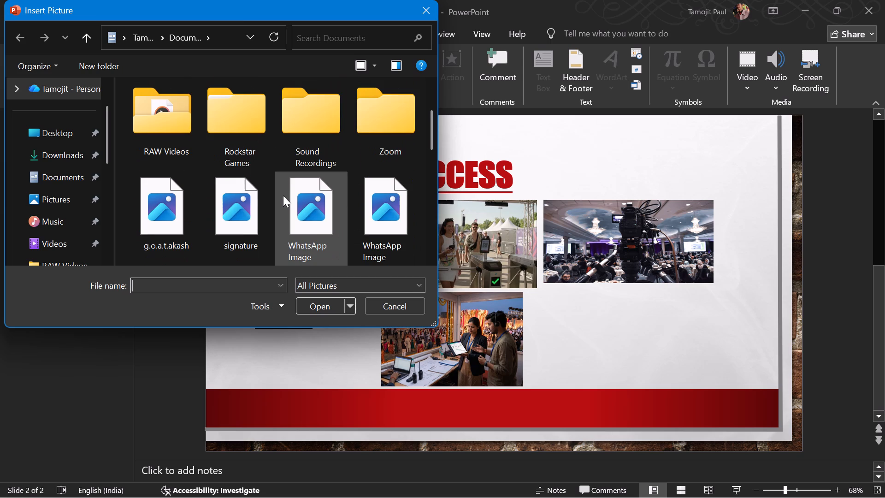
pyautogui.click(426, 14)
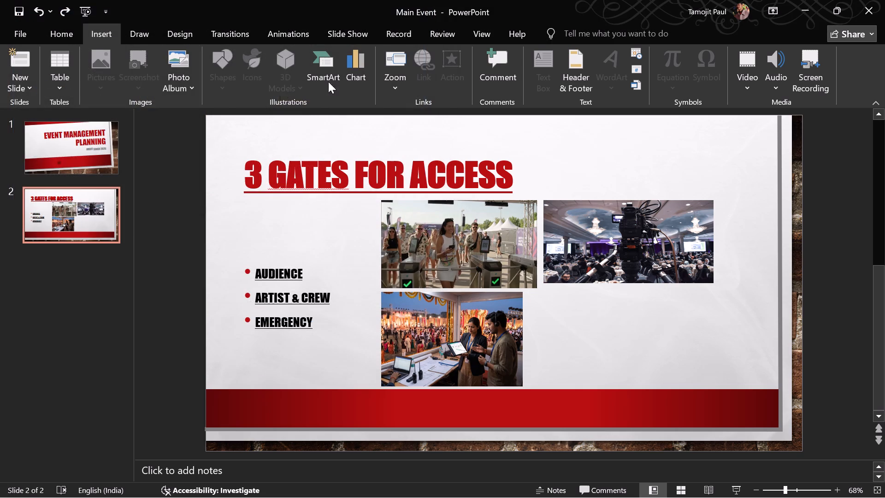
# Search the online pictures for "emergency exit" to insert on the 3 Gates for Access slide.
pyautogui.click(109, 86)
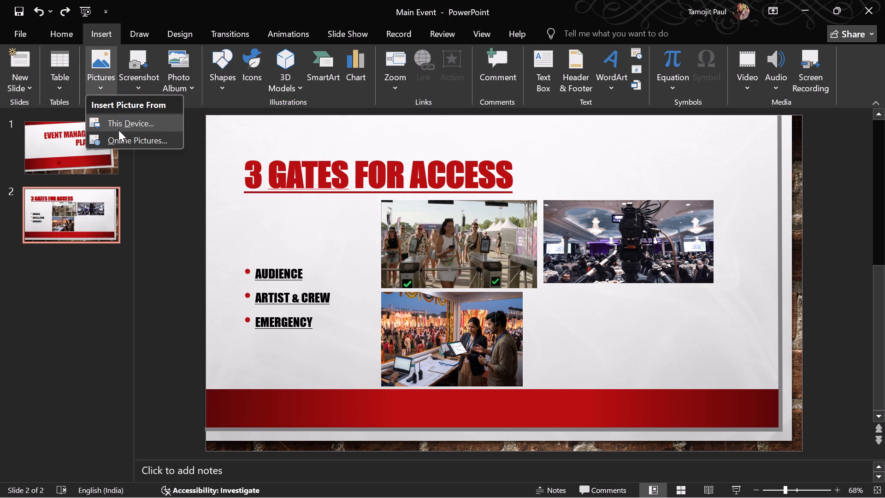
pyautogui.click(118, 135)
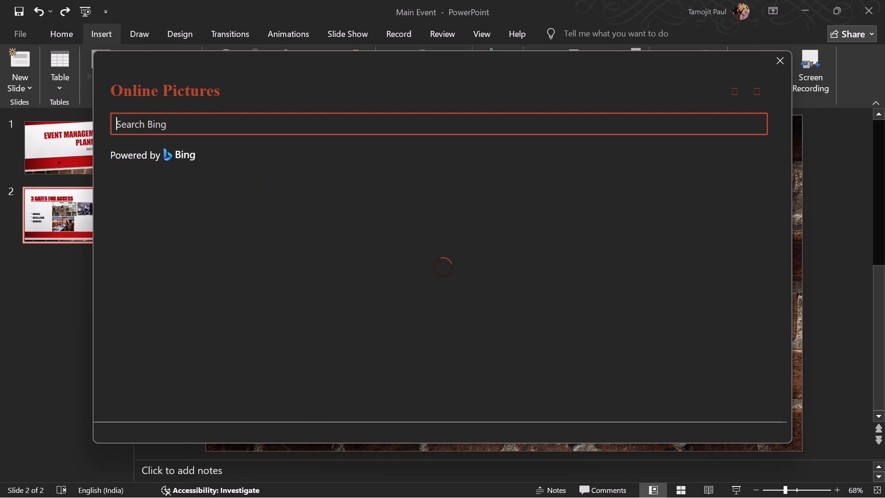
pyautogui.write('emere')
pyautogui.press('BackSpace')
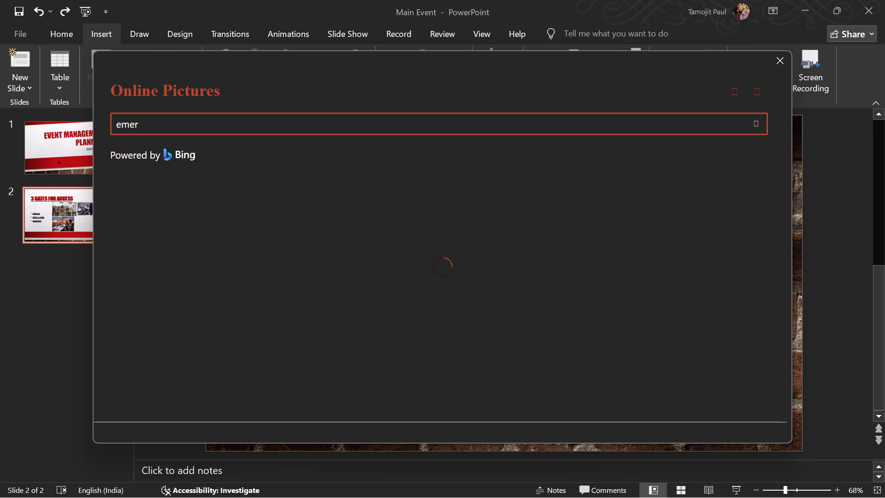
pyautogui.write('gency exit')
pyautogui.press('Return')
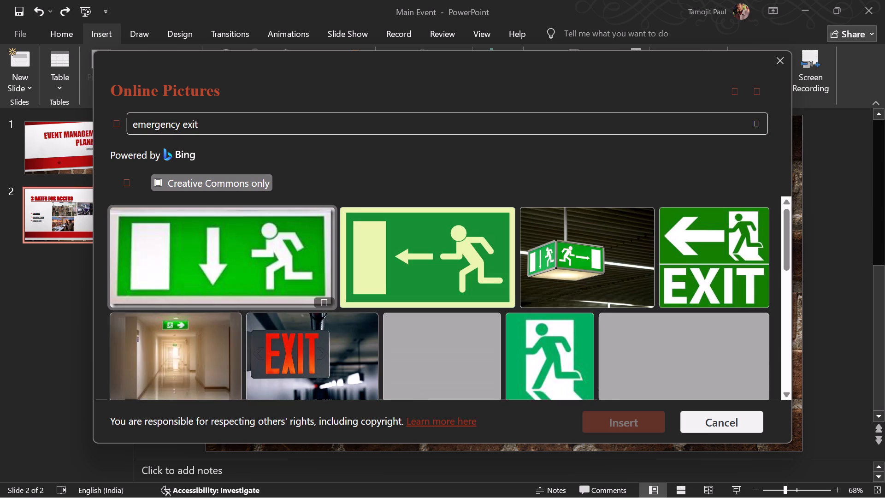
# Browse the emergency exit picture results for a suitable image for the emergency gate.
pyautogui.scroll(-1, 565, 231)
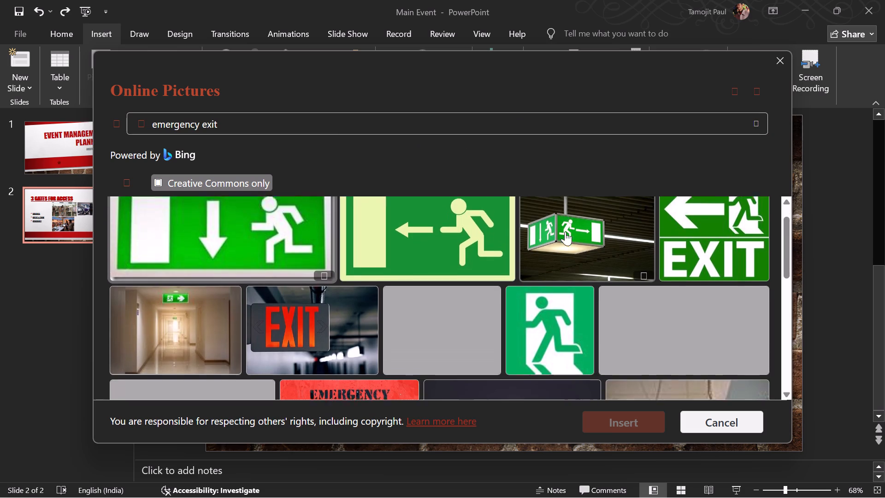
pyautogui.scroll(-1, 565, 231)
pyautogui.scroll(-1, 648, 309)
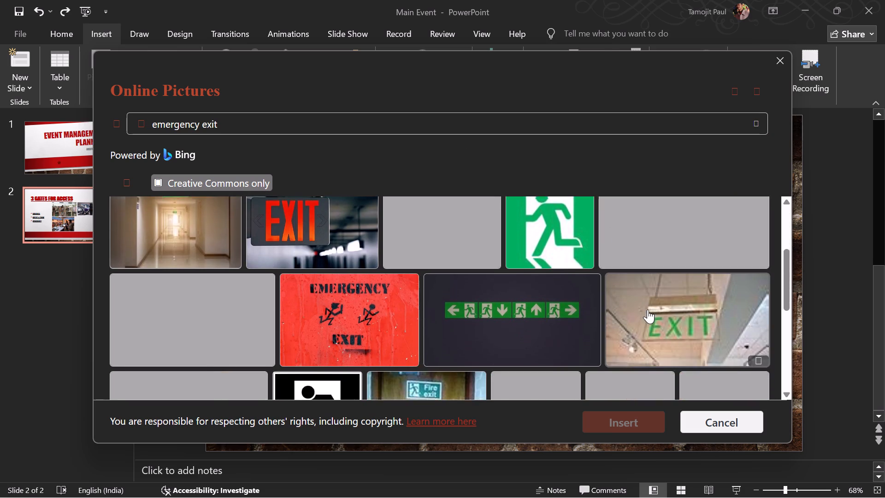
pyautogui.scroll(-2, 648, 309)
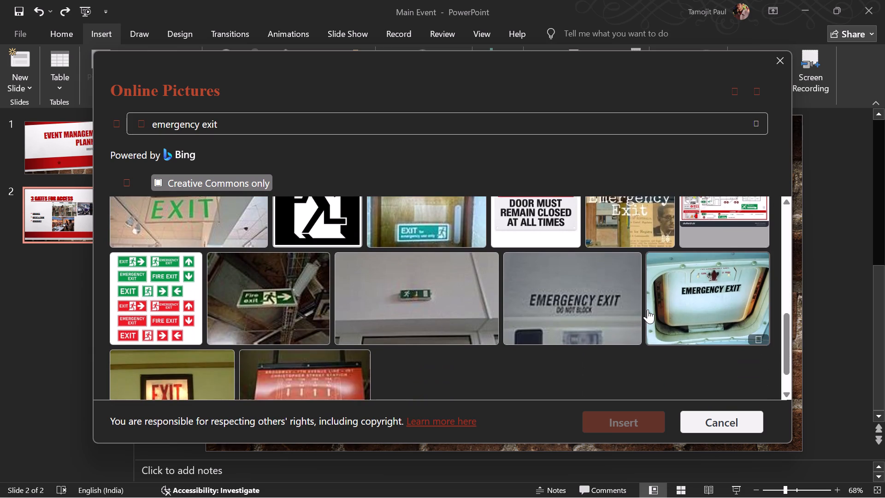
pyautogui.scroll(-1, 648, 309)
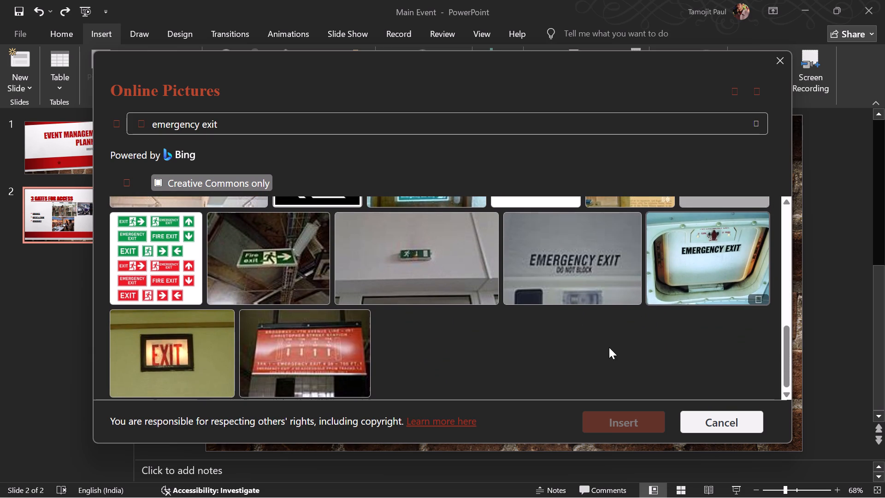
pyautogui.scroll(2, 609, 347)
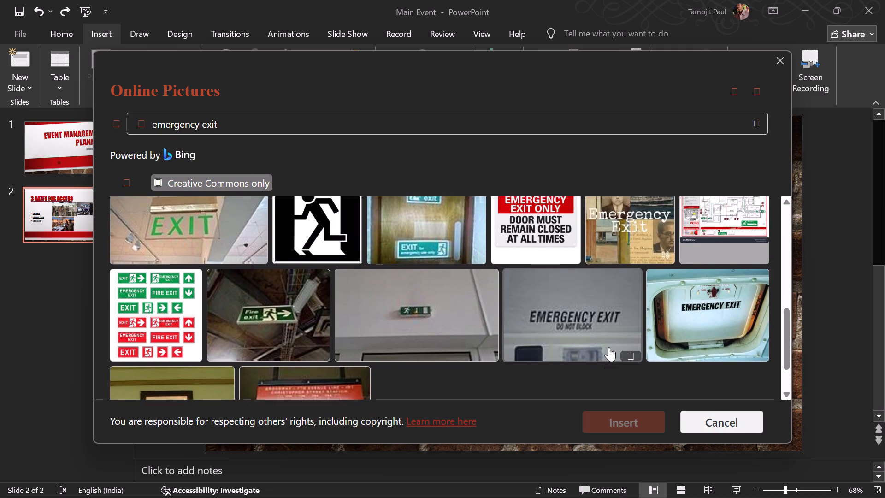
pyautogui.scroll(2, 609, 347)
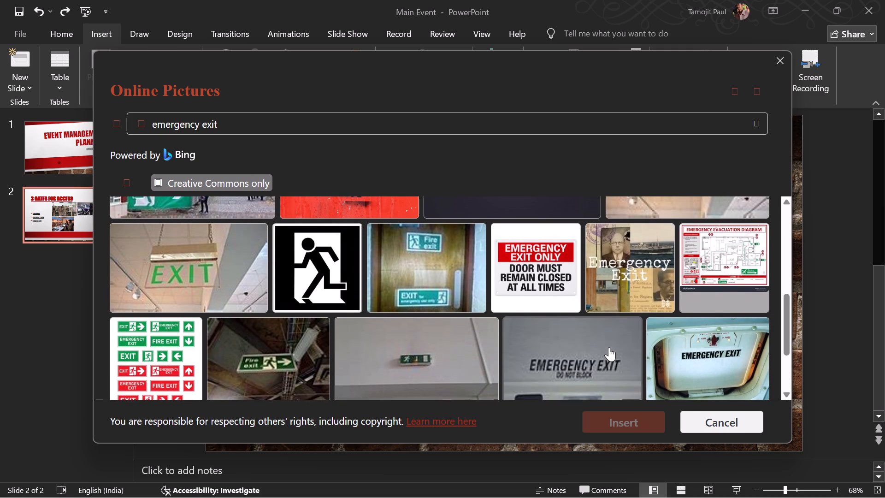
pyautogui.scroll(3, 609, 347)
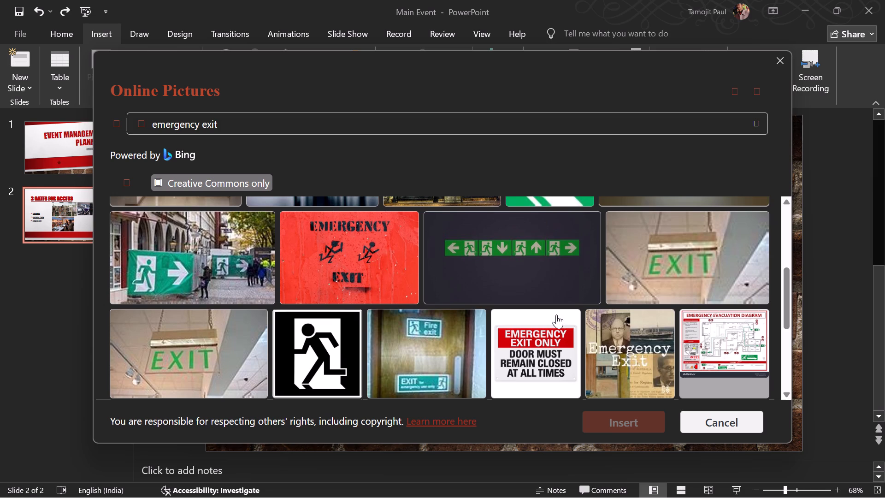
pyautogui.scroll(1, 556, 314)
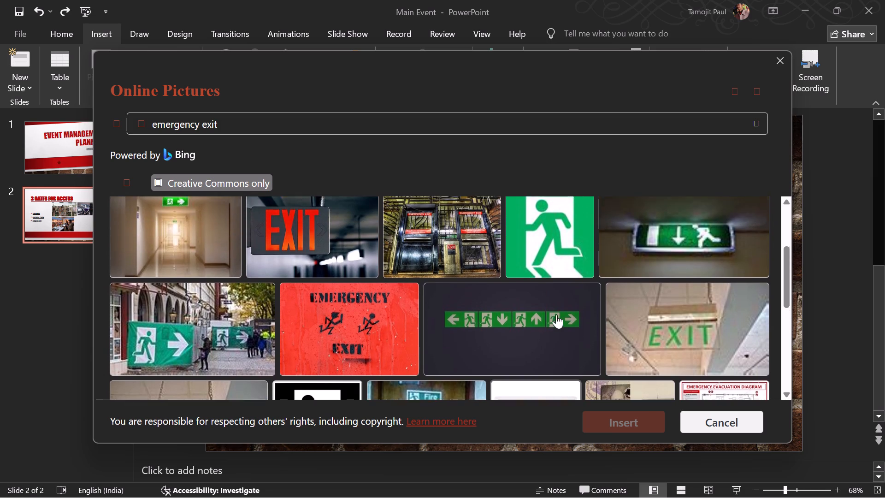
pyautogui.scroll(3, 556, 314)
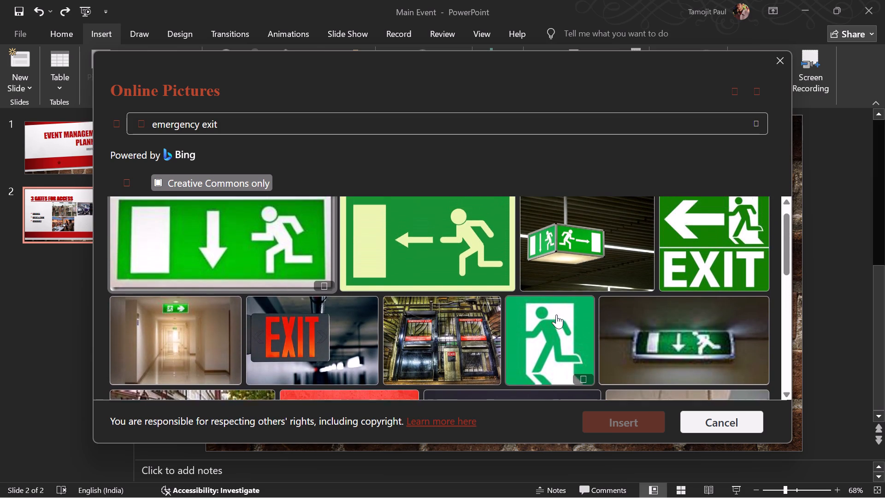
pyautogui.scroll(1, 556, 314)
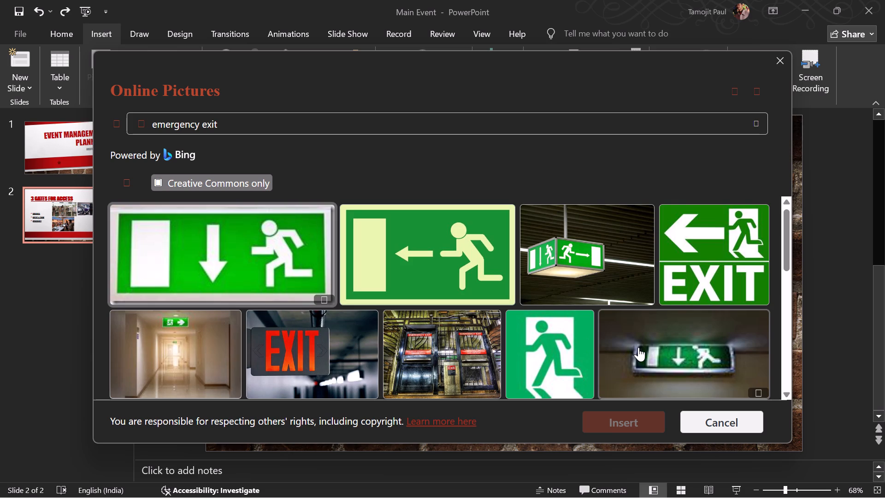
pyautogui.scroll(-3, 638, 347)
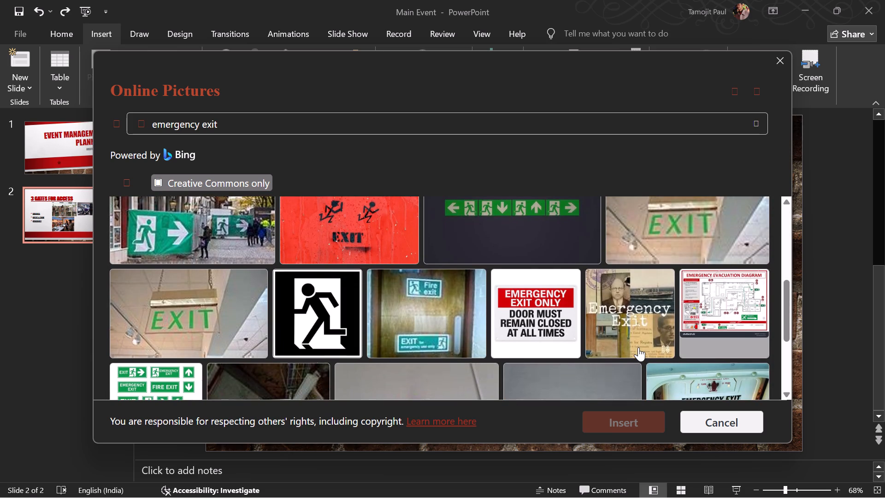
pyautogui.scroll(-2, 638, 347)
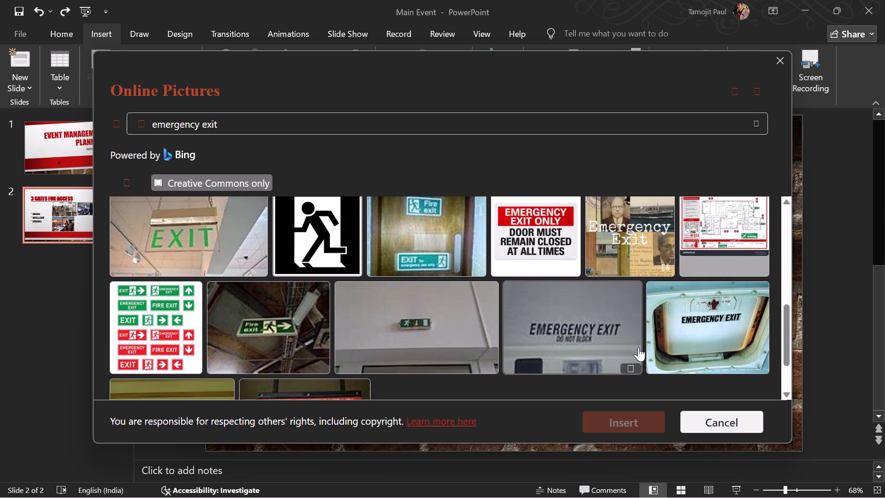
pyautogui.scroll(-1, 638, 347)
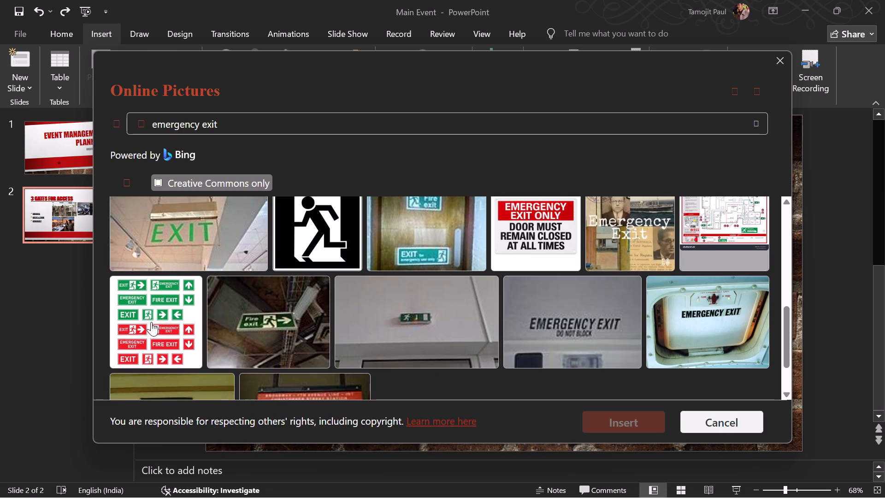
# Insert the picture showing rows of green and red emergency, fire and exit signs.
pyautogui.click(188, 358)
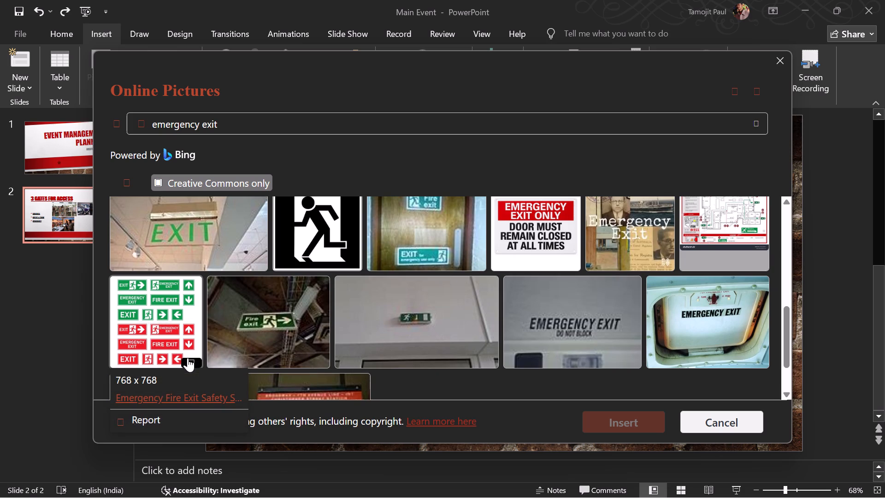
pyautogui.click(171, 308)
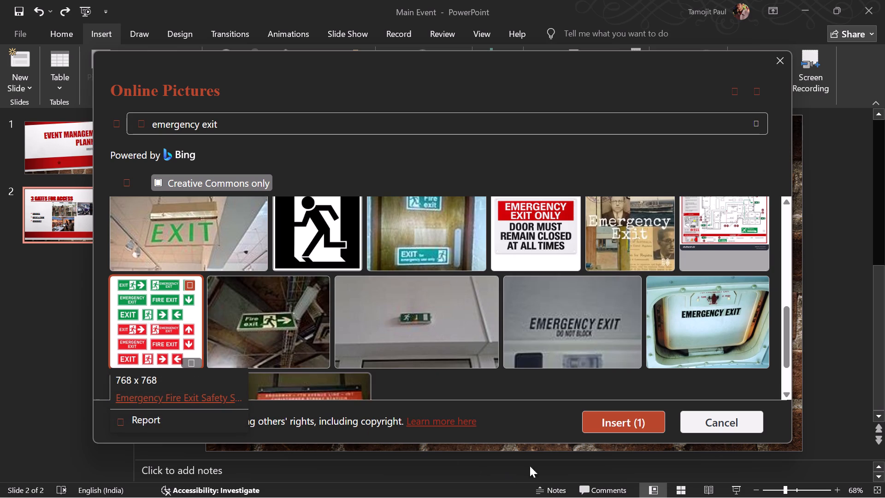
pyautogui.click(196, 360)
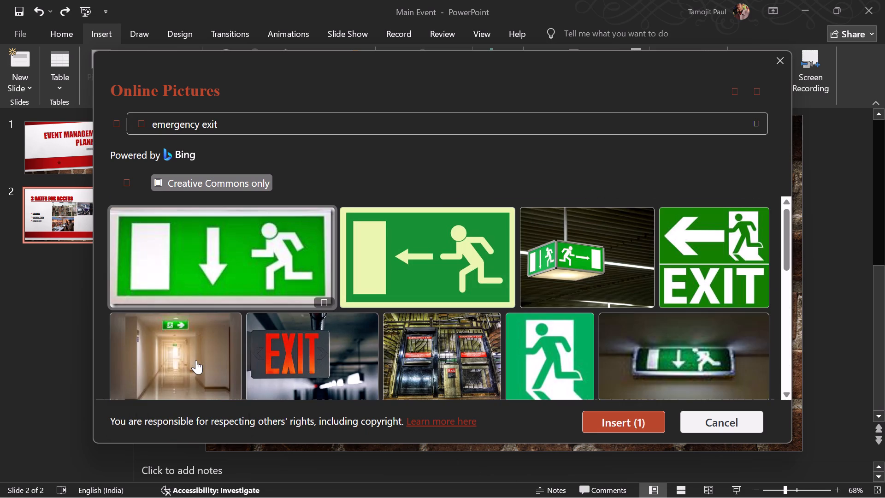
pyautogui.scroll(-2, 466, 344)
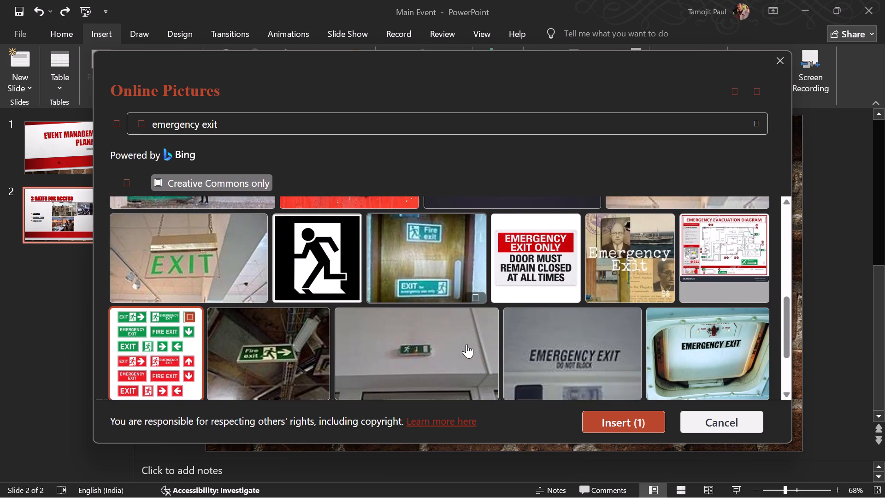
pyautogui.scroll(-1, 466, 344)
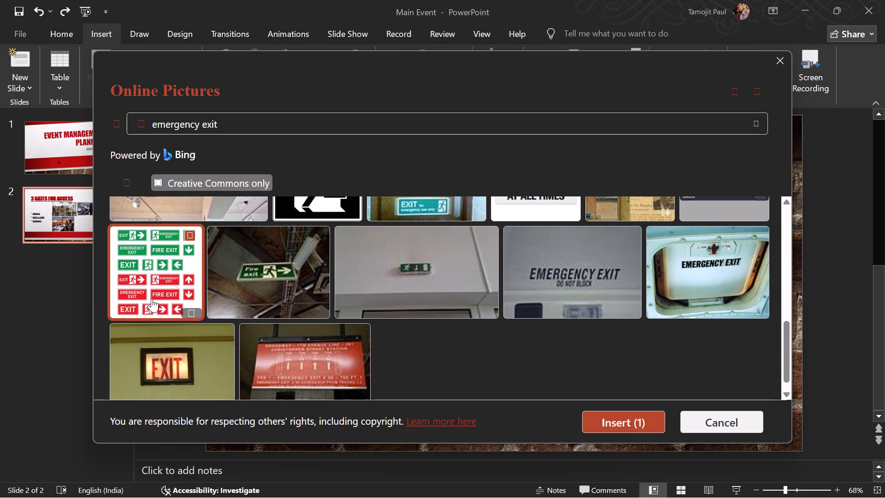
pyautogui.click(152, 298)
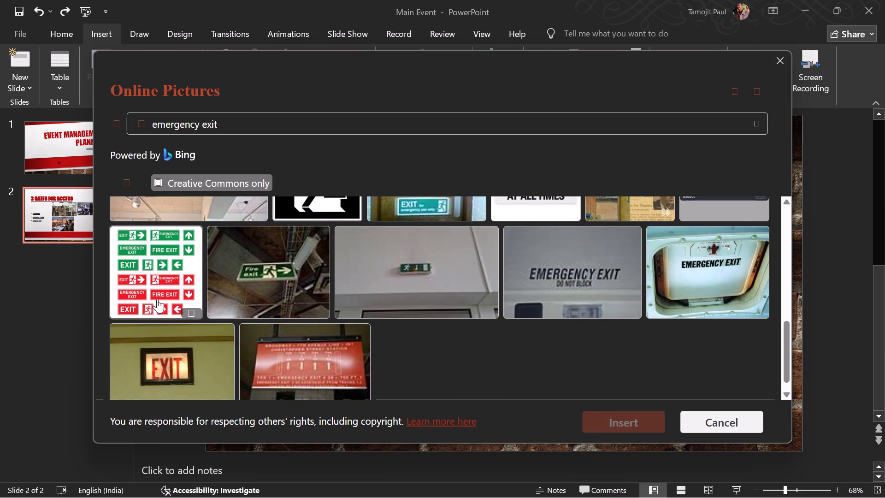
pyautogui.click(159, 286)
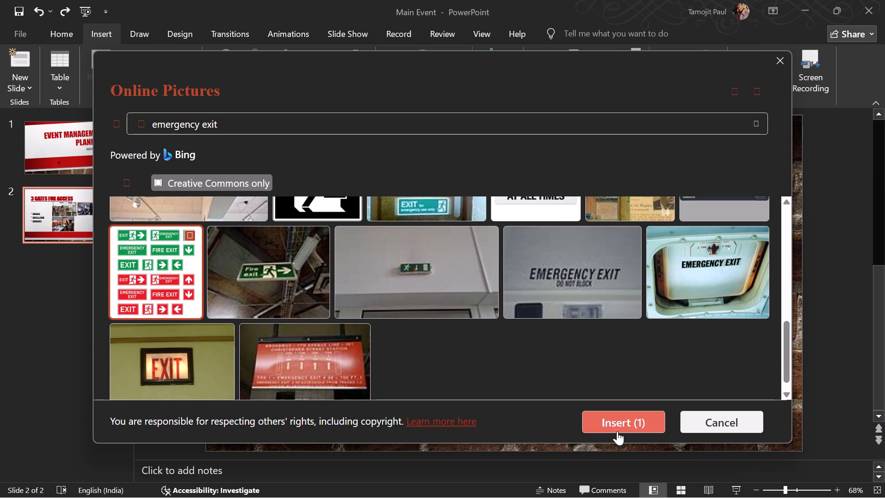
pyautogui.click(629, 422)
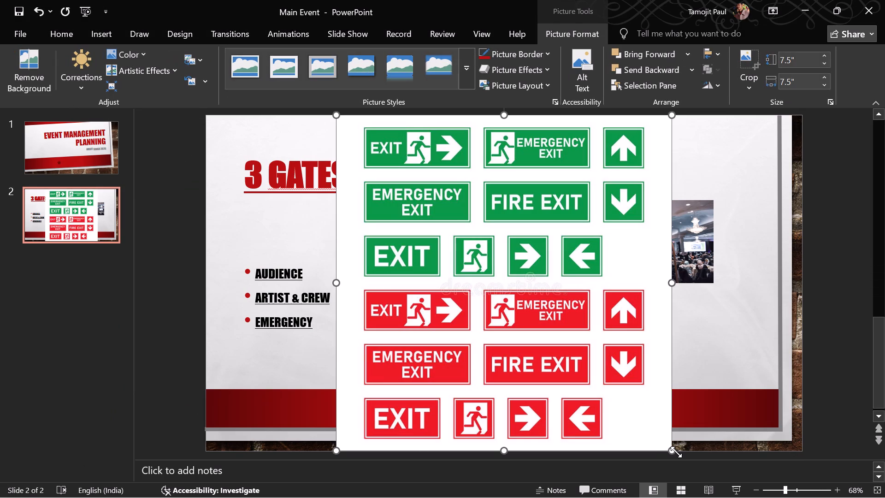
# Resize the exit signs picture to about 3.48 by 5.1 inches and move it clear of the slide title, above the red band.
pyautogui.moveTo(676, 452); pyautogui.dragTo(495, 321)
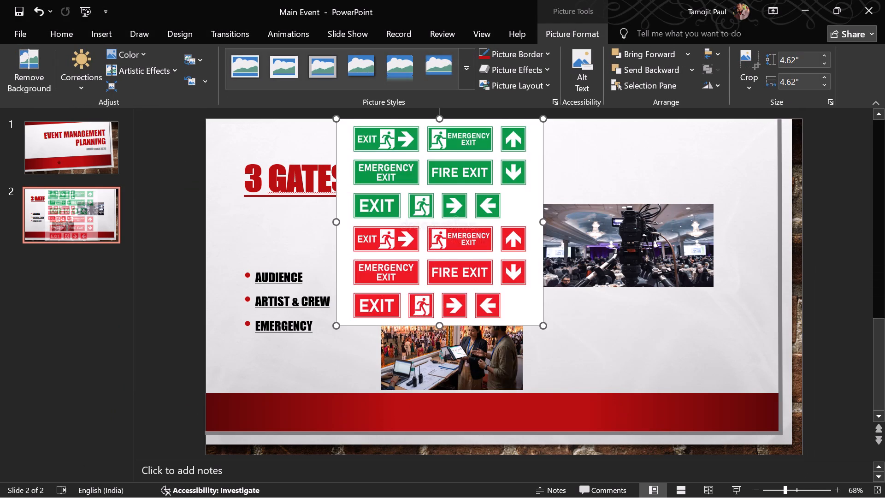
pyautogui.moveTo(418, 205); pyautogui.dragTo(520, 291)
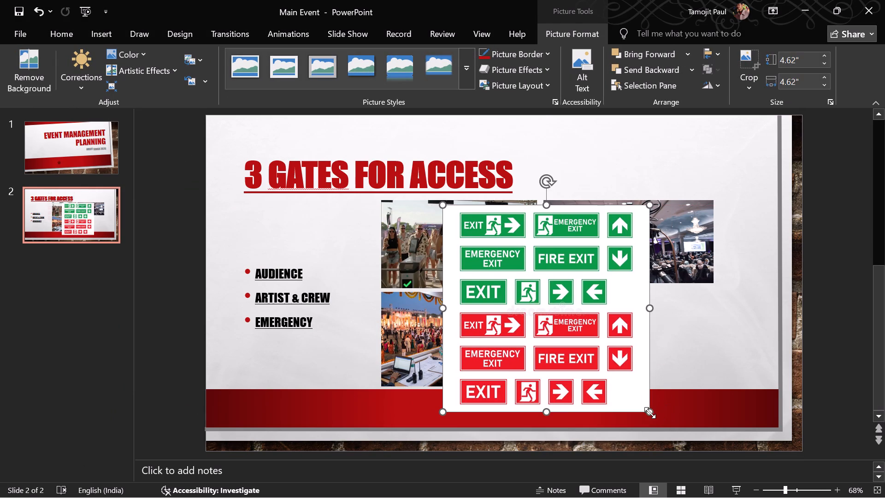
pyautogui.moveTo(650, 413); pyautogui.dragTo(593, 364)
pyautogui.moveTo(598, 286); pyautogui.dragTo(640, 286)
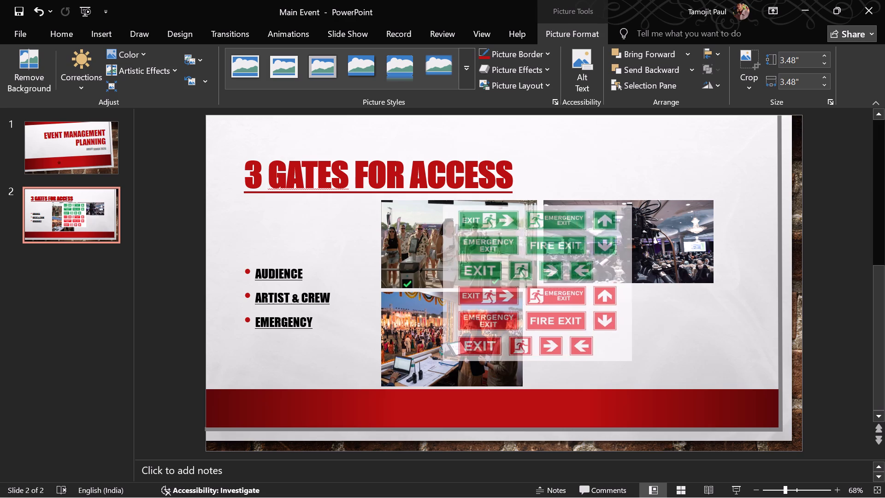
pyautogui.moveTo(640, 286); pyautogui.dragTo(671, 292)
pyautogui.moveTo(549, 281); pyautogui.dragTo(579, 303)
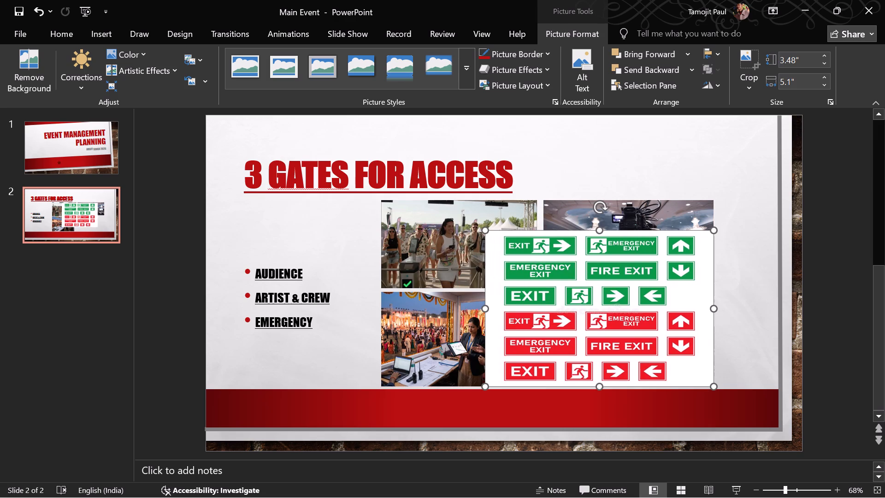
# Shrink the exit signs picture to about 1.96 by 3.64 inches and move it beneath the banquet hall camera picture.
pyautogui.moveTo(717, 388); pyautogui.dragTo(666, 360)
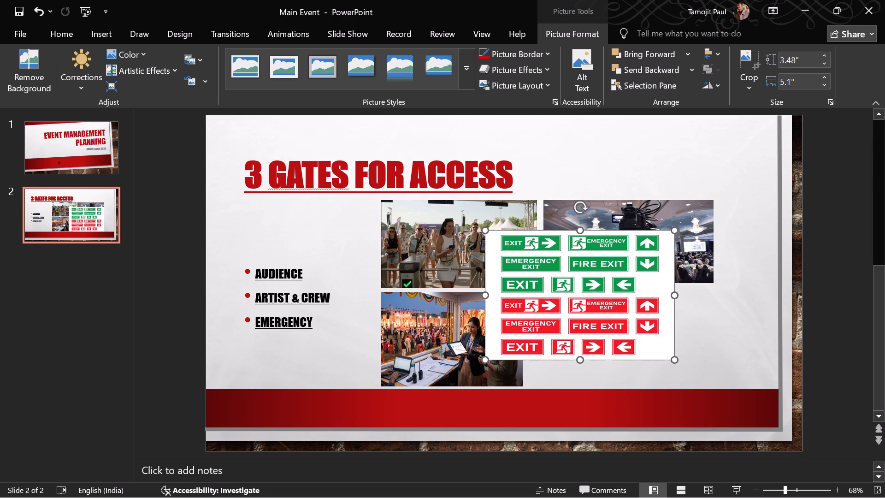
pyautogui.moveTo(675, 294); pyautogui.dragTo(720, 297)
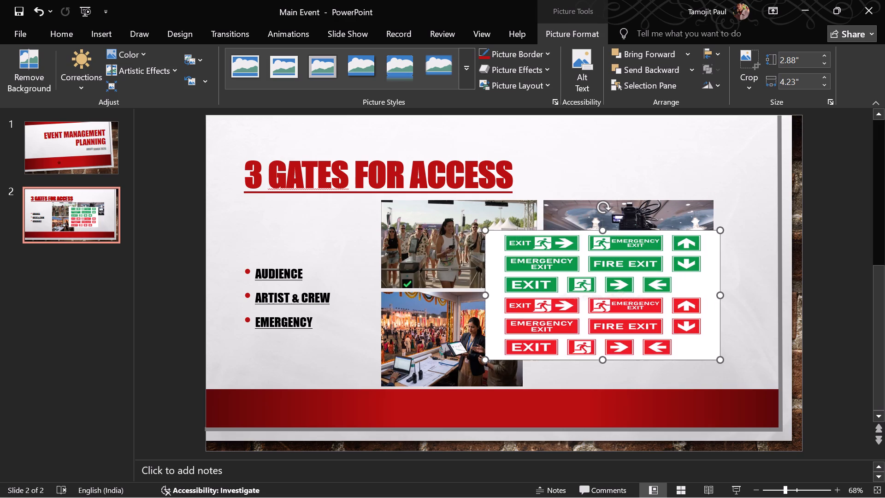
pyautogui.moveTo(640, 279); pyautogui.dragTo(619, 286)
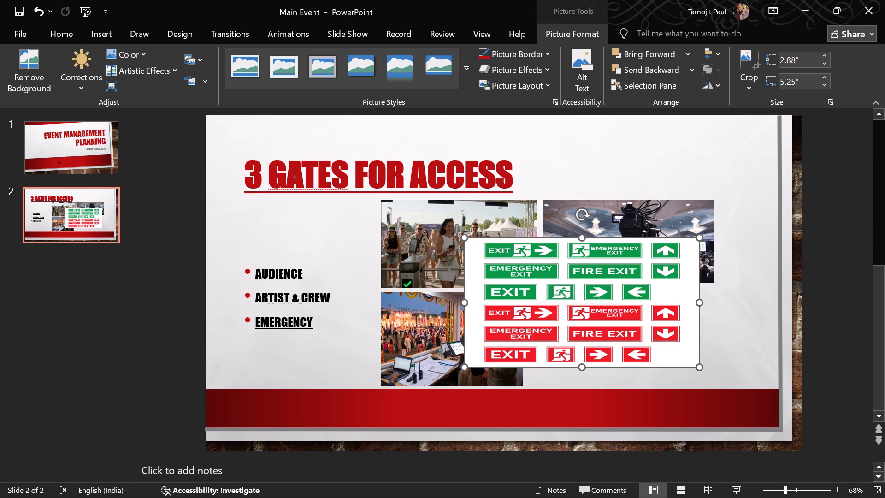
pyautogui.moveTo(700, 367); pyautogui.dragTo(622, 327)
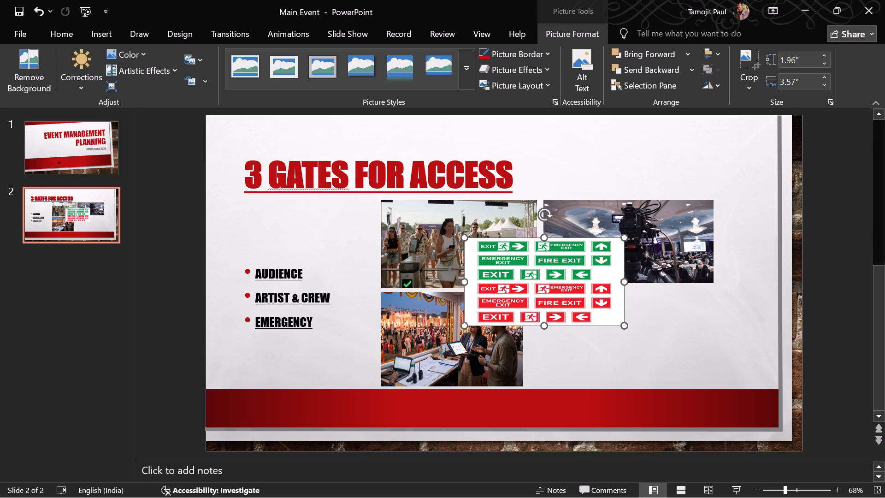
pyautogui.click(625, 281)
pyautogui.moveTo(573, 286); pyautogui.dragTo(638, 328)
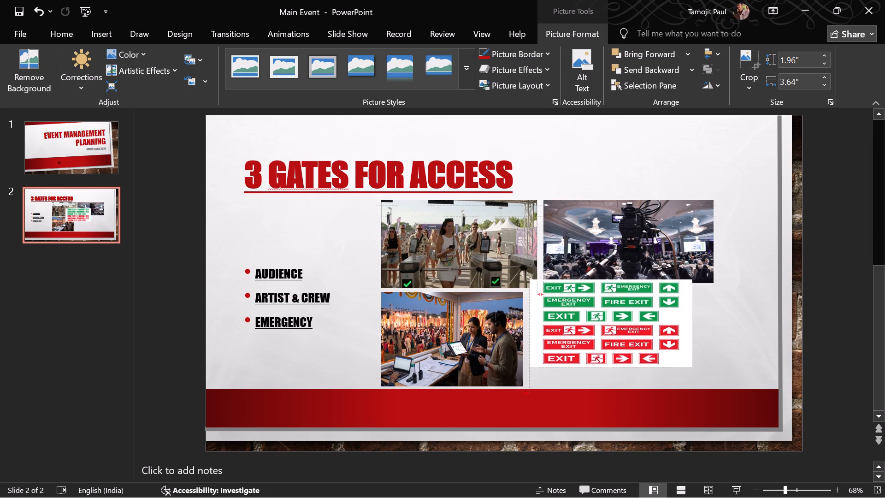
# Align the exit signs picture beneath the banquet hall camera picture and enlarge it slightly to reach just above the red band.
pyautogui.moveTo(638, 328); pyautogui.dragTo(648, 339)
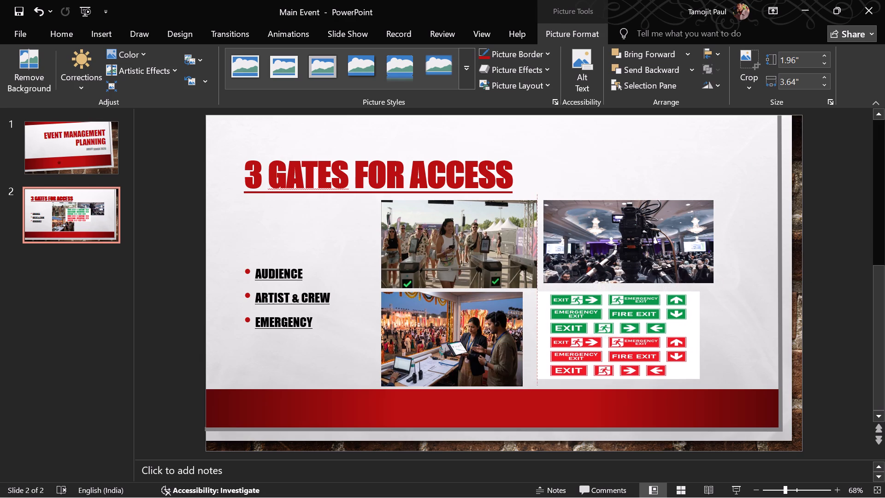
pyautogui.moveTo(648, 339); pyautogui.dragTo(653, 339)
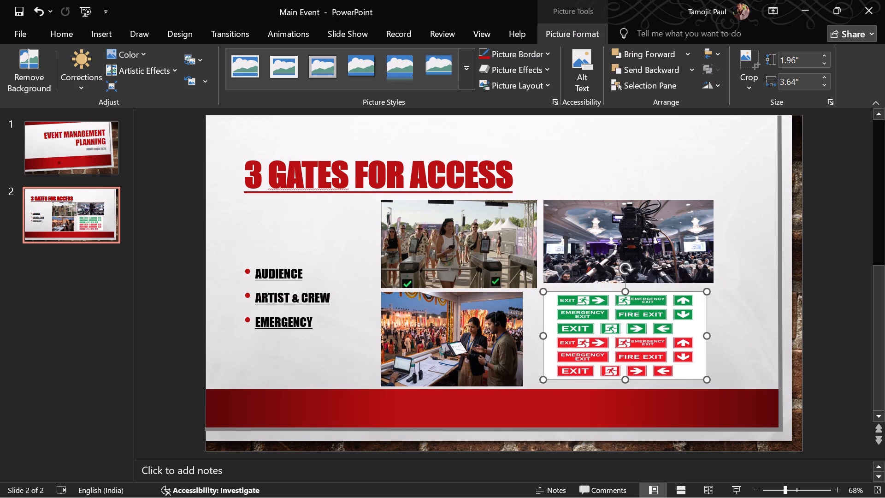
pyautogui.click(708, 377)
pyautogui.moveTo(708, 377); pyautogui.dragTo(720, 382)
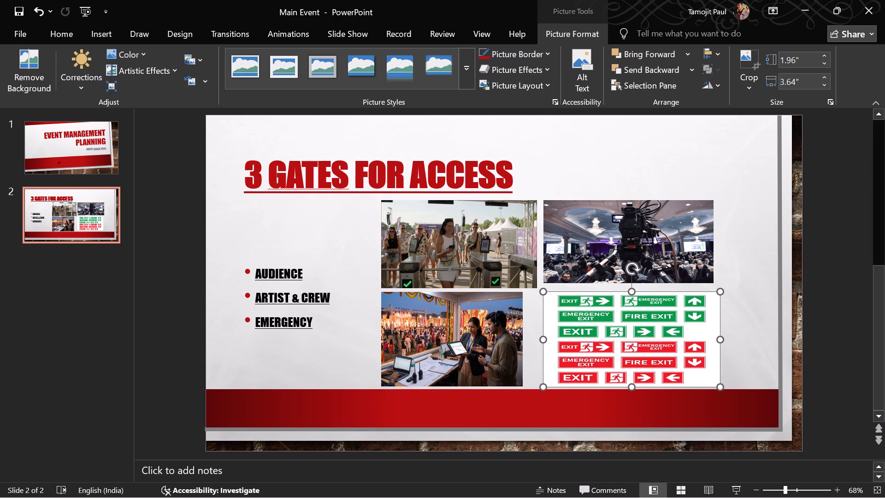
pyautogui.click(759, 340)
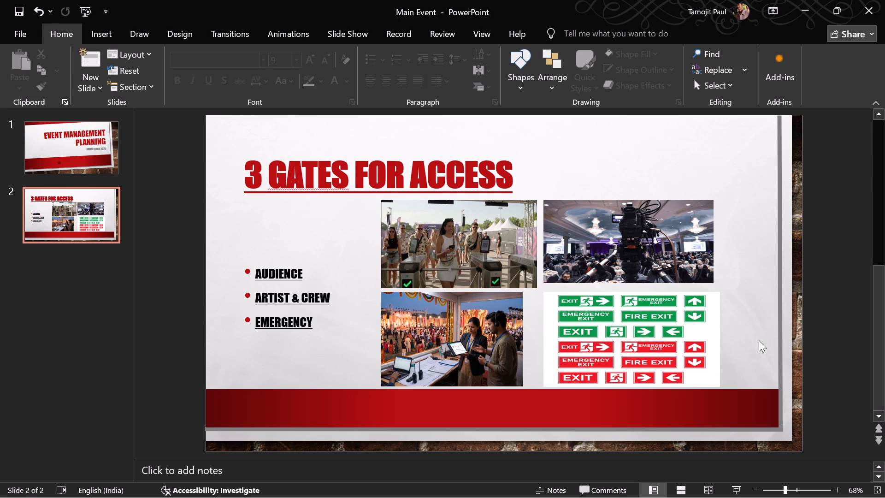
# Add a third slide after the gates slide and title it "CROWD MANAGMENT".
pyautogui.hotkey('ctrl', 'm')
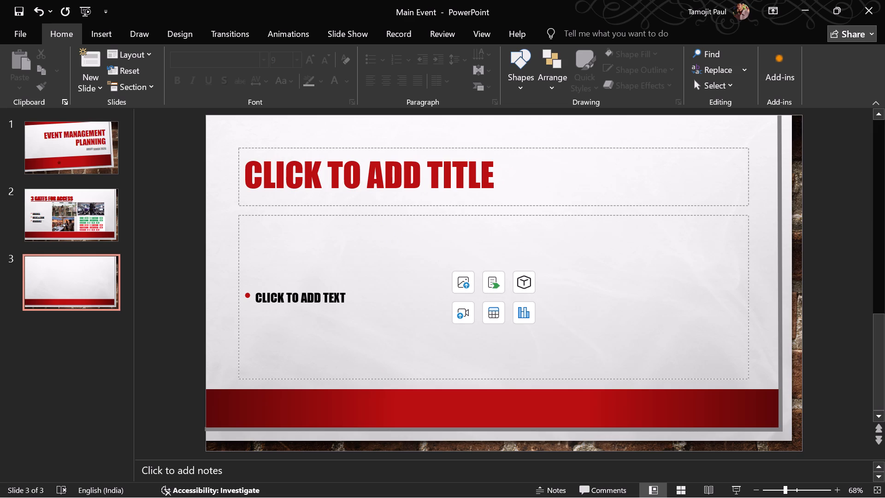
pyautogui.click(532, 166)
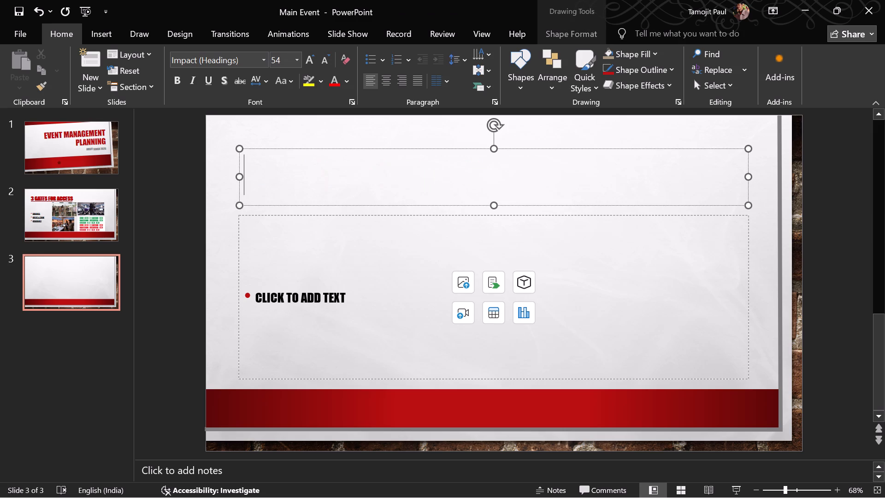
pyautogui.write('crowd')
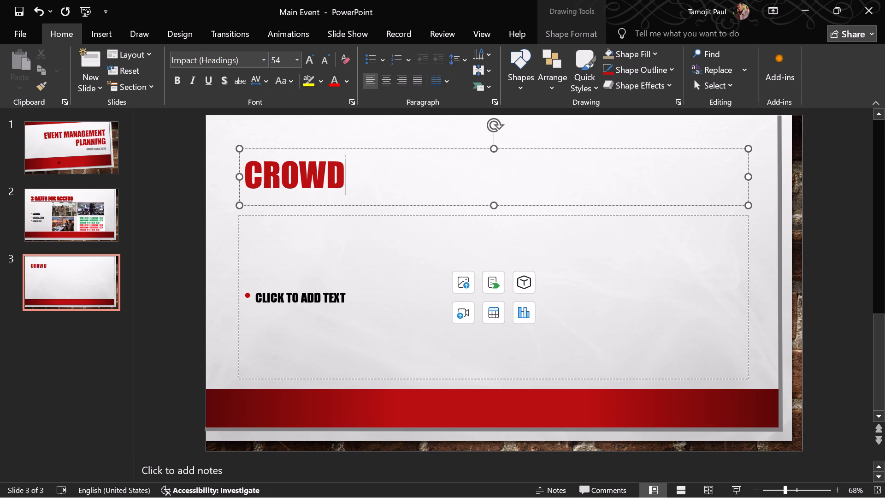
pyautogui.press('space')
pyautogui.write('manag')
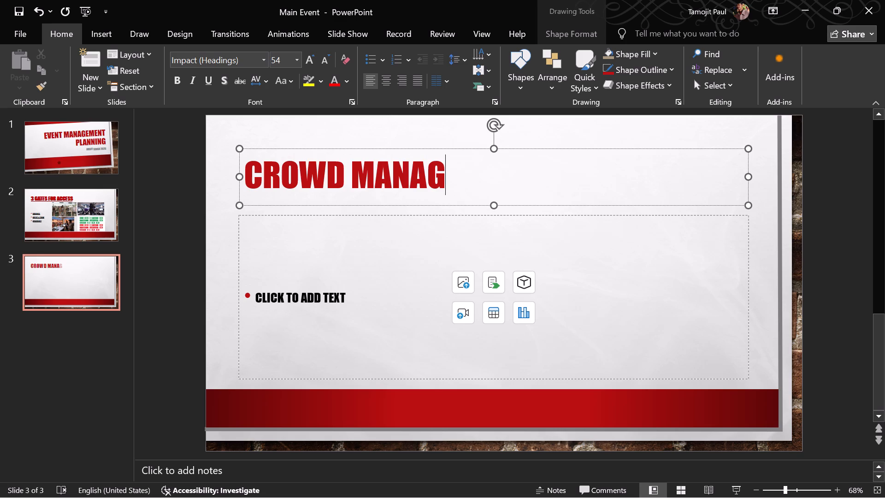
pyautogui.write('ment')
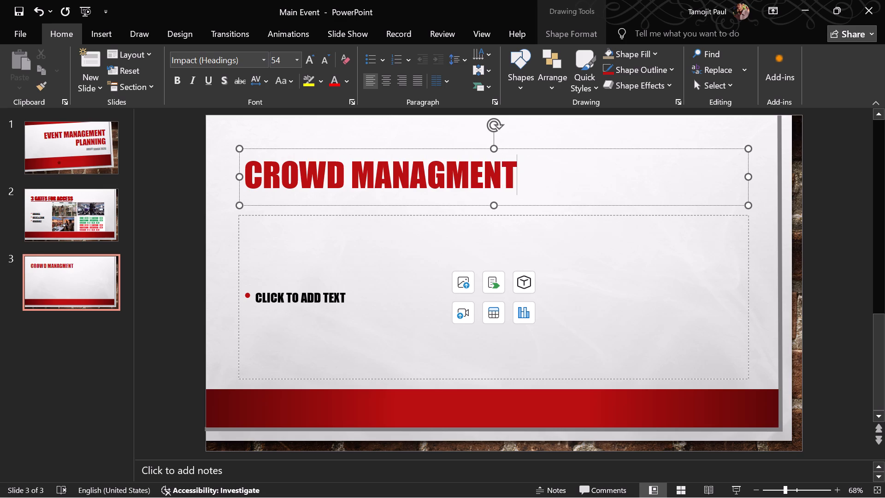
# Browse the SmartArt layouts across the graphic categories for a suitable crowd management diagram.
pyautogui.click(342, 305)
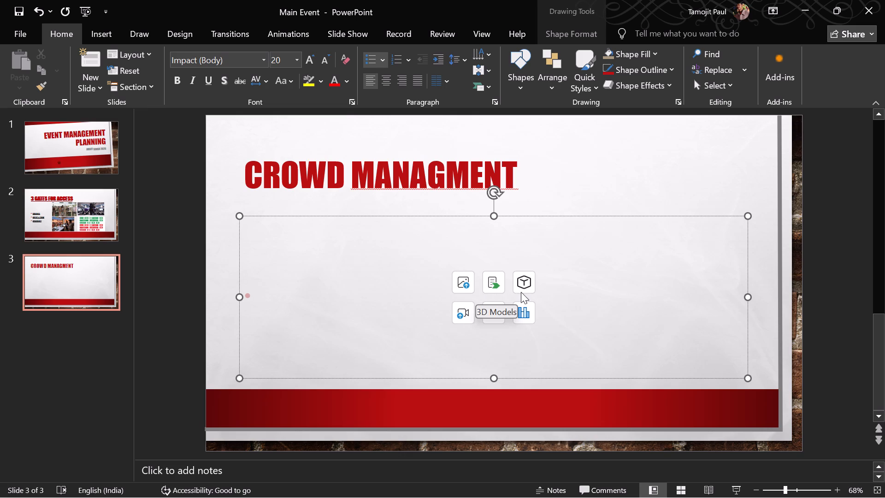
pyautogui.click(494, 284)
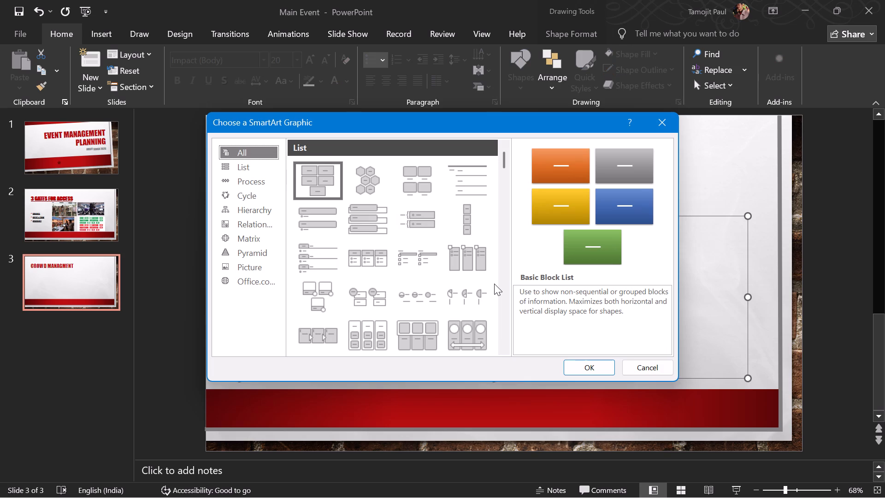
pyautogui.scroll(-2, 421, 288)
pyautogui.scroll(7, 421, 288)
pyautogui.scroll(-1, 421, 288)
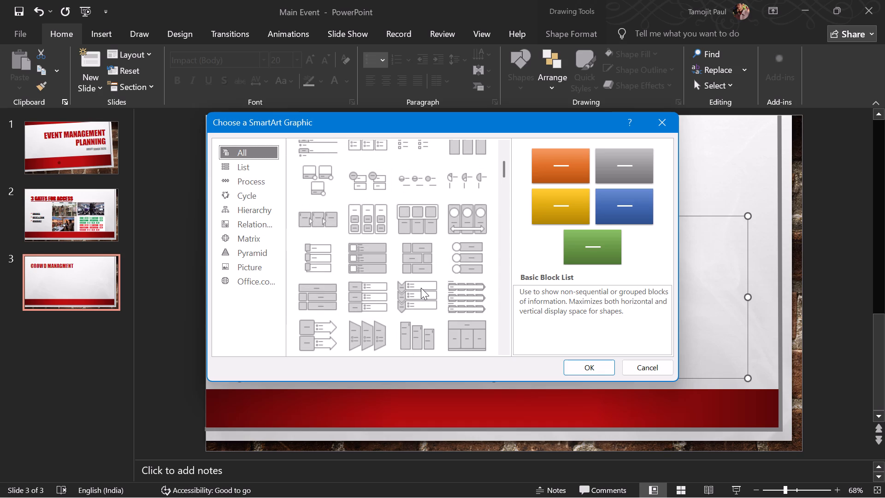
pyautogui.click(263, 160)
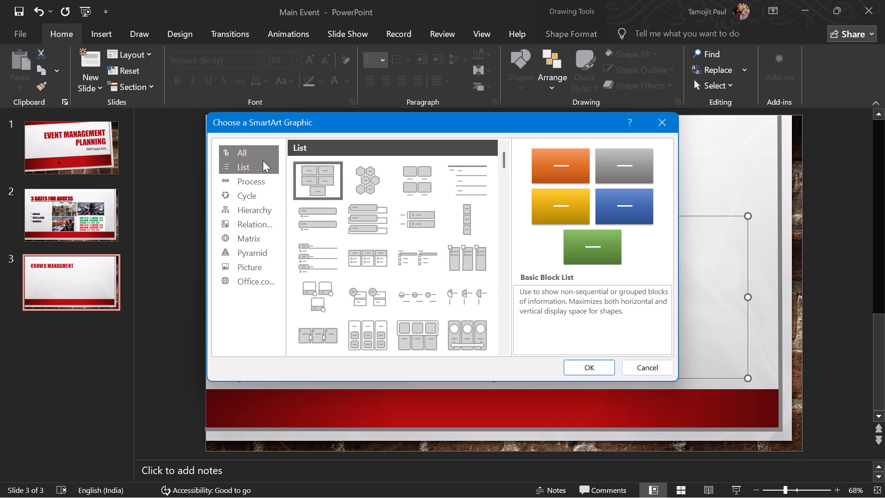
pyautogui.click(260, 183)
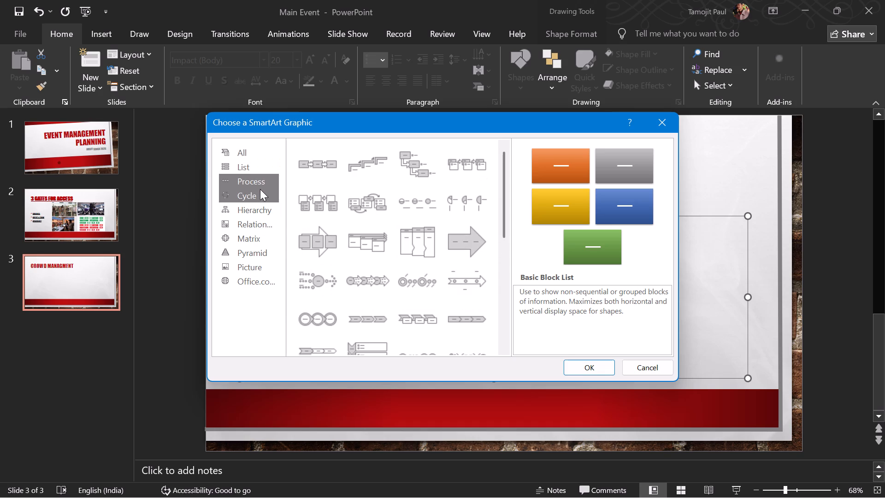
pyautogui.click(260, 196)
pyautogui.click(257, 209)
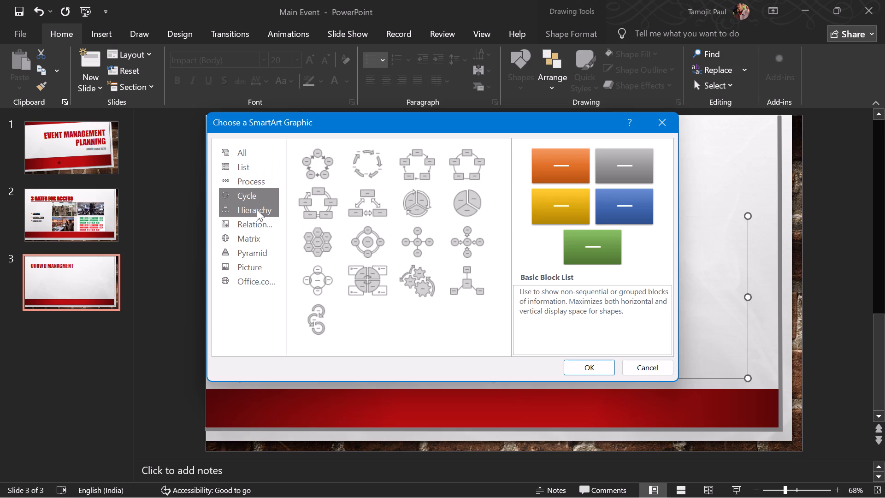
pyautogui.click(257, 226)
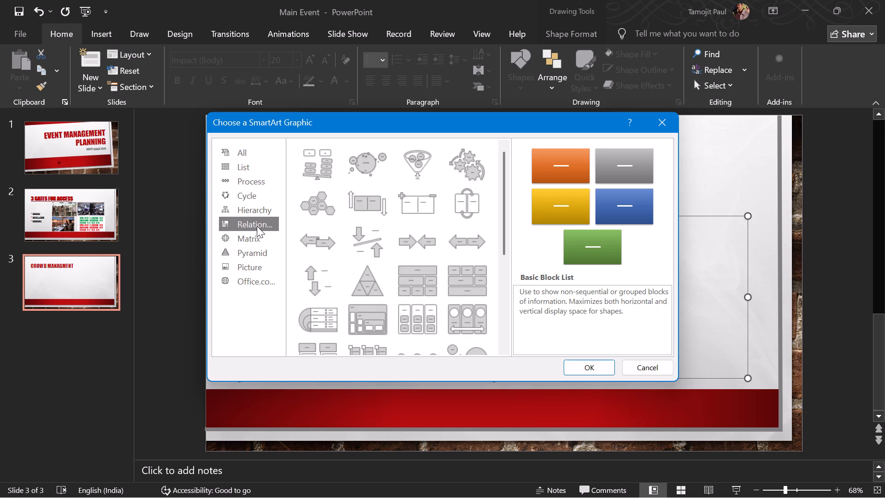
pyautogui.click(259, 239)
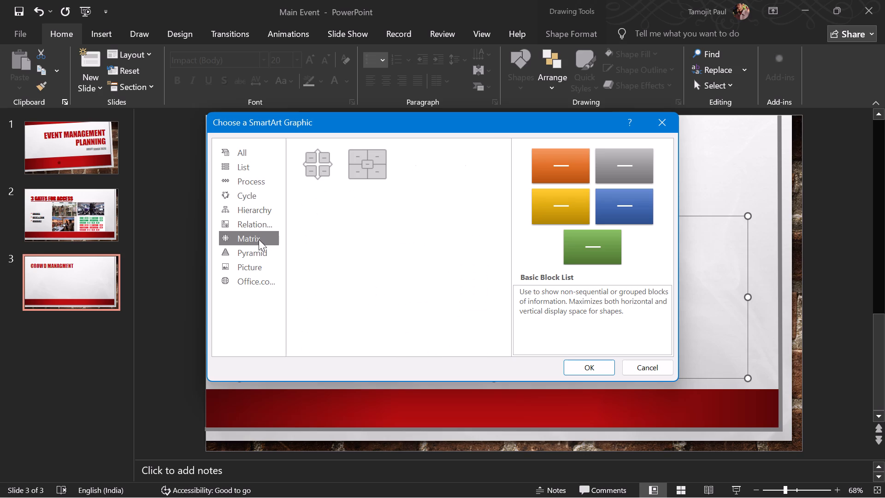
pyautogui.click(259, 249)
pyautogui.click(258, 264)
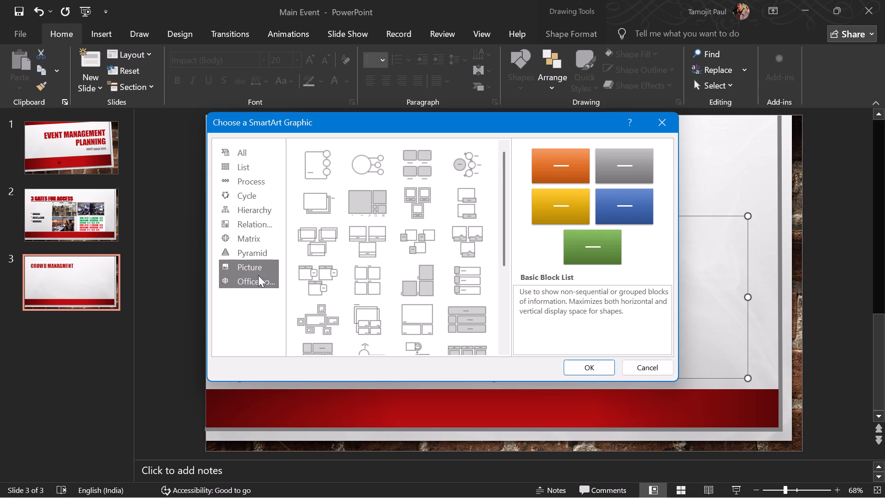
pyautogui.click(257, 278)
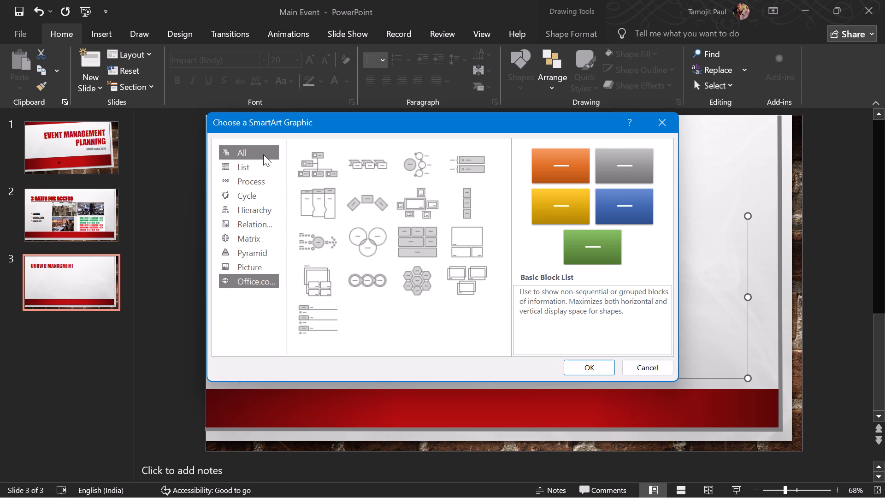
pyautogui.click(263, 154)
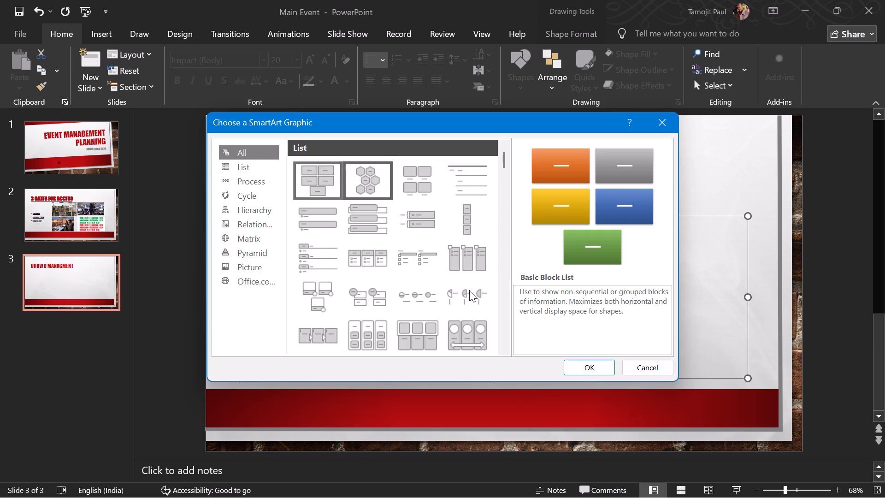
# Insert a Basic Block List SmartArt graphic in the content area of the crowd management slide.
pyautogui.click(366, 186)
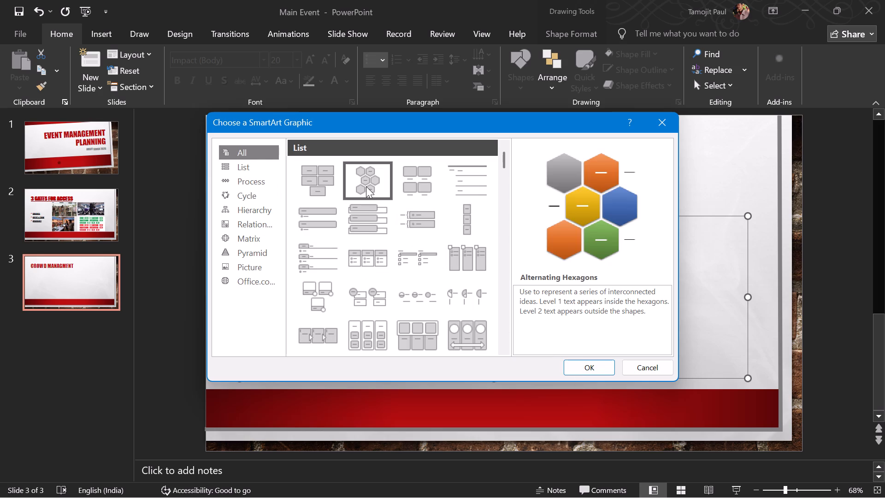
pyautogui.click(330, 182)
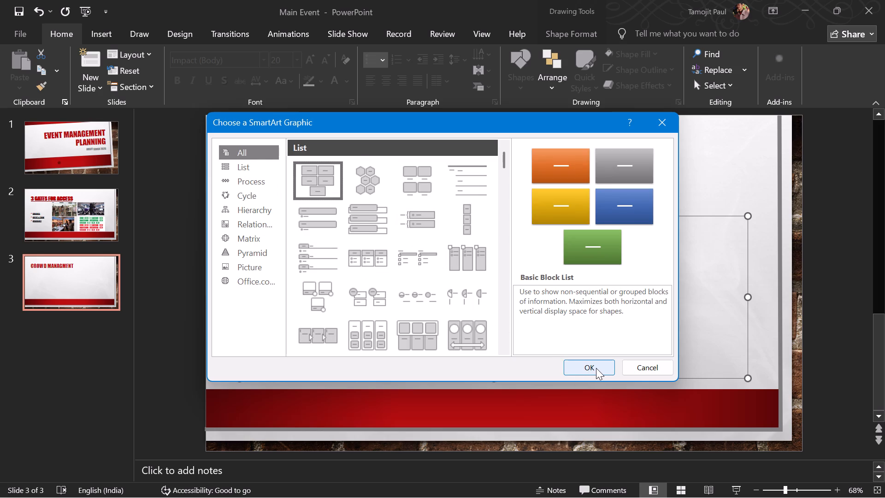
pyautogui.click(596, 368)
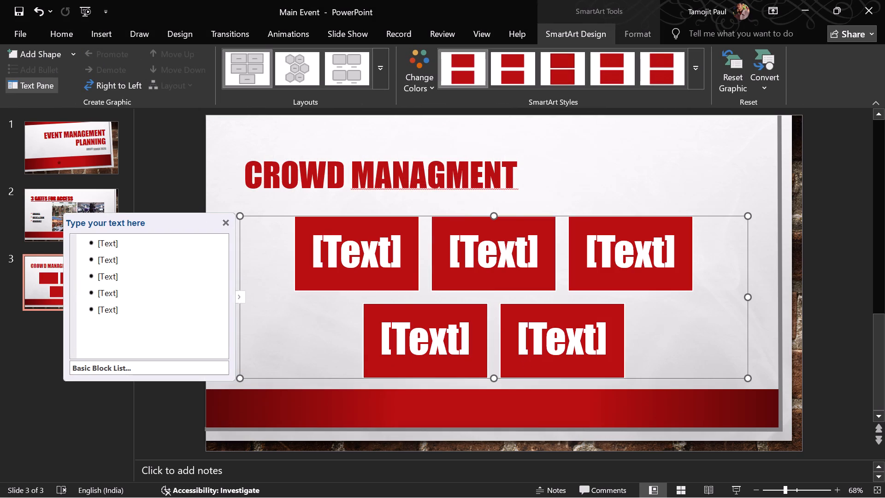
# Label the first block of the SmartArt graphic "MAIN STAGE".
pyautogui.click(216, 364)
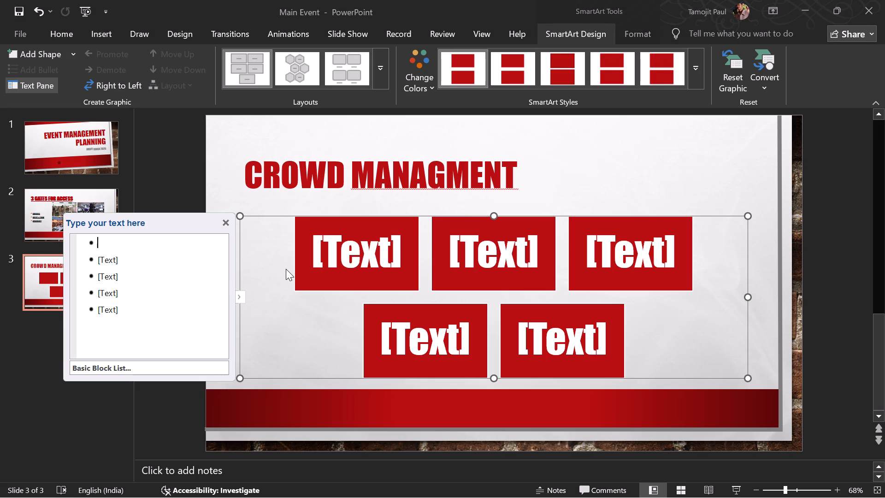
pyautogui.write('ma')
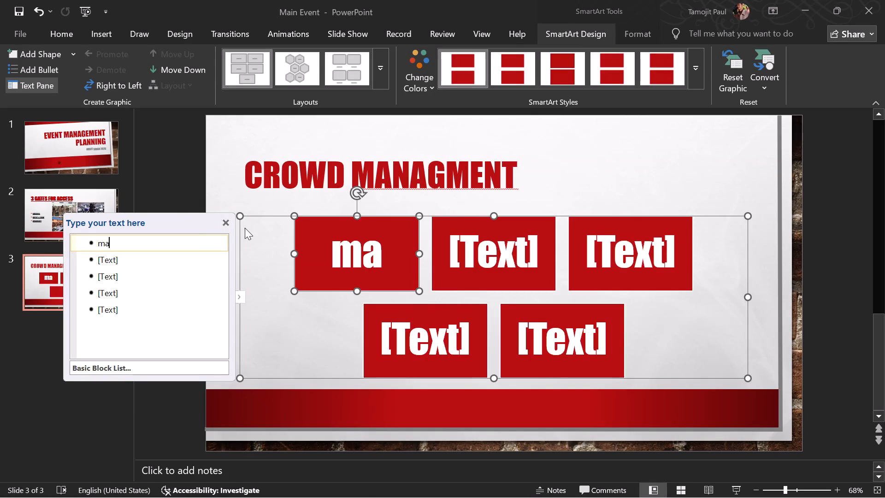
pyautogui.write('in')
pyautogui.press('BackSpace')
pyautogui.press('BackSpace')
pyautogui.press('BackSpace')
pyautogui.press('BackSpace')
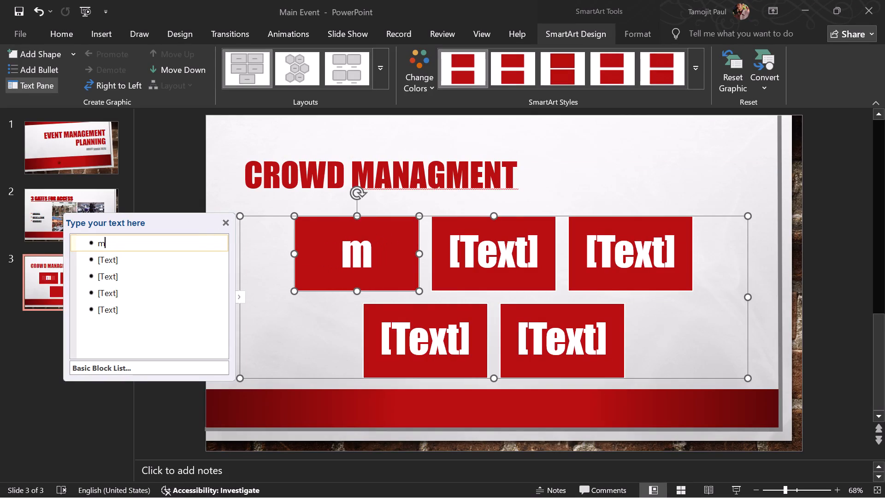
pyautogui.write('MAIN STAGE')
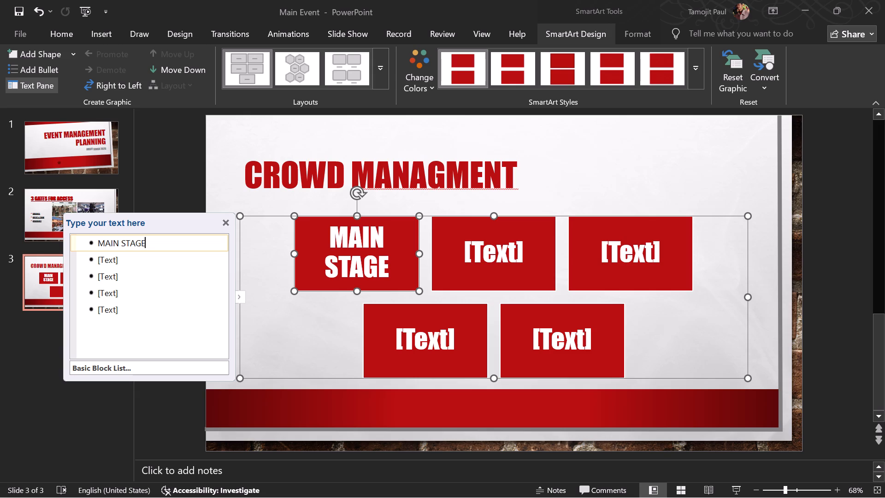
# Label the second SmartArt block "Reserved" and the third block "Fanpit".
pyautogui.click(128, 261)
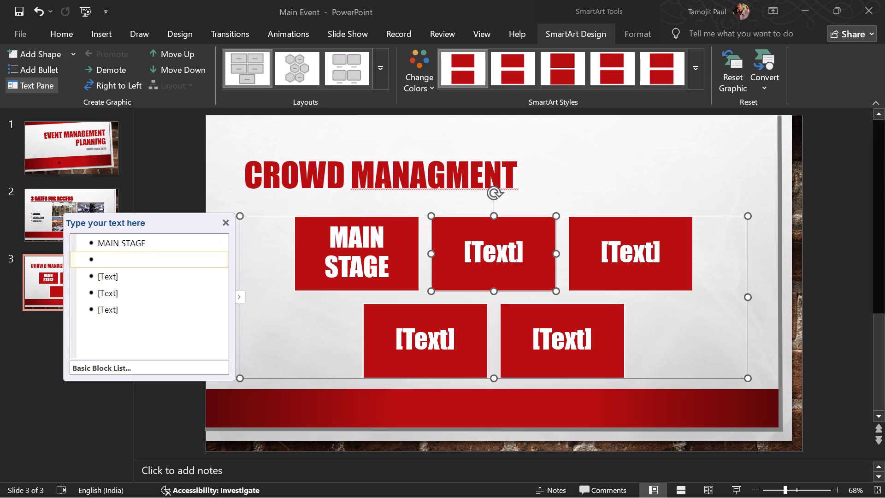
pyautogui.write('eserved')
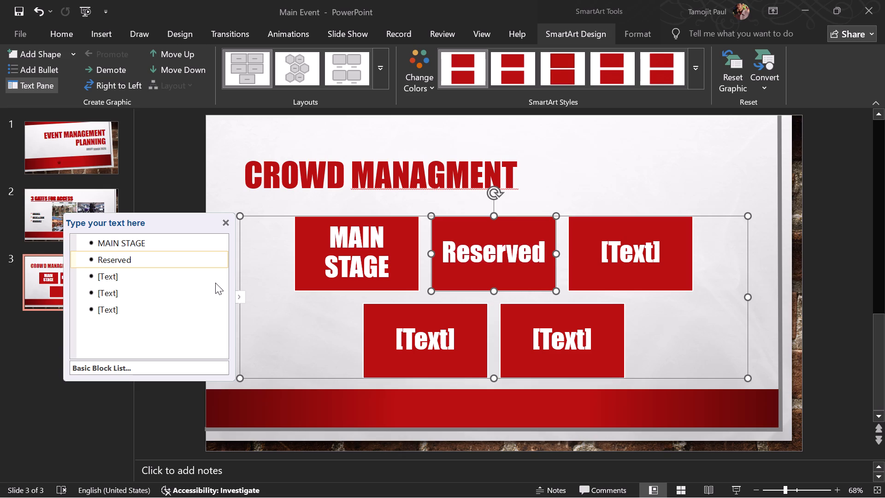
pyautogui.click(178, 277)
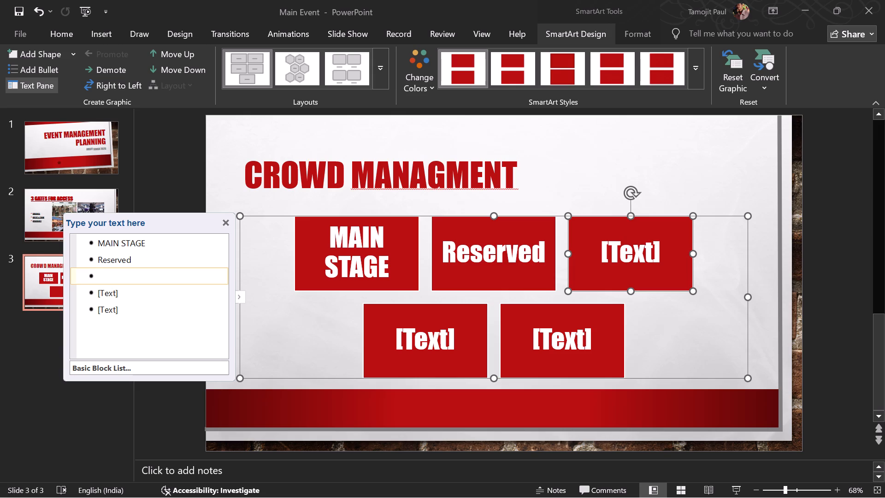
pyautogui.write('an')
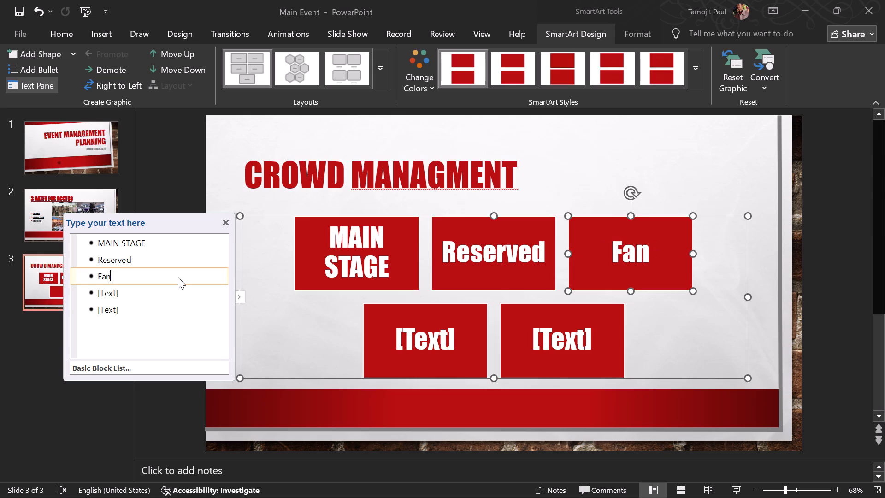
pyautogui.press('p')
pyautogui.write('it')
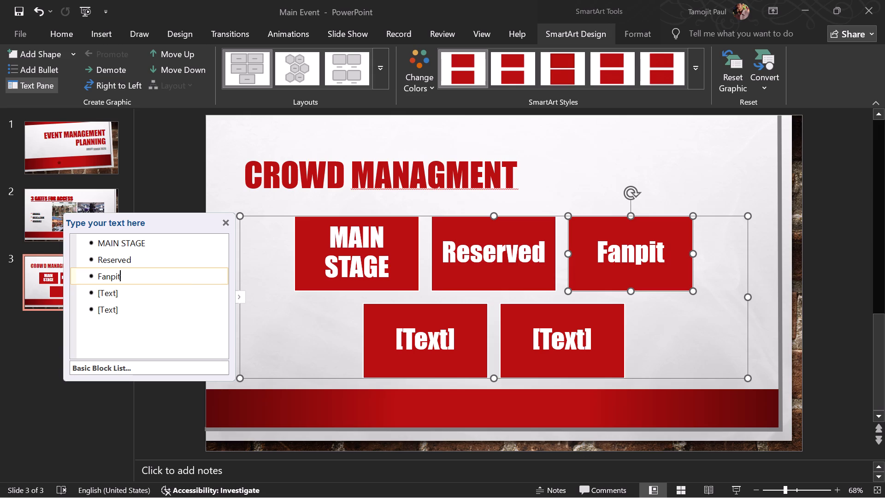
pyautogui.click(242, 296)
pyautogui.click(242, 296)
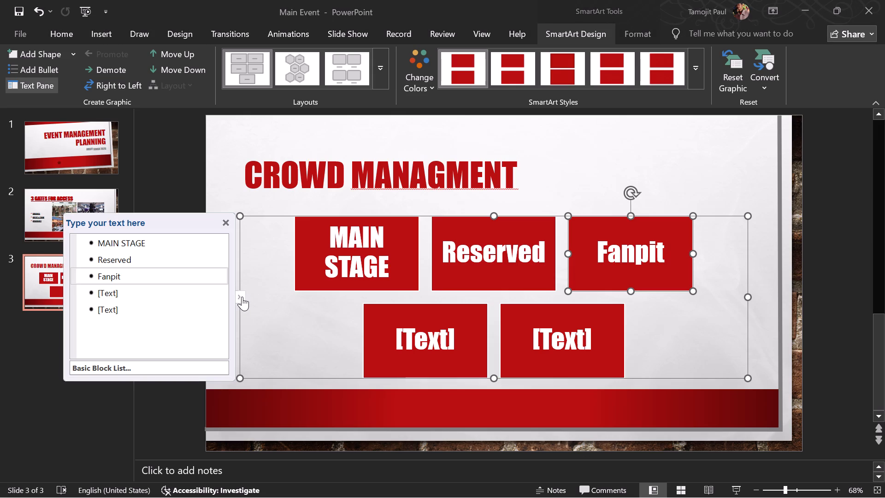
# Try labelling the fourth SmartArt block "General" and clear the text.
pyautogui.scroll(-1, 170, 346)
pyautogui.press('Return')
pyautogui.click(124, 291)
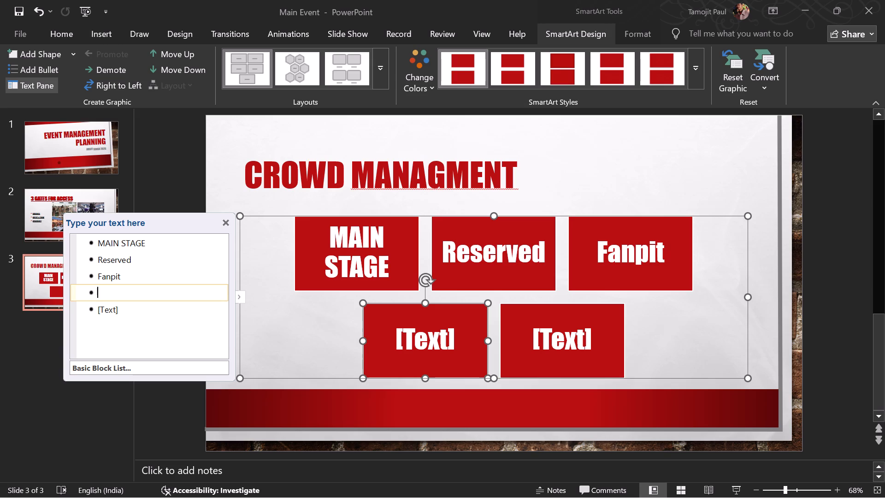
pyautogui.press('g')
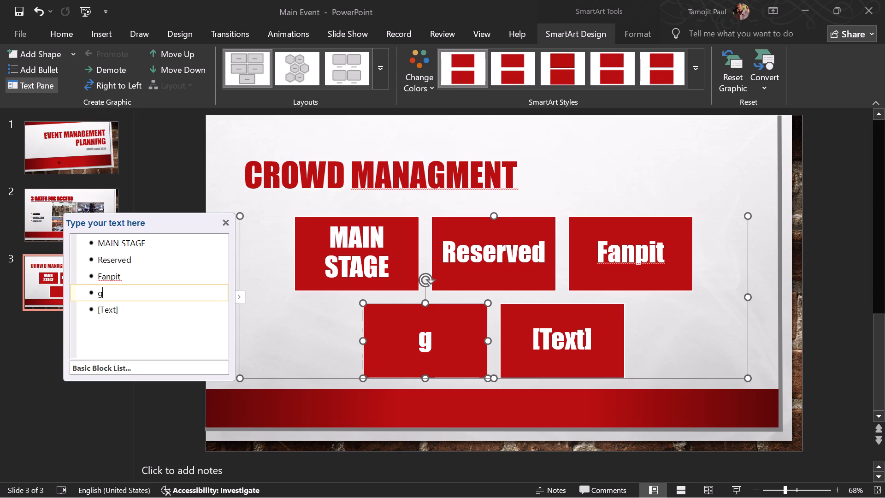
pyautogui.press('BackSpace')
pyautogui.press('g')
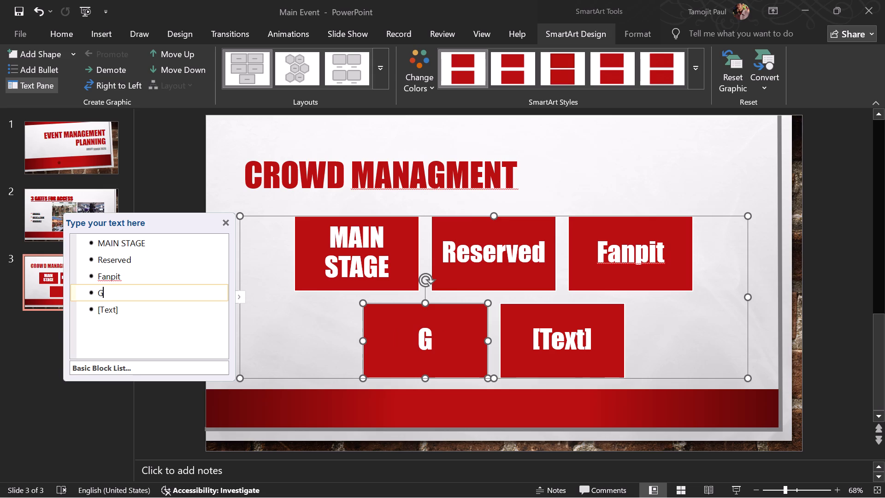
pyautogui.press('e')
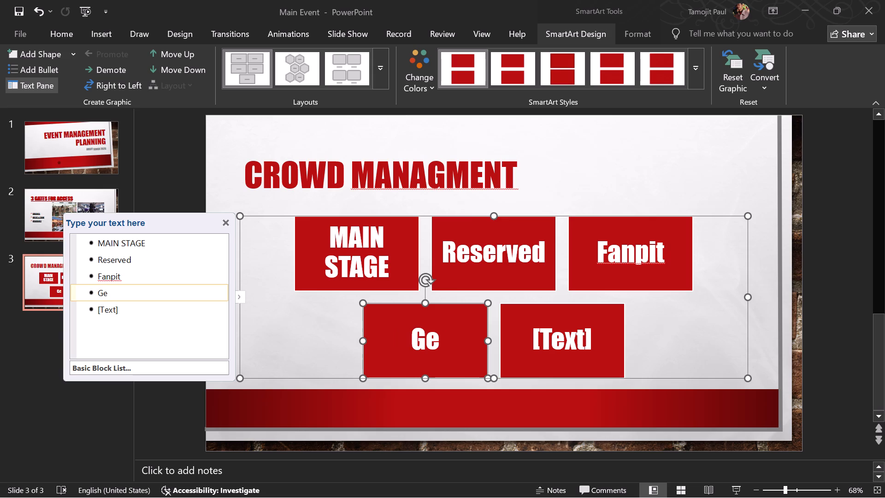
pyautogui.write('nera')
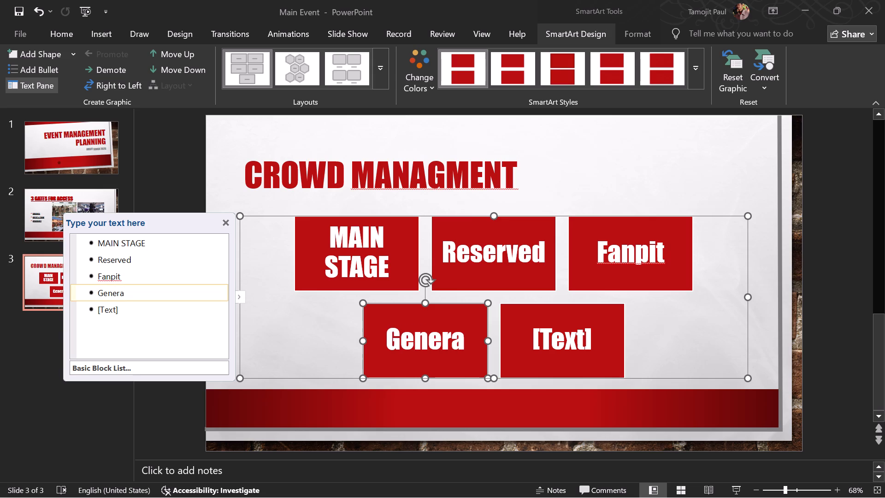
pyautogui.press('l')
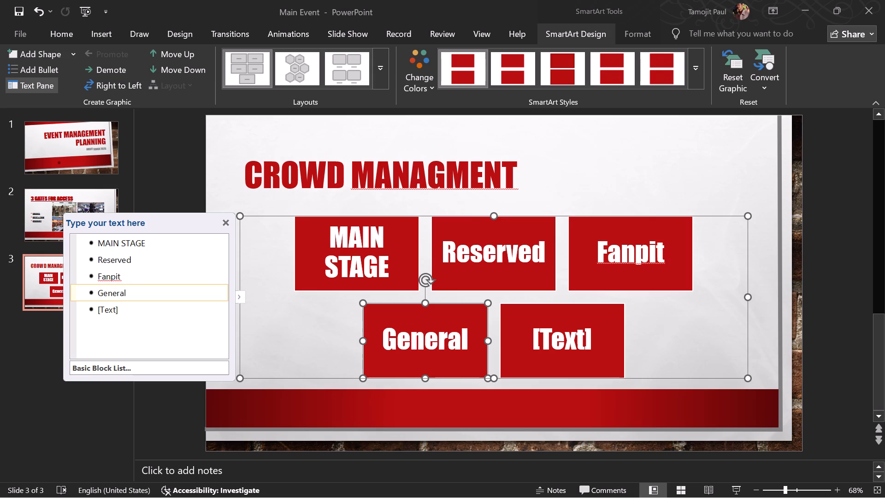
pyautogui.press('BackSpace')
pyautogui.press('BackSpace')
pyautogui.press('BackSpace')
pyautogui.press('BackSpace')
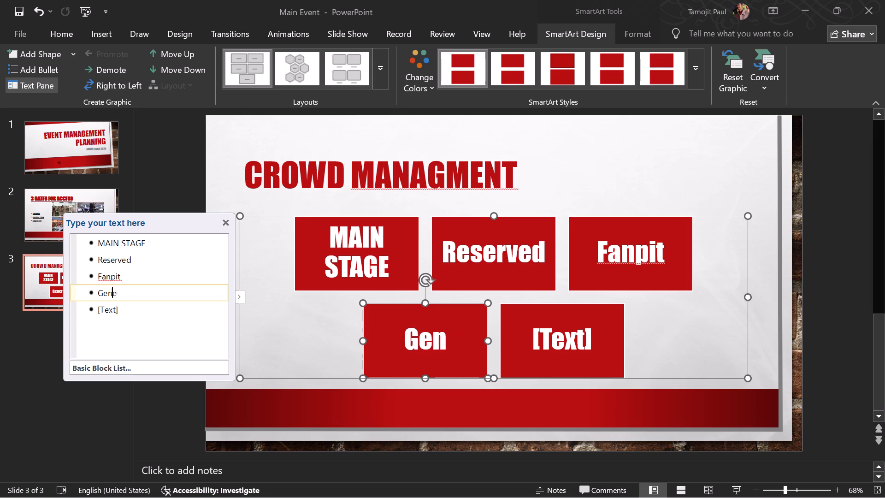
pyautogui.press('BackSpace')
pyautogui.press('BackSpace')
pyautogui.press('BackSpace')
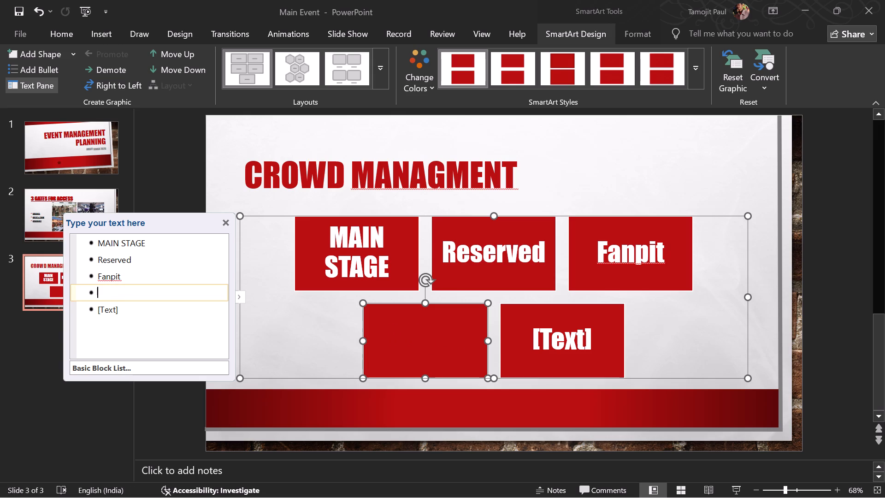
# Label the fourth SmartArt block "Gold" and the fifth block "Silver".
pyautogui.press('g')
pyautogui.write('old')
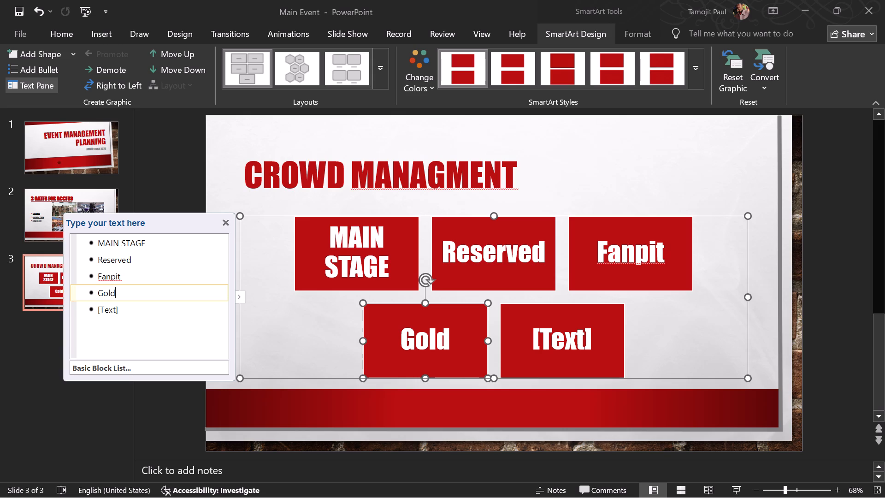
pyautogui.click(124, 310)
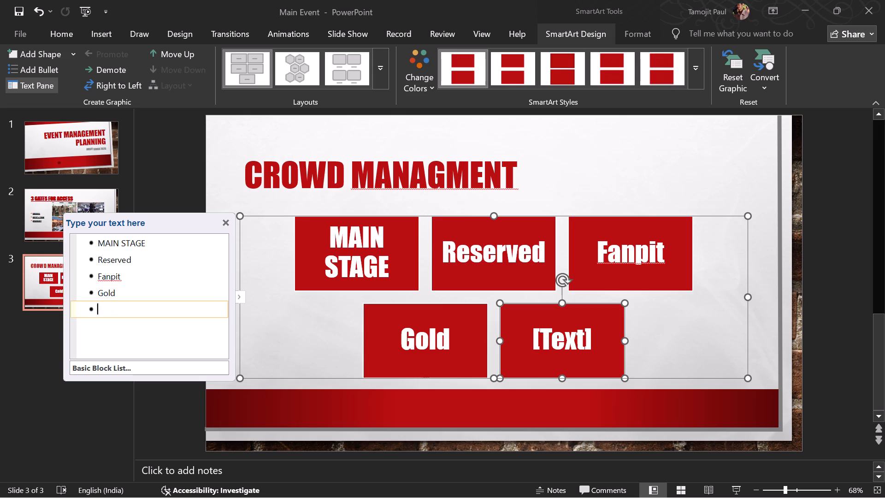
pyautogui.press('s')
pyautogui.write('ilver')
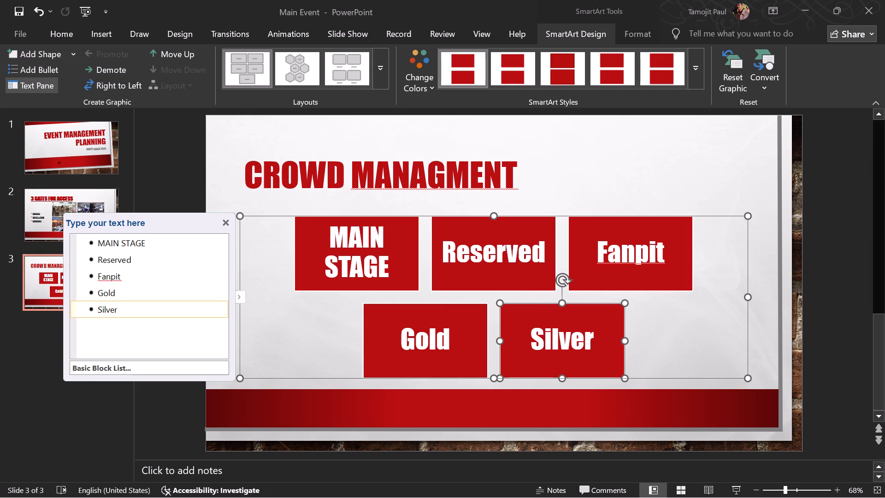
# Add a sixth block labelled "Bronze" after the Silver block in the SmartArt graphic.
pyautogui.press('Return')
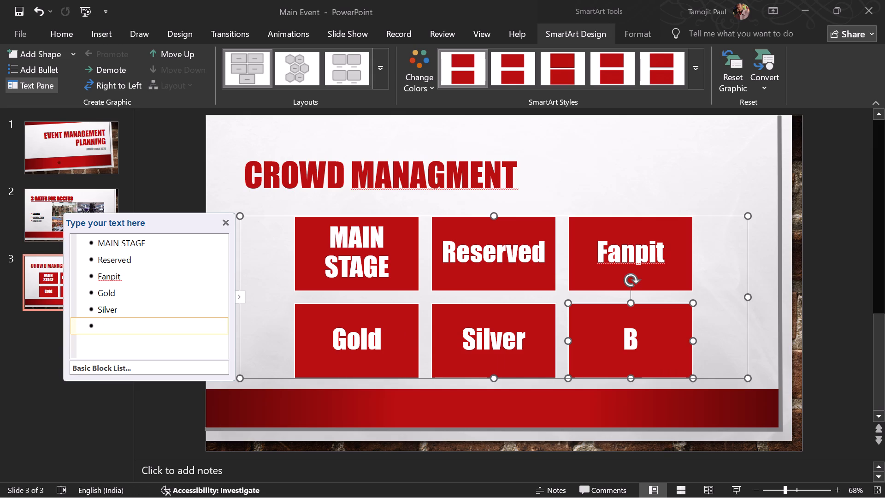
pyautogui.write('ronze')
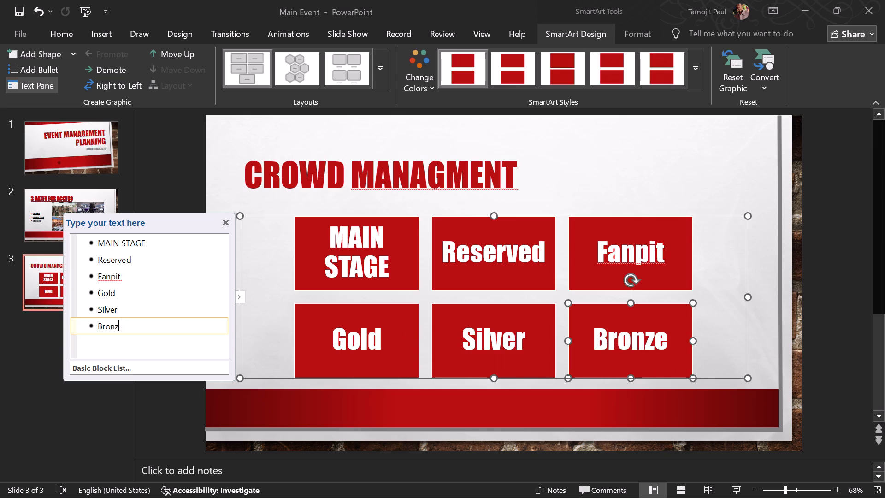
pyautogui.click(239, 298)
pyautogui.click(239, 298)
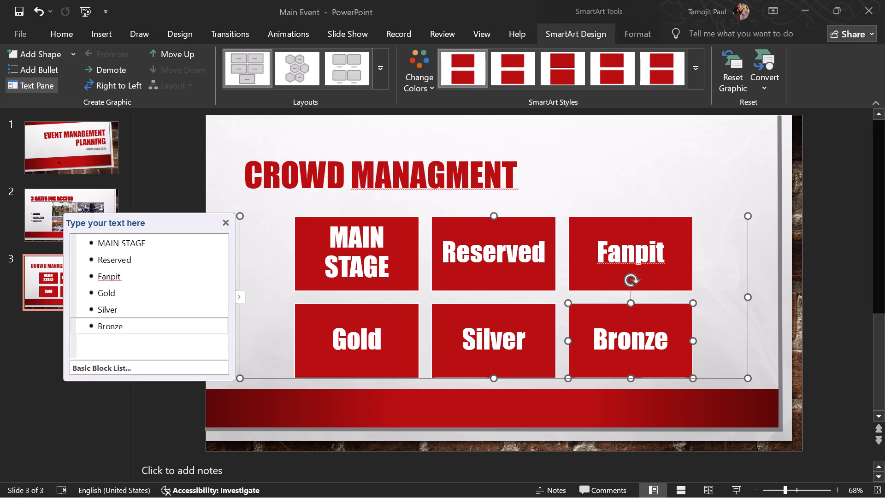
# Add a second "Fanpit" block directly after the existing Fanpit block and close the SmartArt text entry.
pyautogui.click(159, 274)
pyautogui.press('Return')
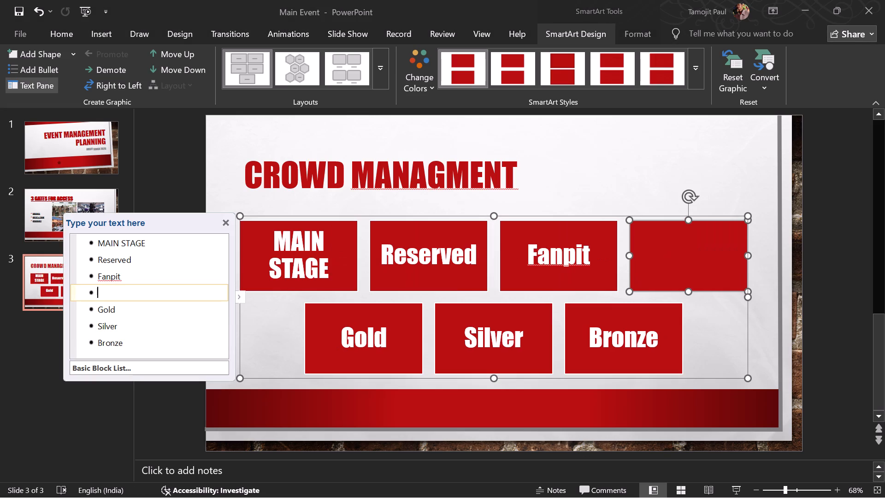
pyautogui.write('anpit')
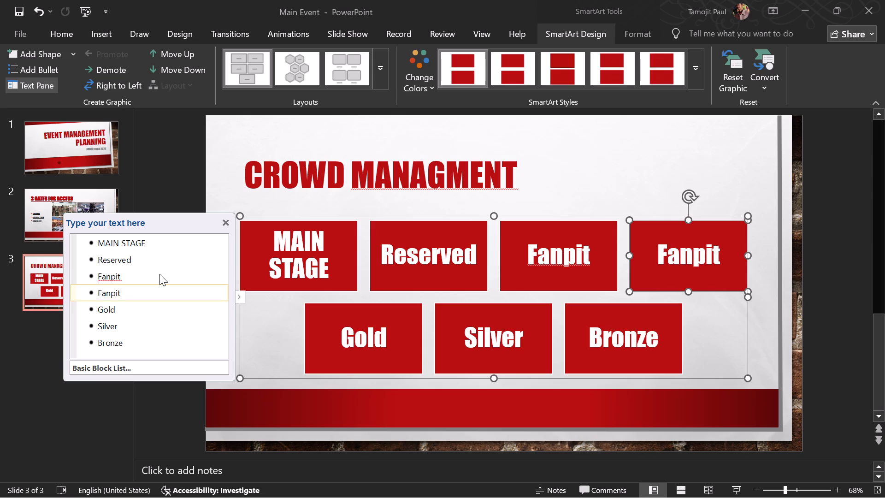
pyautogui.click(241, 298)
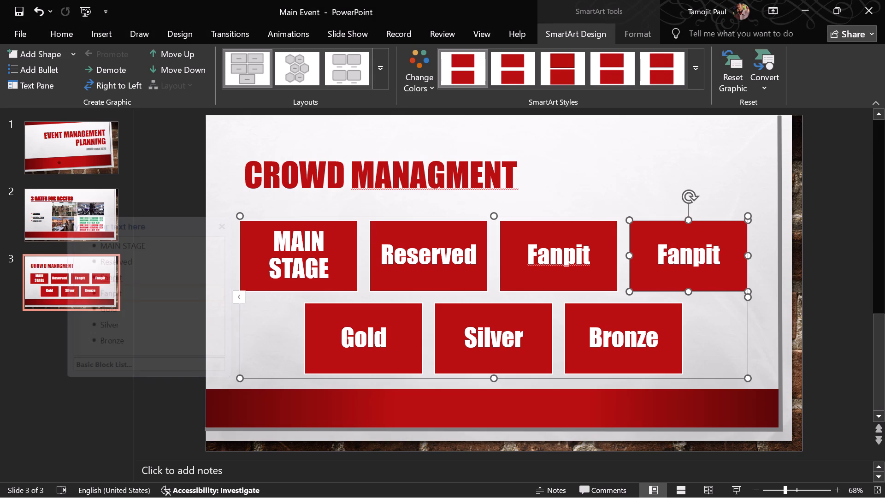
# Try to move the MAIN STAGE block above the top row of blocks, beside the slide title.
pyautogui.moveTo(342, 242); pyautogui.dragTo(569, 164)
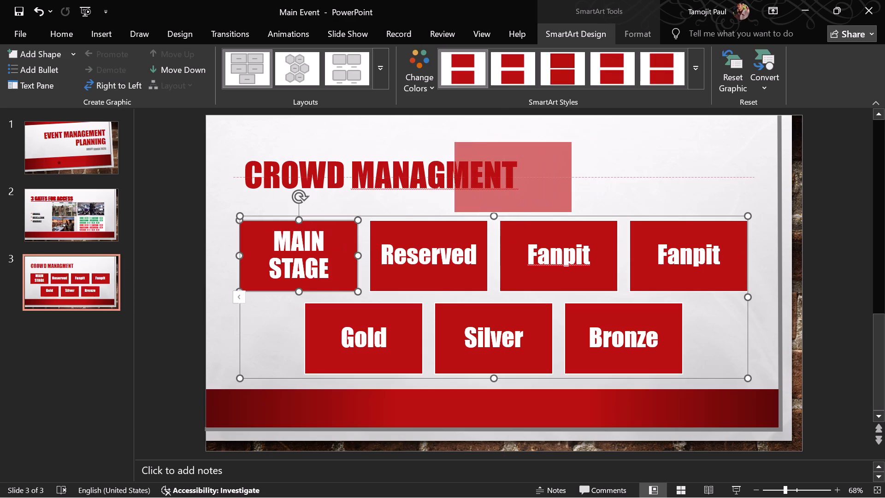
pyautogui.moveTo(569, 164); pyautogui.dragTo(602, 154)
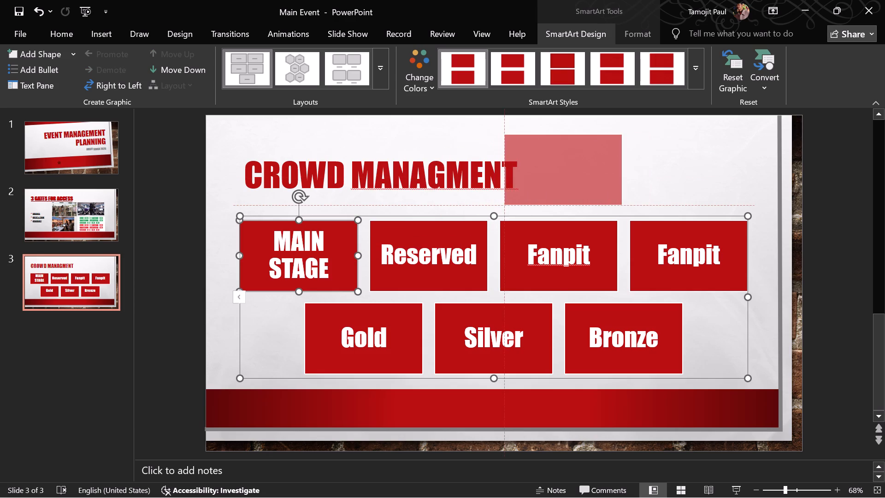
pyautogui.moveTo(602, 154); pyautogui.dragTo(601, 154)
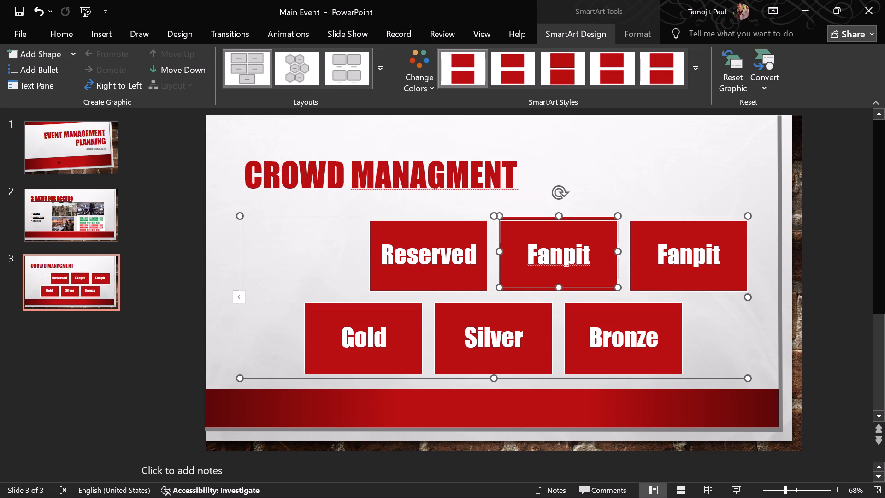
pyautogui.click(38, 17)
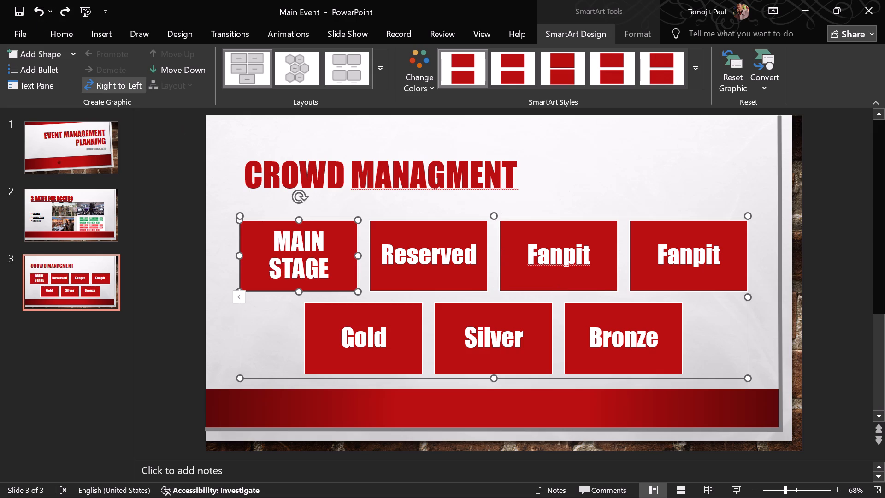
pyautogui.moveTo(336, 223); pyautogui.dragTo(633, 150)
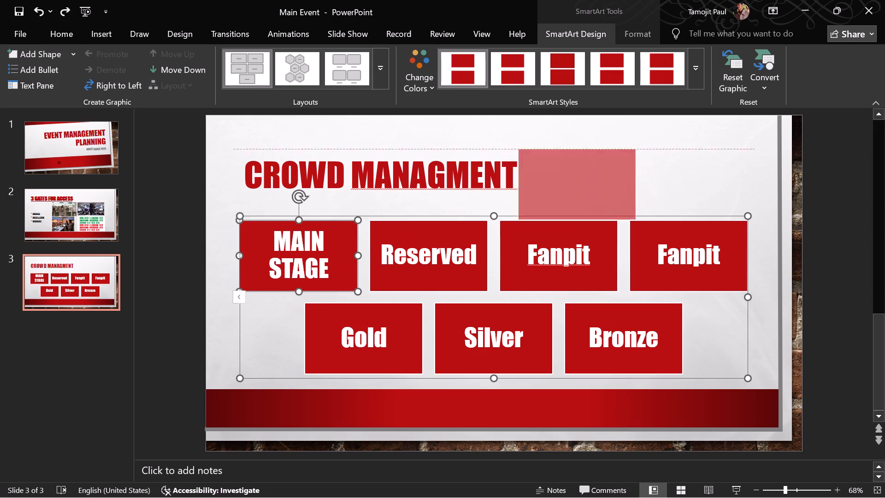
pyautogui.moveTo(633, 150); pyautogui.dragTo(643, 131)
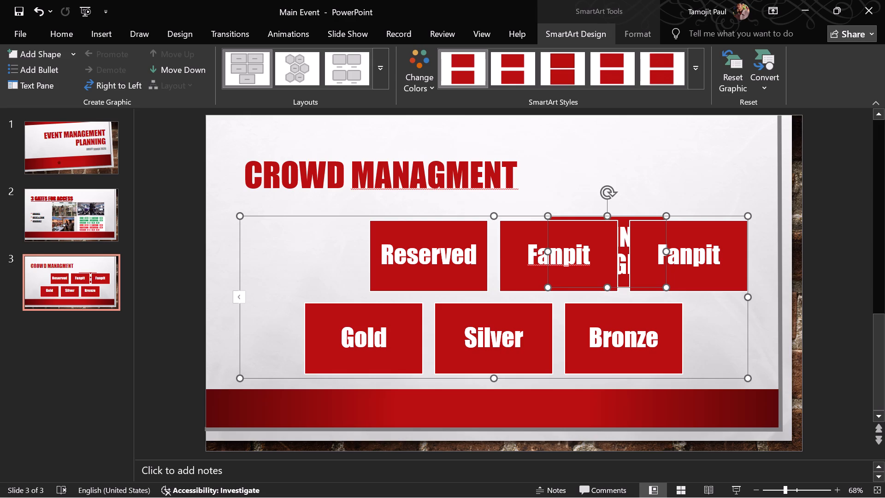
# Place the two Fanpit blocks at the left and right ends of the top row, flush with the graphic's upper edge.
pyautogui.moveTo(517, 232); pyautogui.dragTo(282, 227)
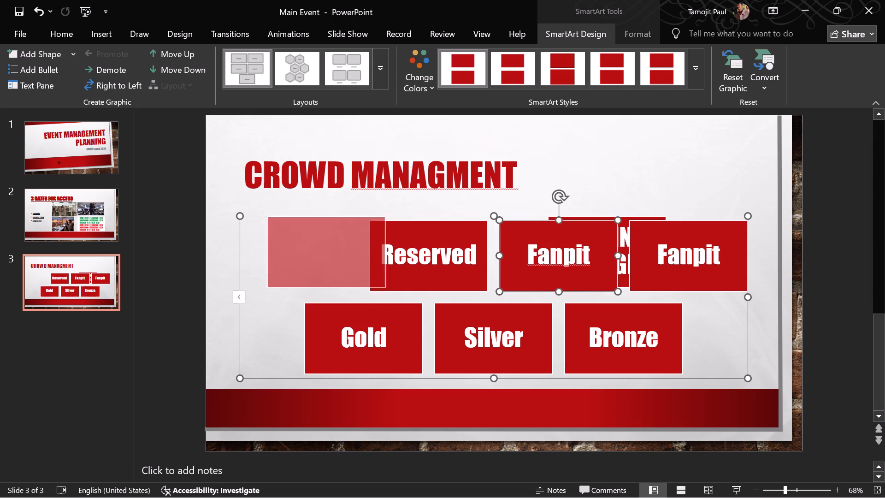
pyautogui.moveTo(282, 227); pyautogui.dragTo(260, 215)
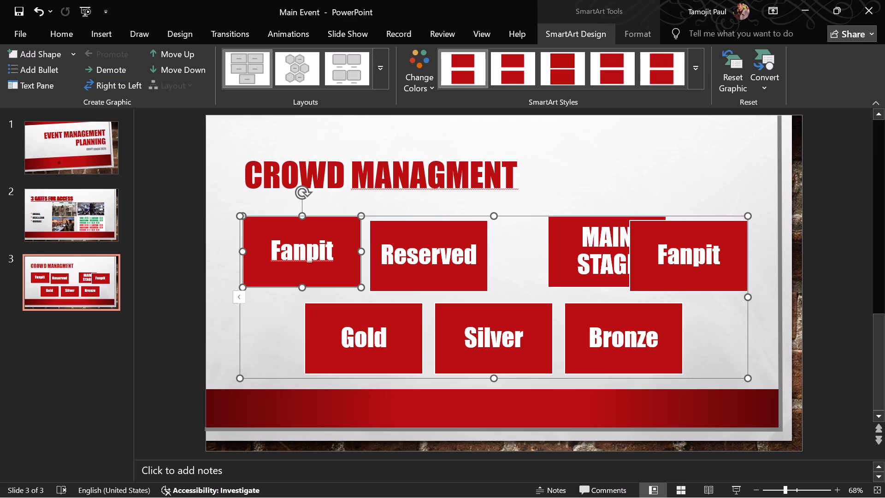
pyautogui.moveTo(295, 231); pyautogui.dragTo(290, 229)
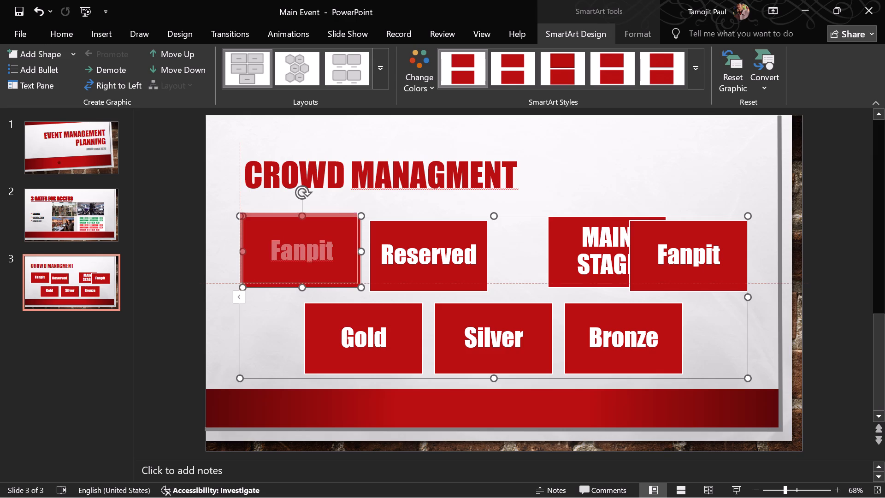
pyautogui.moveTo(290, 229); pyautogui.dragTo(289, 227)
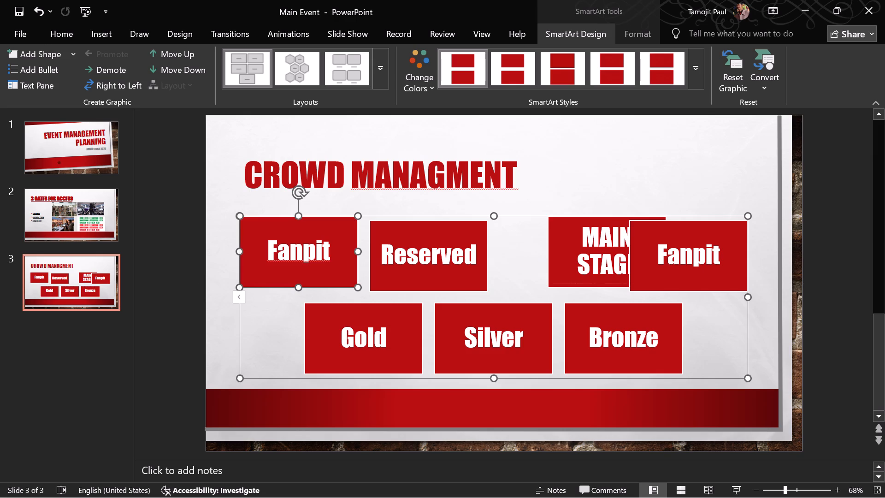
pyautogui.moveTo(663, 236); pyautogui.dragTo(694, 224)
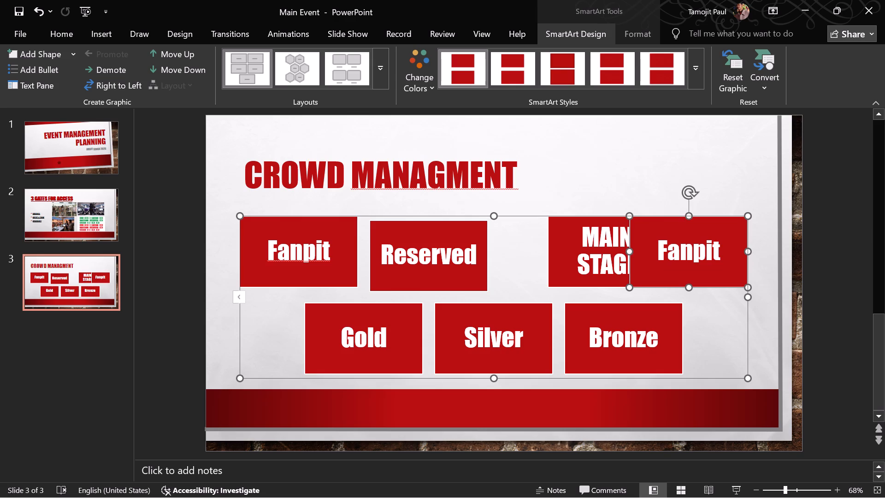
# Move the MAIN STAGE block to the top centre of the SmartArt graphic, directly above the Silver block.
pyautogui.moveTo(572, 238); pyautogui.dragTo(493, 231)
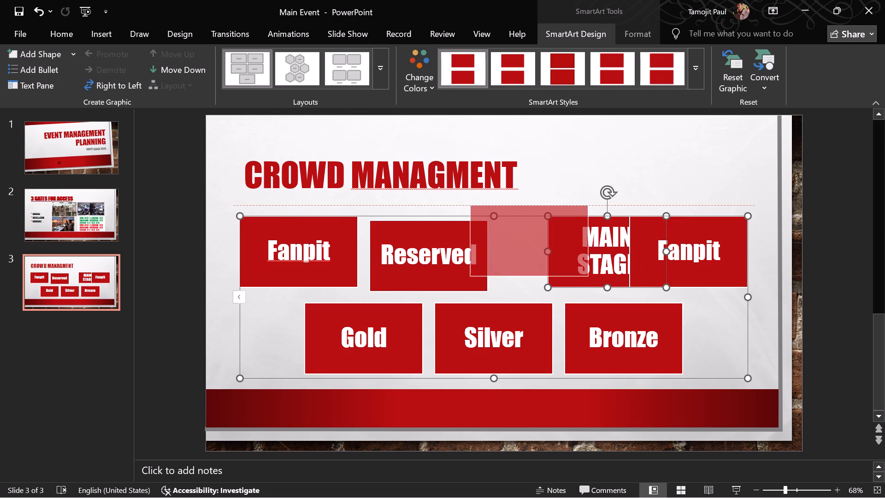
pyautogui.moveTo(493, 231); pyautogui.dragTo(461, 238)
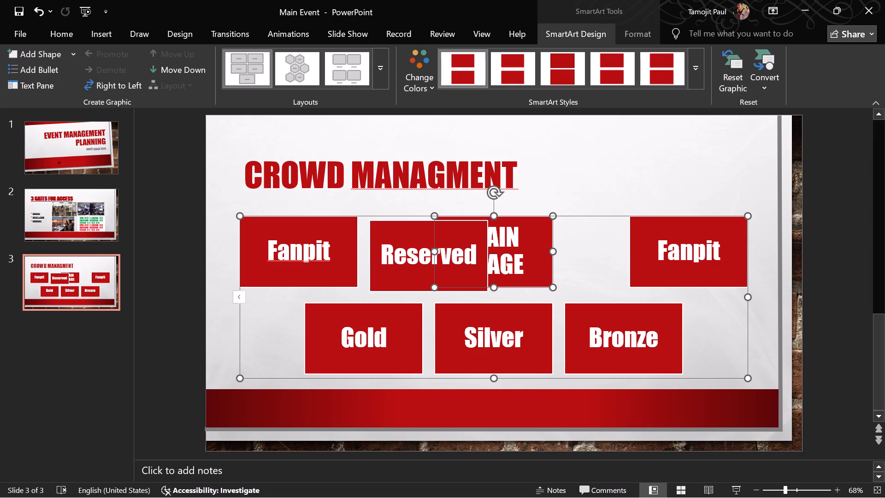
# Move the Silver block down to the SmartArt graphic's bottom edge and reduce its height to a thin strip.
pyautogui.moveTo(511, 321); pyautogui.dragTo(512, 335)
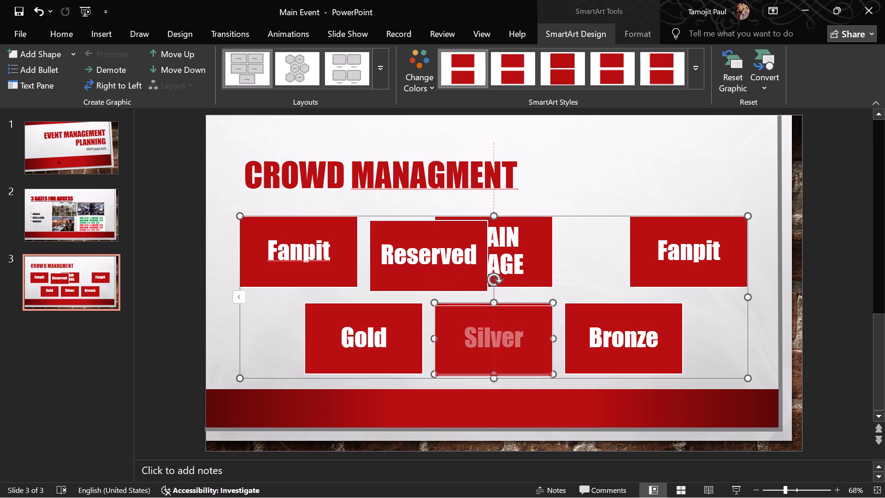
pyautogui.moveTo(512, 335); pyautogui.dragTo(512, 356)
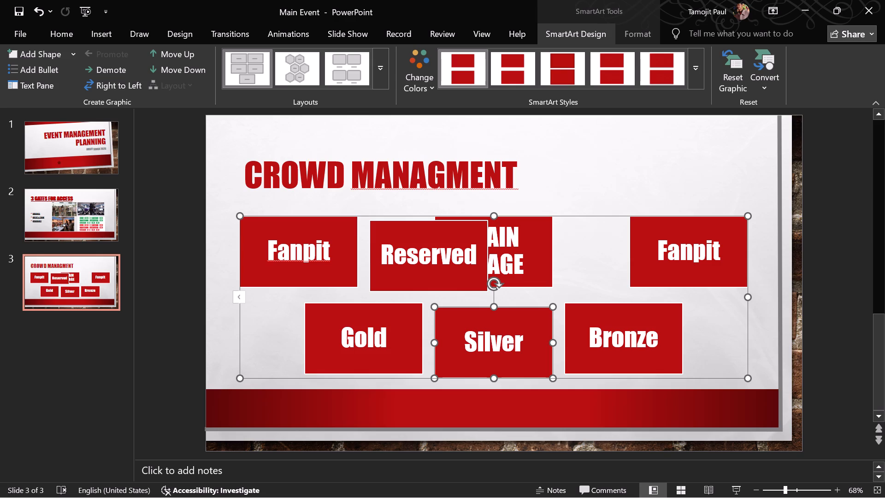
pyautogui.moveTo(492, 306); pyautogui.dragTo(493, 332)
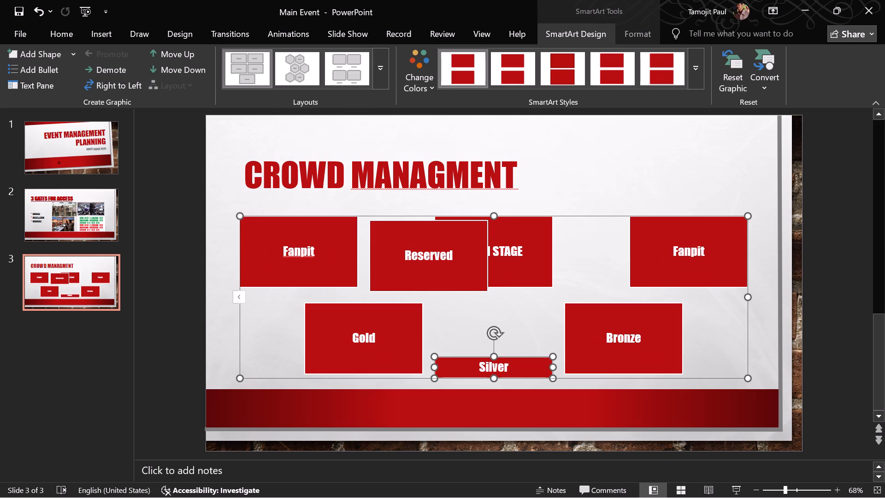
# Reduce the Reserved block to about half its height and place it directly beneath MAIN STAGE, aligned with its sides.
pyautogui.moveTo(432, 238); pyautogui.dragTo(460, 267)
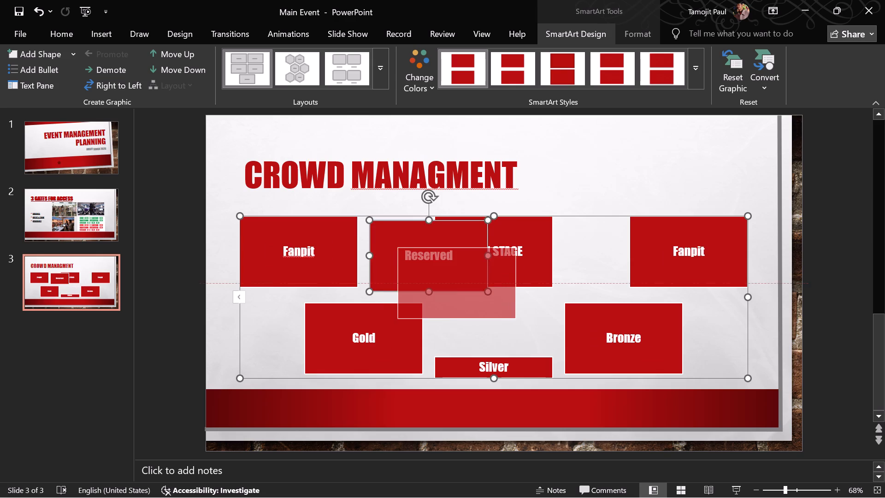
pyautogui.moveTo(457, 246); pyautogui.dragTo(458, 267)
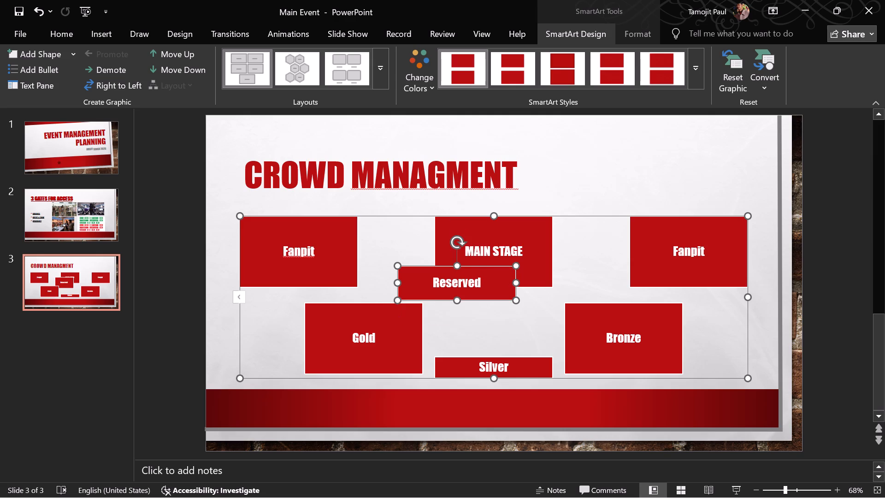
pyautogui.moveTo(447, 273); pyautogui.dragTo(463, 283)
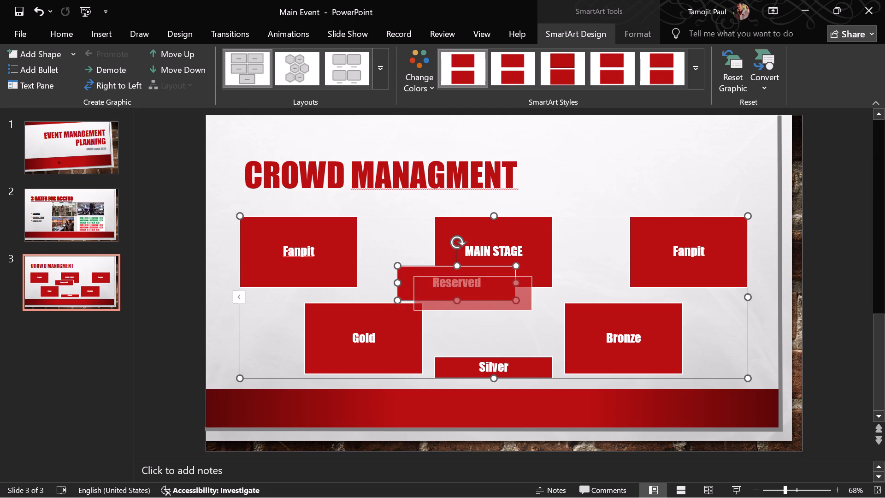
pyautogui.moveTo(463, 283); pyautogui.dragTo(483, 289)
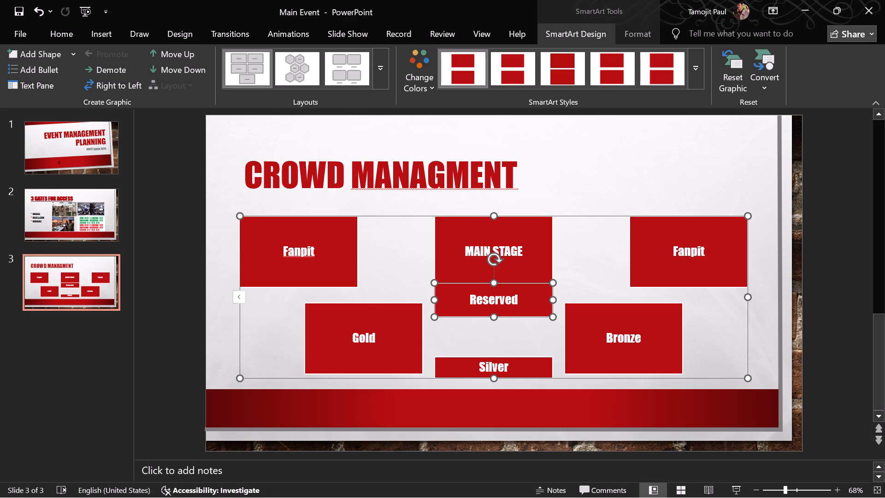
# Shrink the Gold block to a thin strip and stack it directly beneath the Reserved block.
pyautogui.click(367, 303)
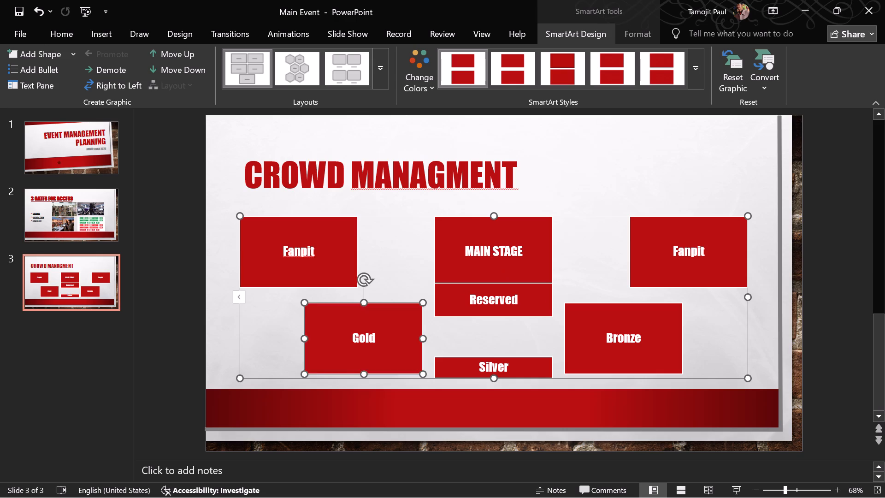
pyautogui.moveTo(365, 304); pyautogui.dragTo(366, 321)
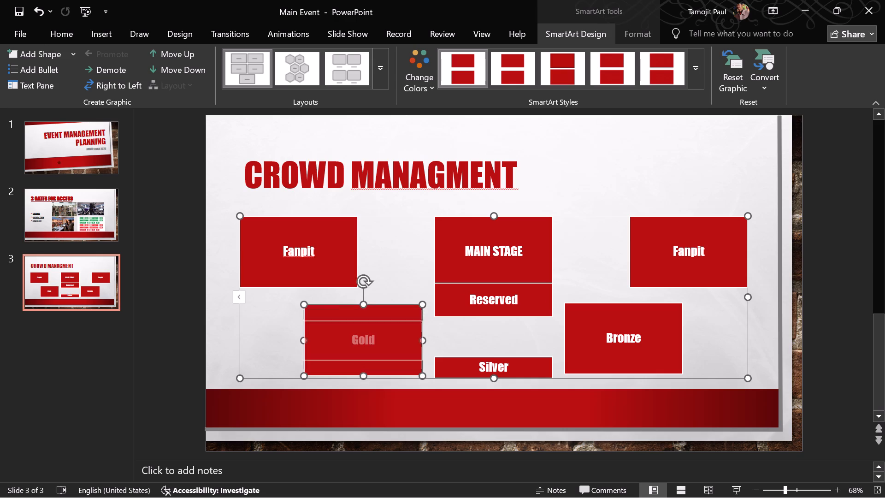
pyautogui.moveTo(366, 321); pyautogui.dragTo(366, 322)
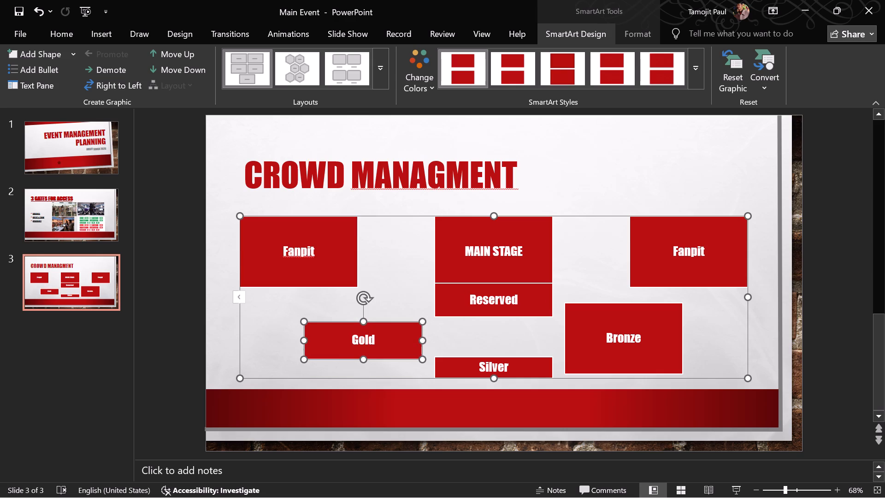
pyautogui.moveTo(338, 334); pyautogui.dragTo(448, 325)
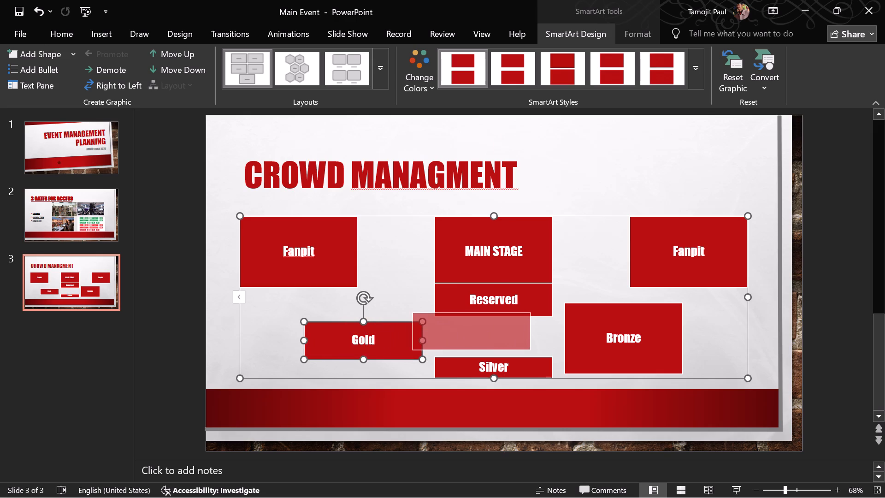
pyautogui.moveTo(448, 325); pyautogui.dragTo(466, 325)
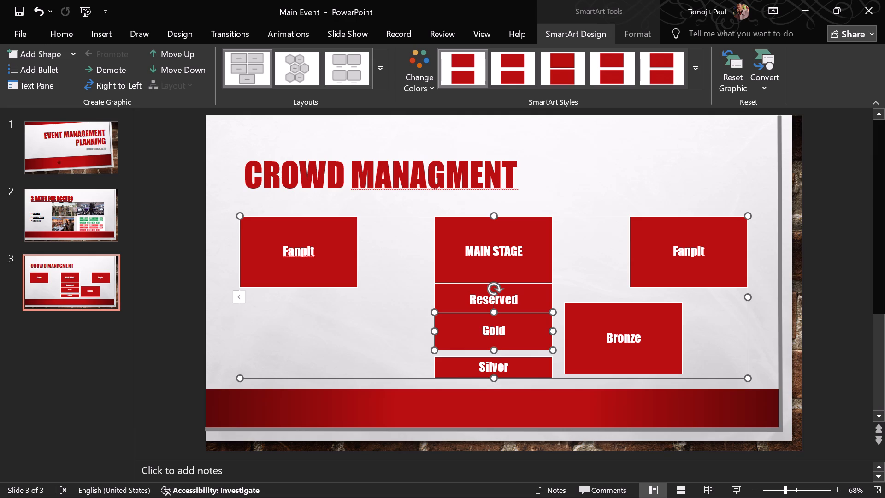
pyautogui.moveTo(493, 346); pyautogui.dragTo(493, 339)
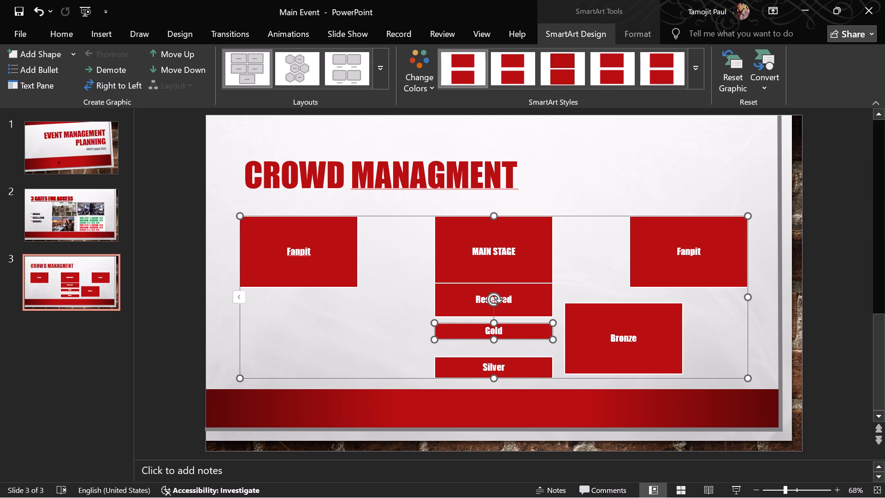
pyautogui.moveTo(504, 328); pyautogui.dragTo(506, 315)
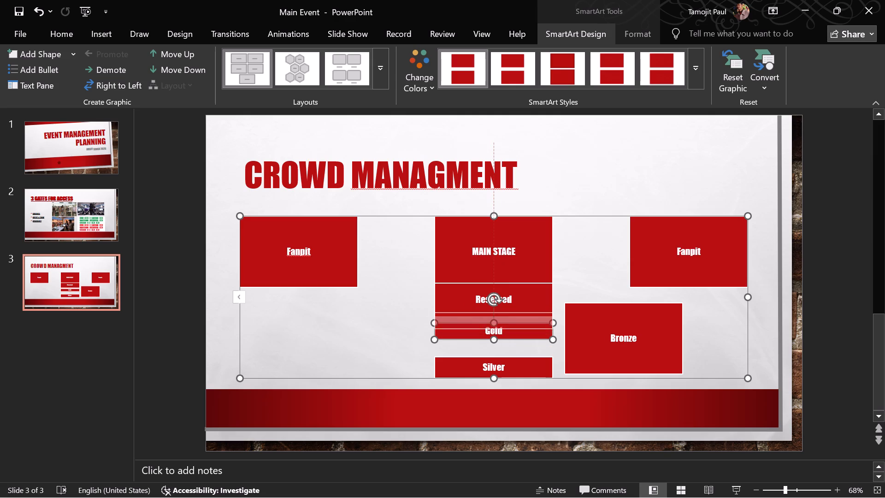
pyautogui.moveTo(506, 315); pyautogui.dragTo(506, 315)
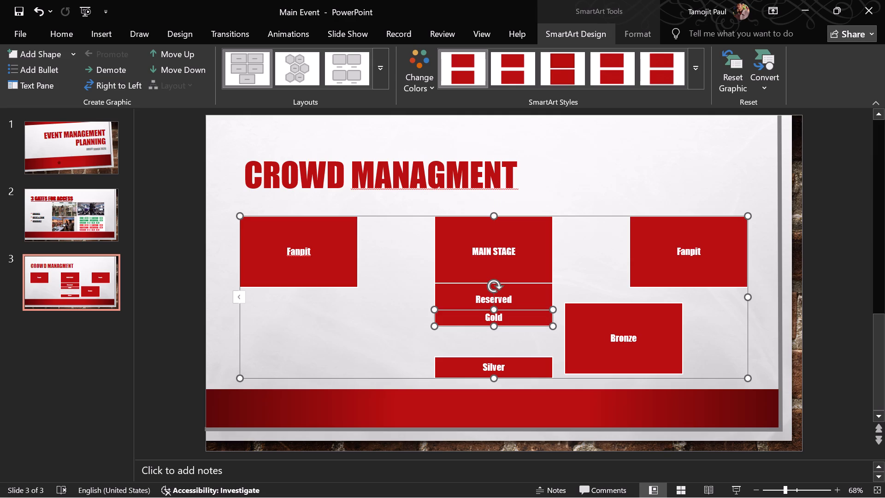
# Move the Silver strip up so it sits directly beneath the Gold strip.
pyautogui.moveTo(518, 364); pyautogui.dragTo(520, 334)
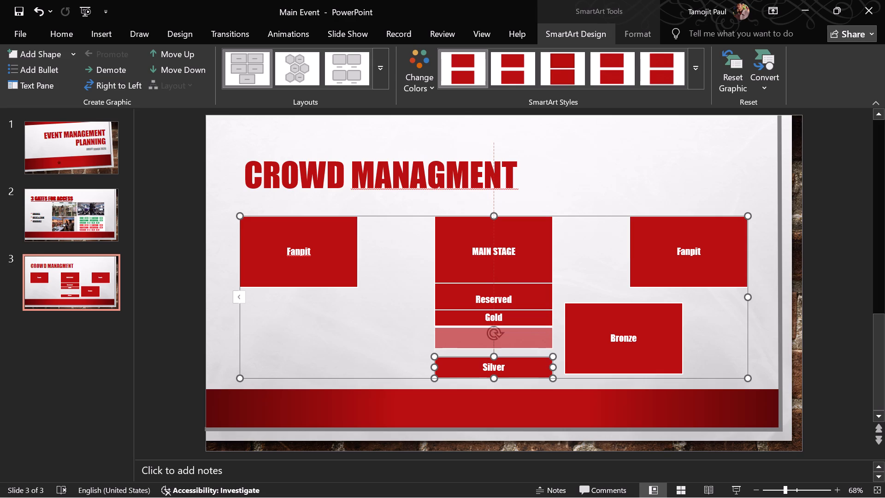
pyautogui.moveTo(520, 334); pyautogui.dragTo(521, 331)
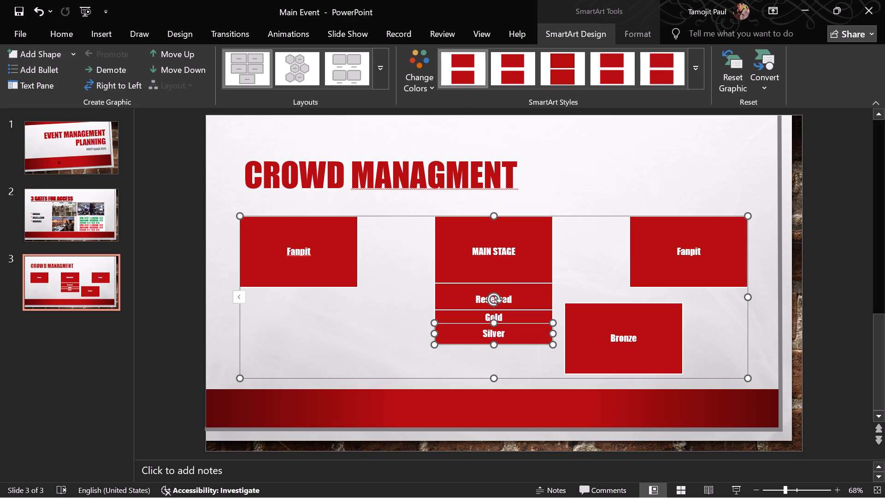
# Turn the Bronze block into a low, wide bar, about three blocks wide, centred along the SmartArt graphic's bottom edge.
pyautogui.click(628, 322)
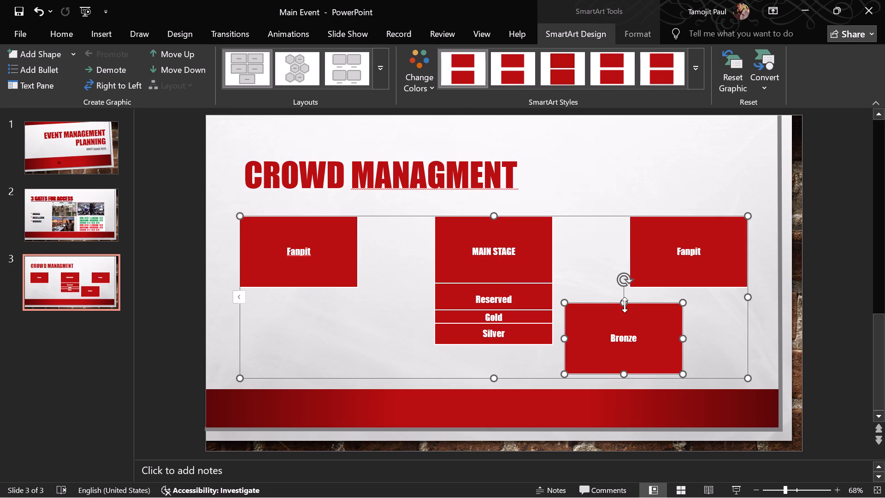
pyautogui.moveTo(625, 305); pyautogui.dragTo(626, 326)
pyautogui.moveTo(603, 331); pyautogui.dragTo(567, 346)
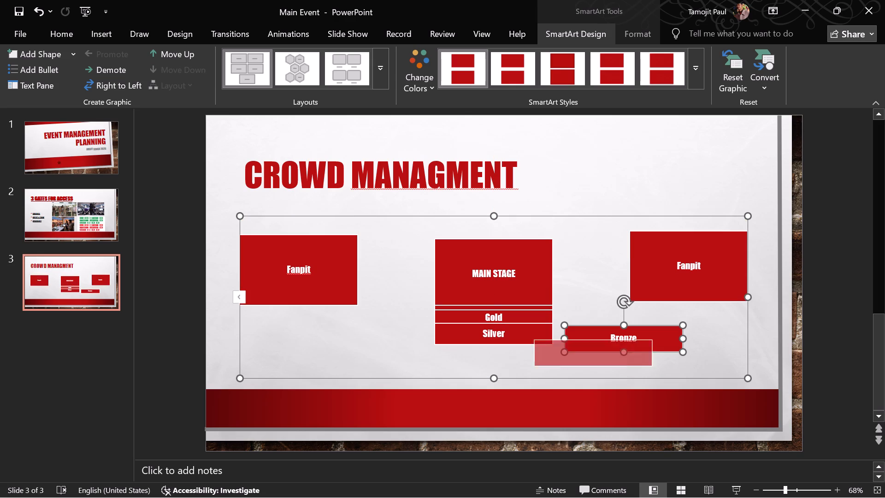
pyautogui.moveTo(567, 346); pyautogui.dragTo(473, 349)
pyautogui.moveTo(550, 357); pyautogui.dragTo(669, 357)
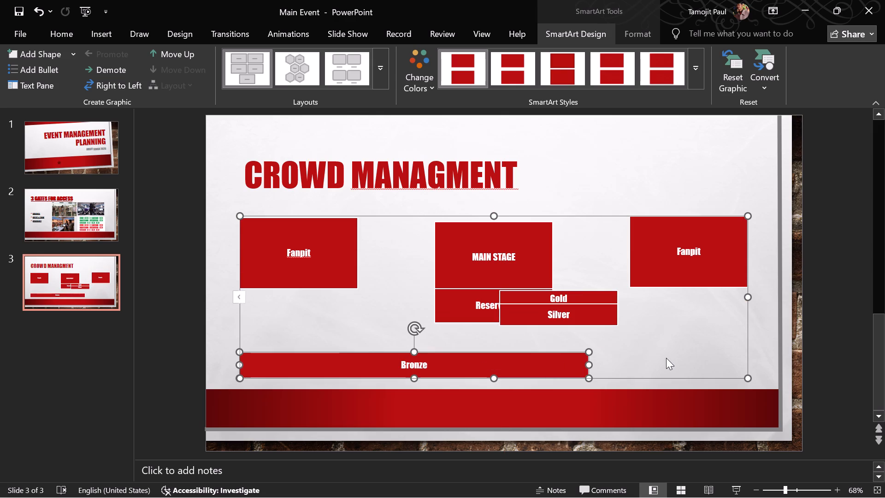
pyautogui.moveTo(460, 363); pyautogui.dragTo(472, 362)
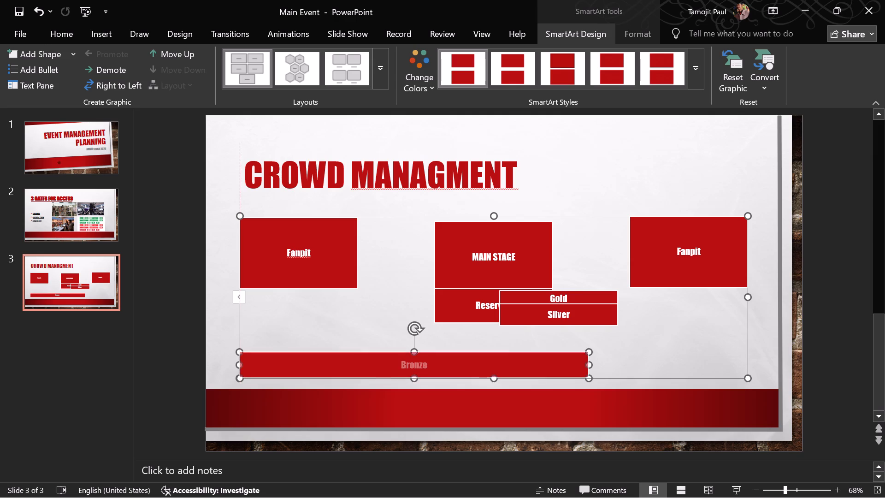
pyautogui.moveTo(472, 362); pyautogui.dragTo(555, 355)
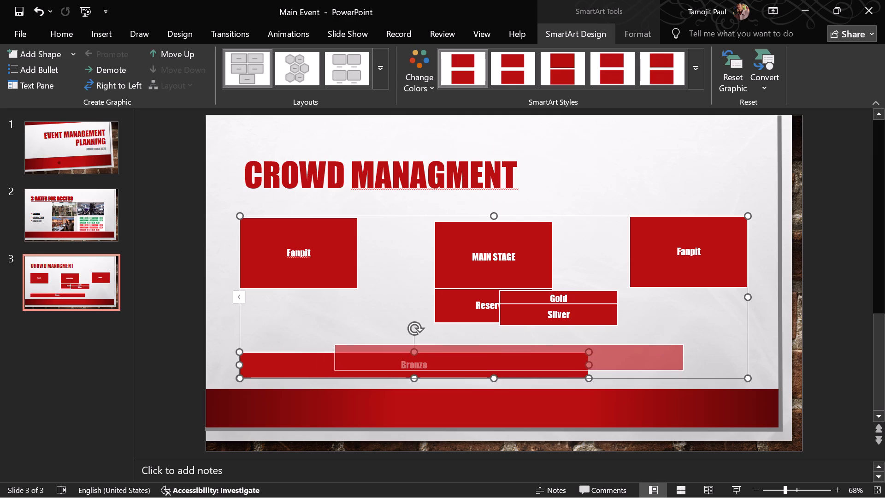
pyautogui.moveTo(555, 355); pyautogui.dragTo(541, 356)
pyautogui.moveTo(523, 362); pyautogui.dragTo(523, 364)
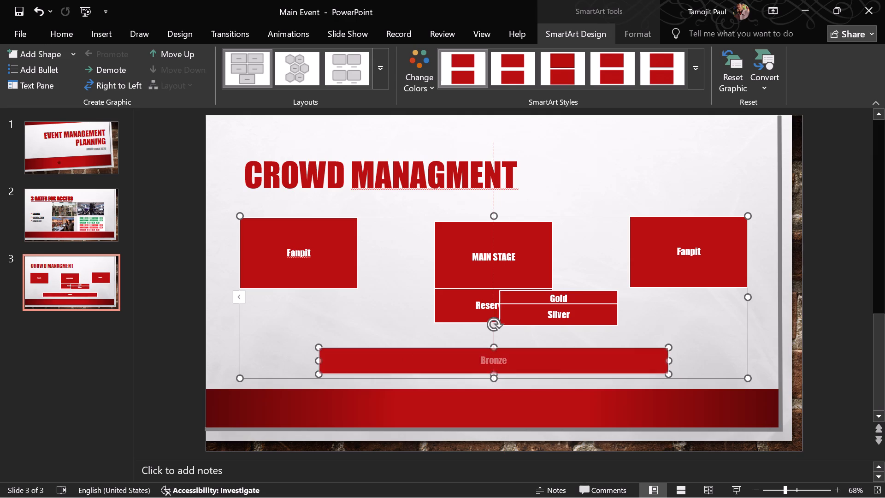
pyautogui.moveTo(523, 364); pyautogui.dragTo(524, 366)
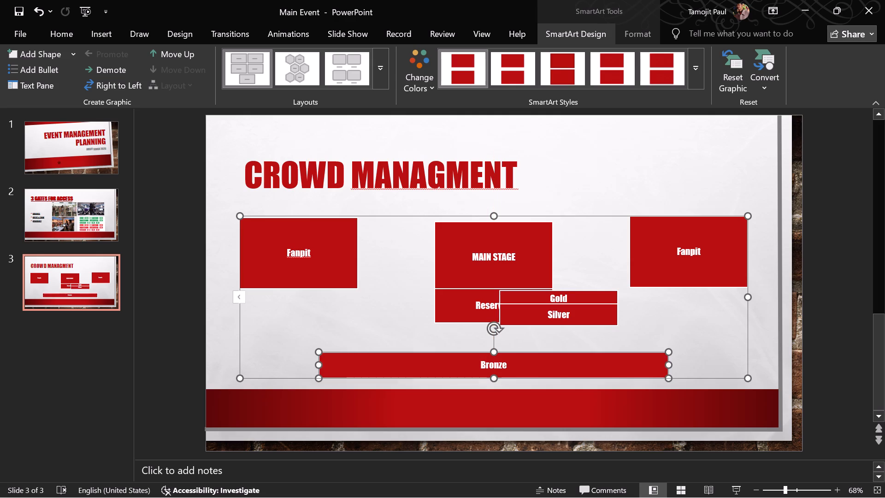
# Restack the displaced Gold and Silver strips in the centre column, between the Reserved block and the Bronze bar.
pyautogui.moveTo(538, 296); pyautogui.dragTo(510, 323)
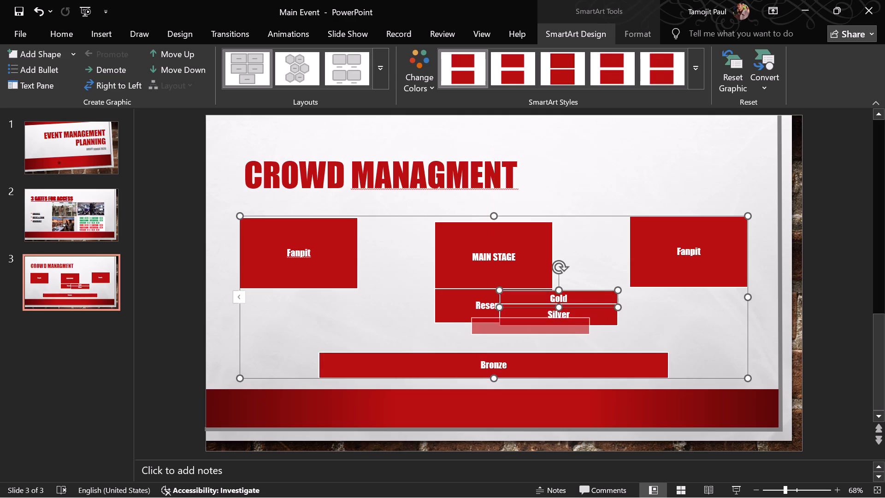
pyautogui.moveTo(510, 323); pyautogui.dragTo(474, 326)
pyautogui.moveTo(543, 314); pyautogui.dragTo(513, 338)
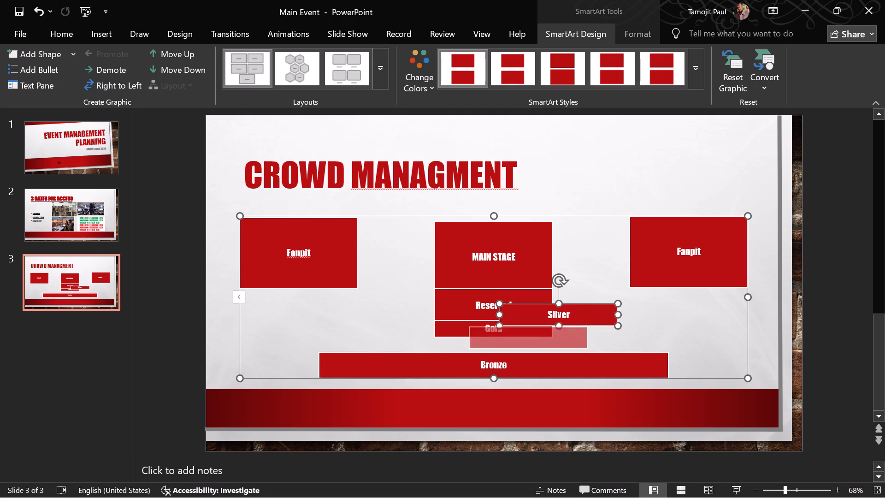
pyautogui.moveTo(513, 338); pyautogui.dragTo(478, 346)
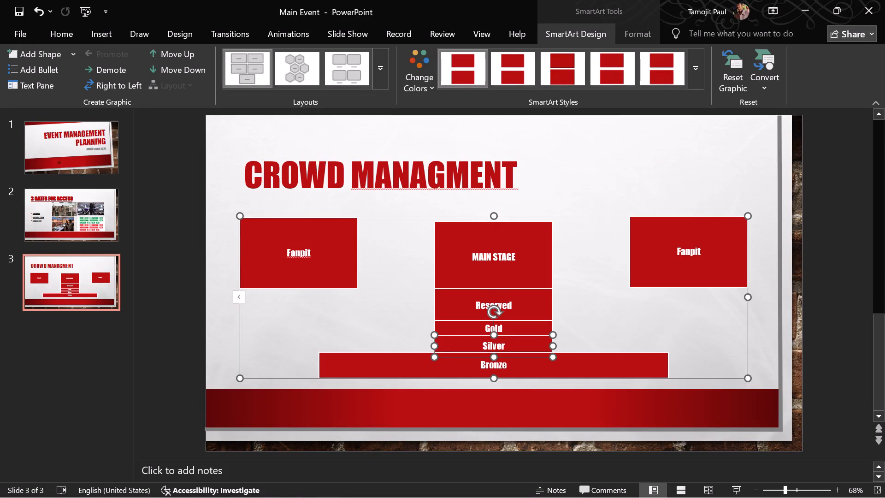
# Move the two Fanpit blocks inward so they flank MAIN STAGE closely on either side.
pyautogui.moveTo(657, 247); pyautogui.dragTo(588, 253)
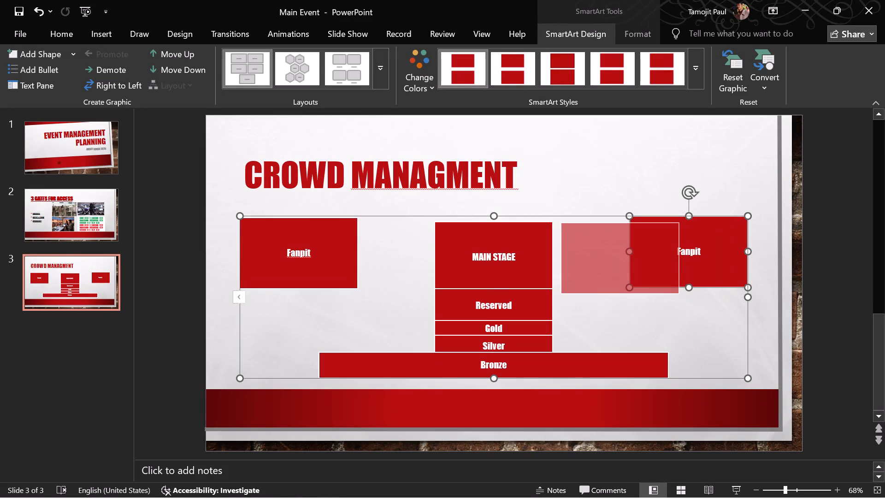
pyautogui.moveTo(588, 253); pyautogui.dragTo(585, 253)
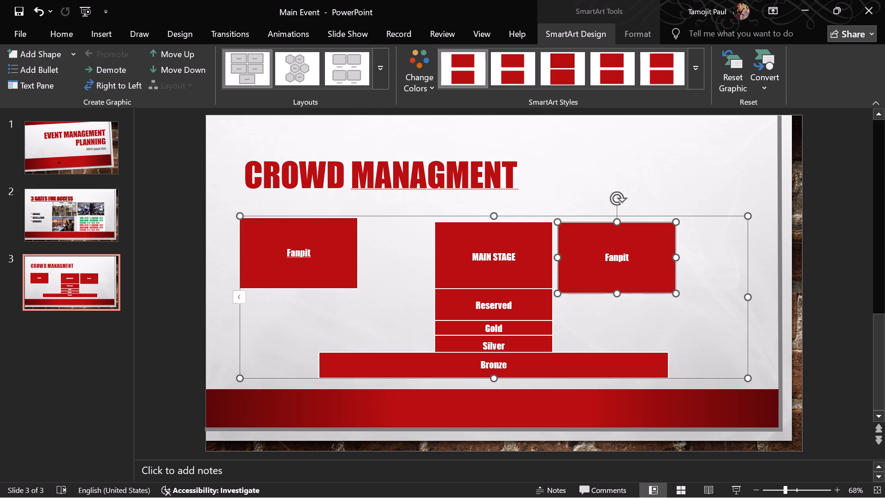
pyautogui.moveTo(323, 255); pyautogui.dragTo(395, 257)
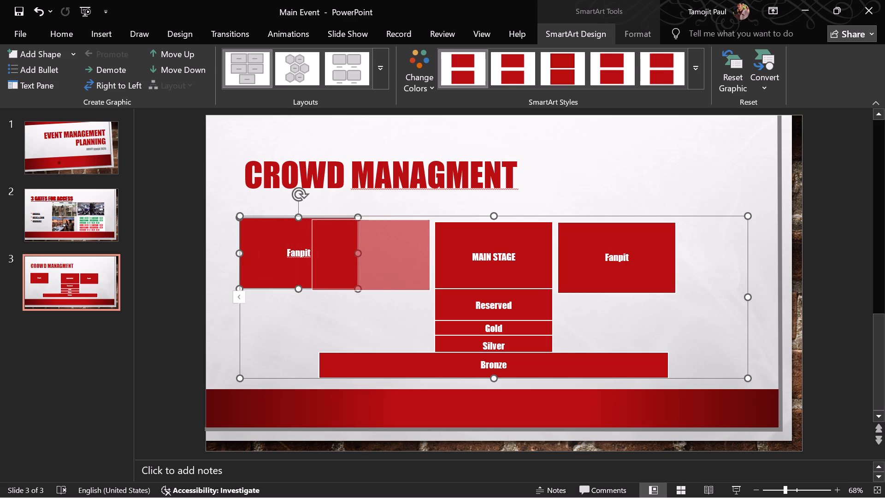
pyautogui.moveTo(395, 257); pyautogui.dragTo(388, 257)
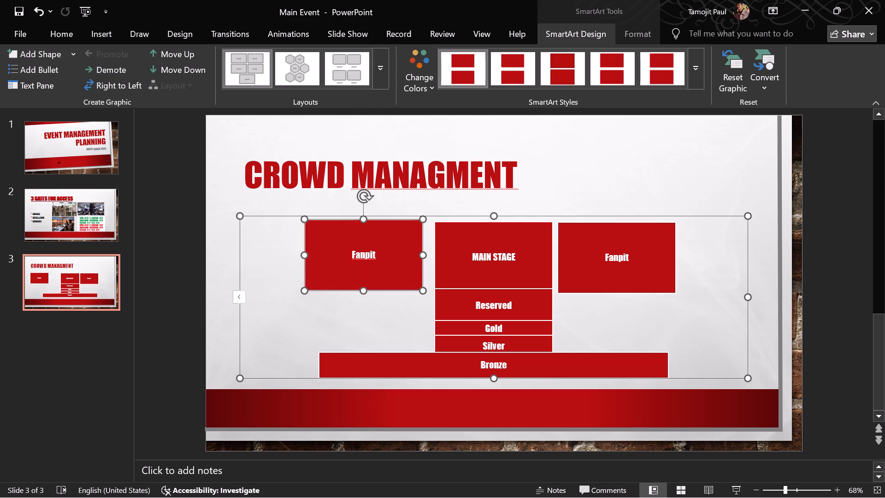
pyautogui.moveTo(383, 260); pyautogui.dragTo(390, 260)
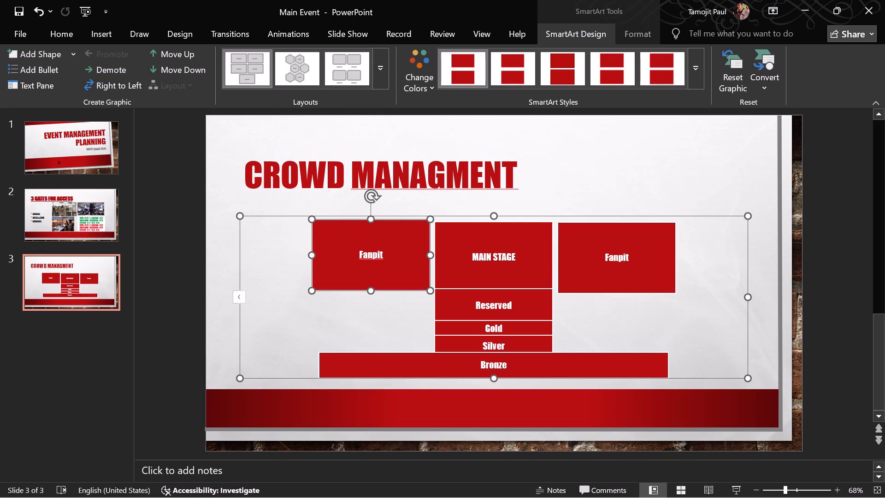
pyautogui.click(709, 155)
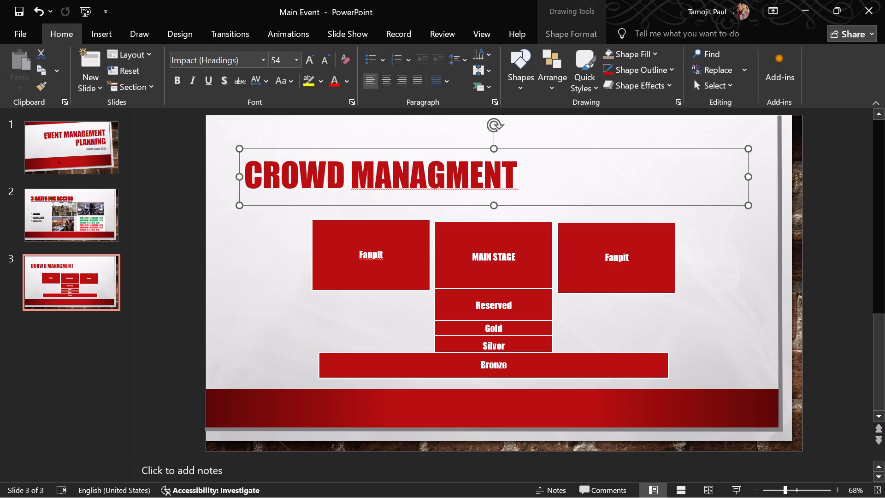
pyautogui.click(418, 126)
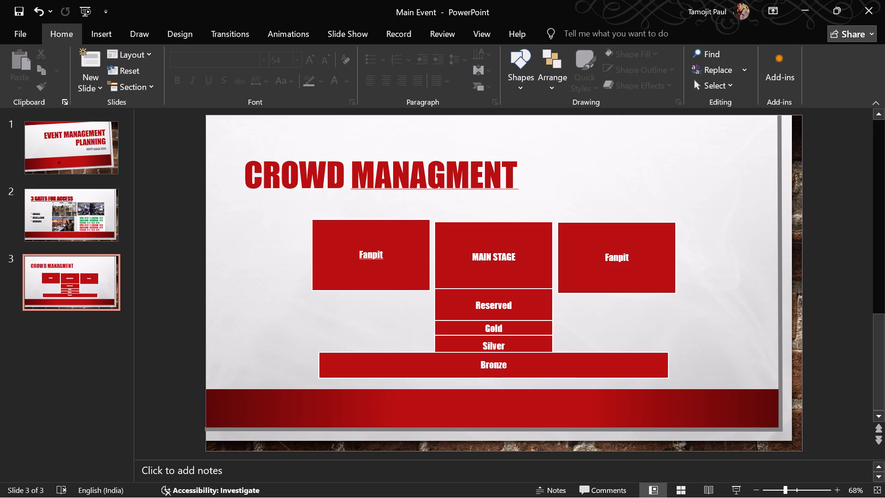
# Widen the Reserved block beneath MAIN STAGE into a long bar extending beyond the stage.
pyautogui.click(521, 307)
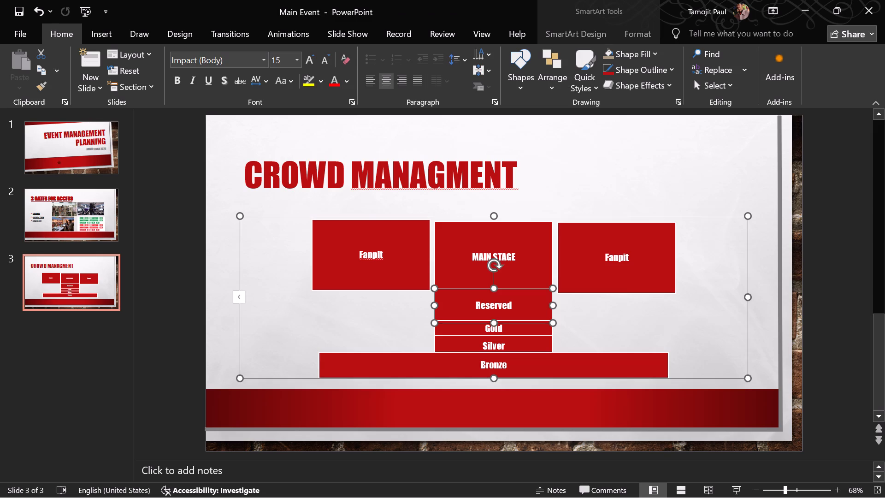
pyautogui.moveTo(553, 307); pyautogui.dragTo(600, 304)
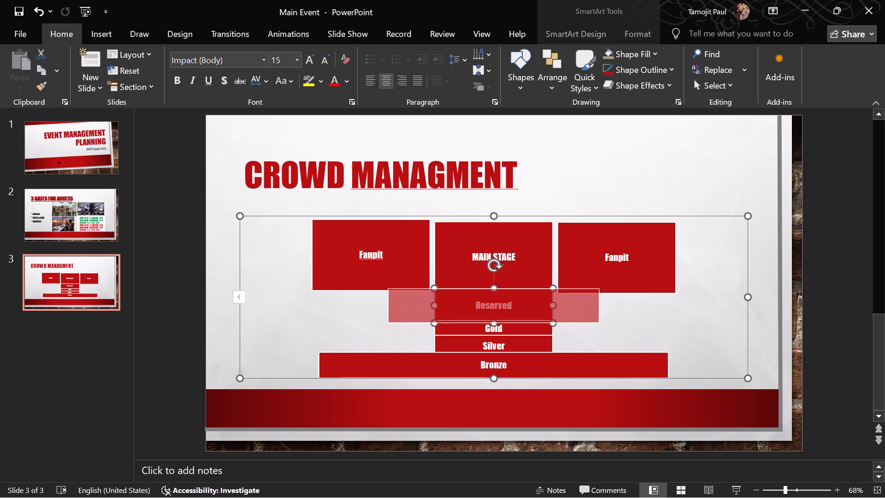
pyautogui.moveTo(600, 304); pyautogui.dragTo(631, 304)
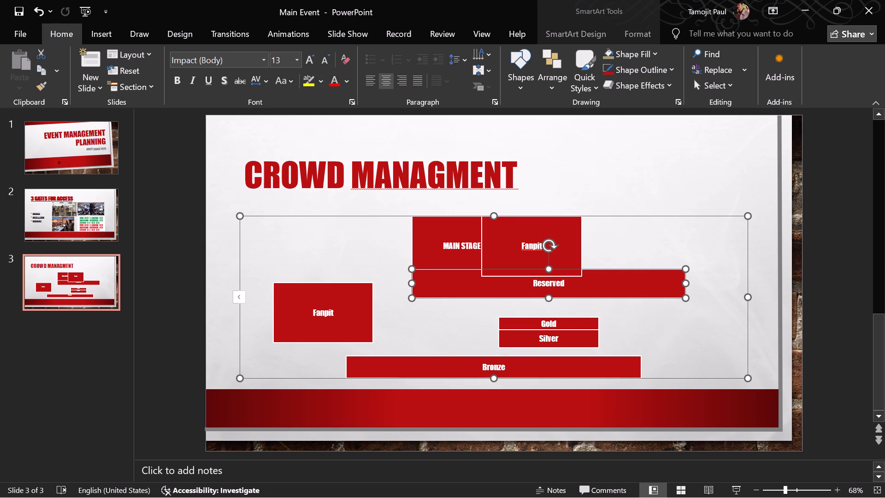
# Place the two Fanpit blocks on either side of MAIN STAGE, level with the stage's top edge.
pyautogui.moveTo(496, 248); pyautogui.dragTo(546, 243)
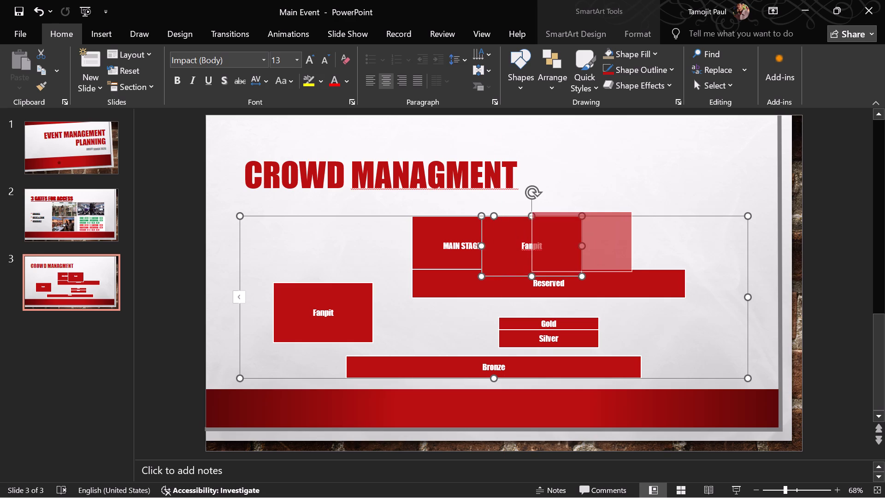
pyautogui.moveTo(546, 243); pyautogui.dragTo(540, 243)
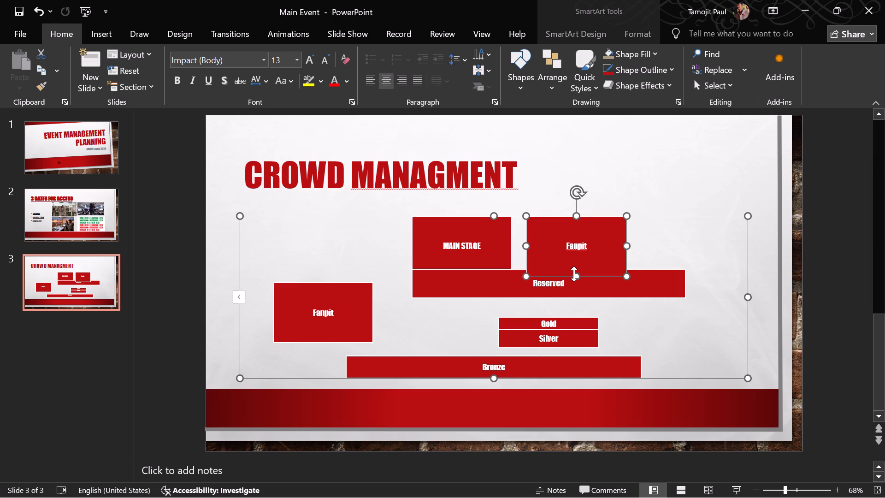
pyautogui.moveTo(326, 309); pyautogui.dragTo(366, 261)
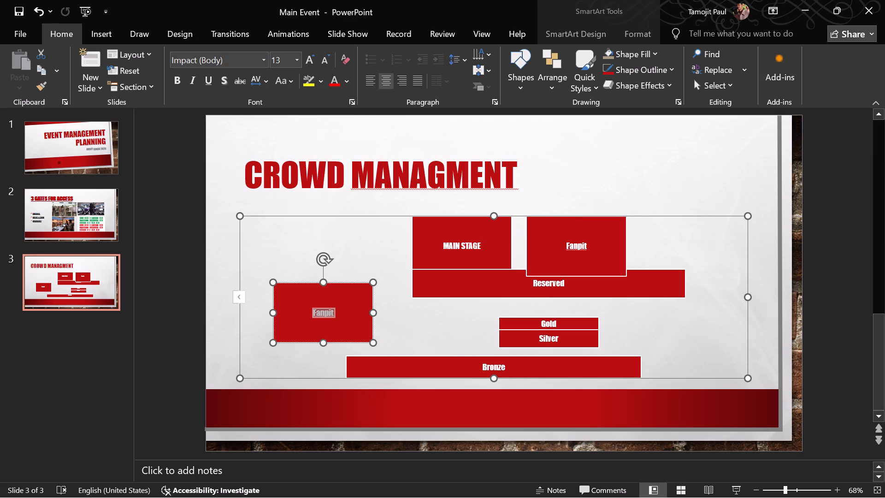
pyautogui.click(350, 260)
pyautogui.moveTo(351, 306); pyautogui.dragTo(358, 282)
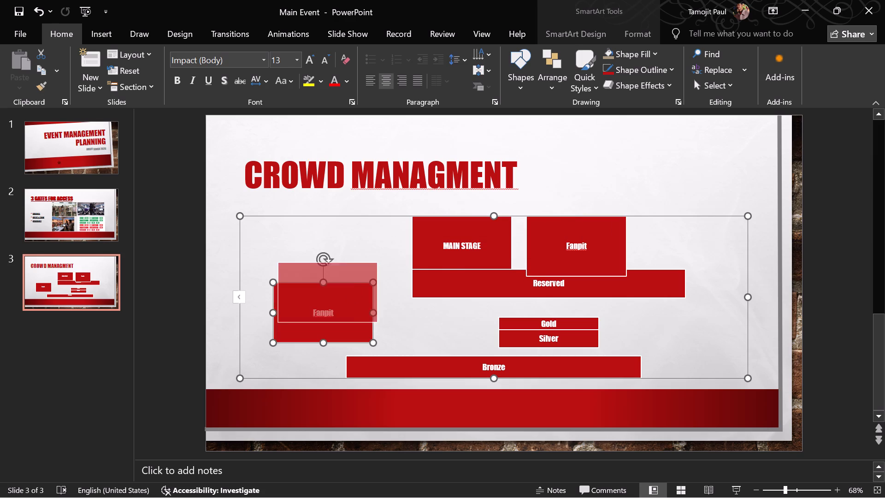
pyautogui.moveTo(358, 282); pyautogui.dragTo(389, 240)
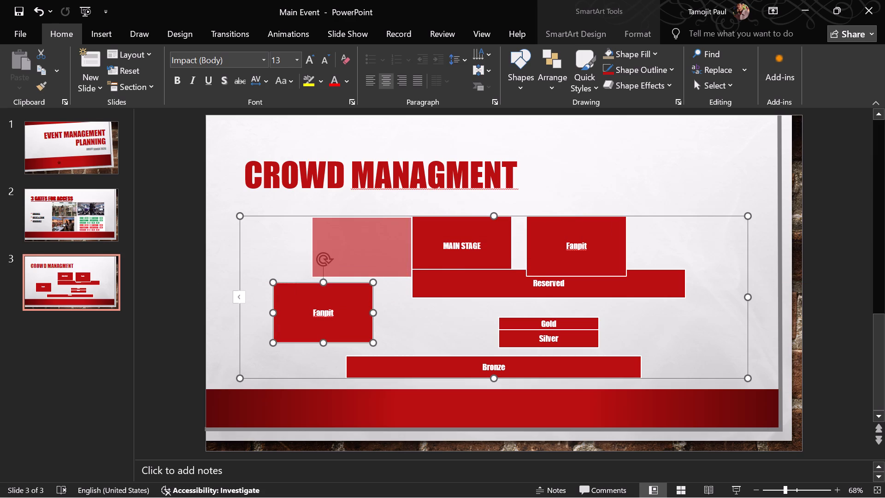
pyautogui.moveTo(389, 240); pyautogui.dragTo(389, 240)
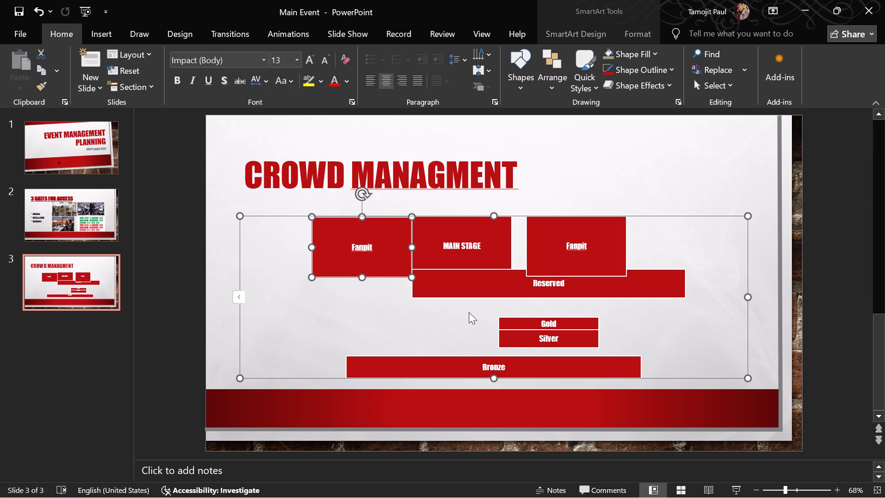
pyautogui.click(469, 312)
pyautogui.hscroll(1, 474, 316)
pyautogui.hscroll(-1, 516, 349)
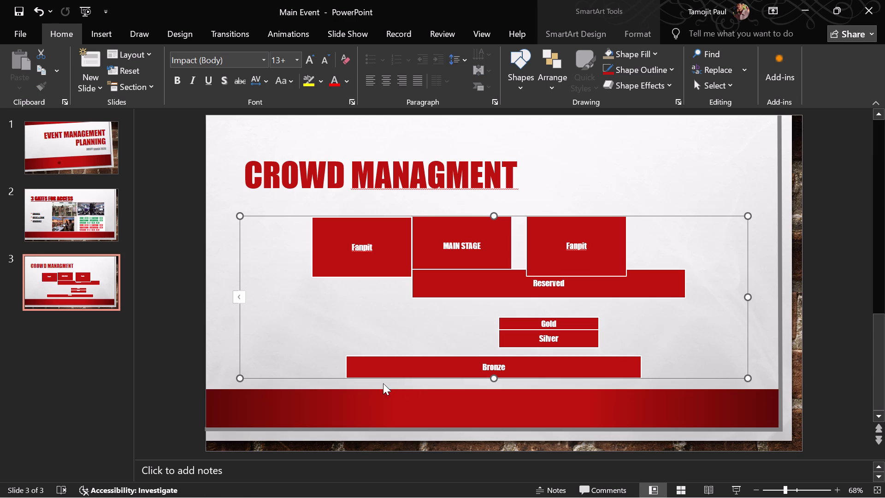
pyautogui.hscroll(-1, 383, 383)
pyautogui.hscroll(1, 376, 362)
pyautogui.moveTo(391, 268); pyautogui.dragTo(391, 264)
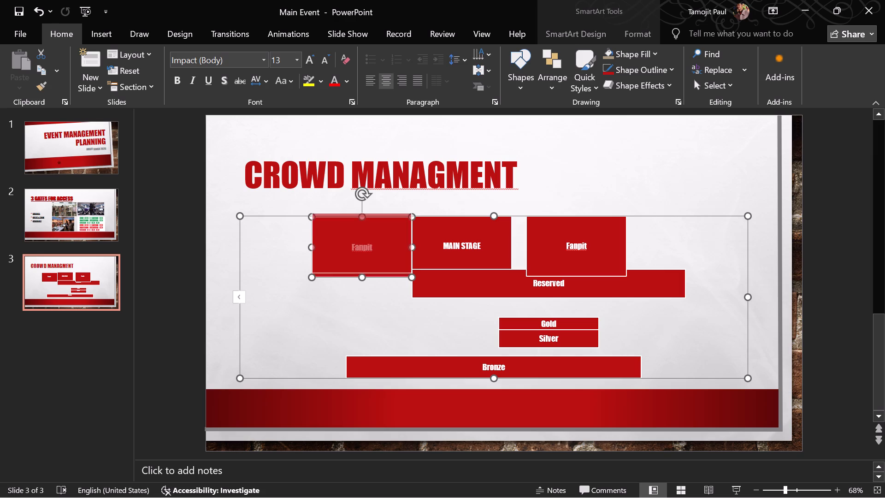
pyautogui.moveTo(391, 264); pyautogui.dragTo(391, 263)
# Slide the Reserved bar left so it starts under the left Fanpit block and runs beneath MAIN STAGE.
pyautogui.moveTo(462, 287); pyautogui.dragTo(412, 288)
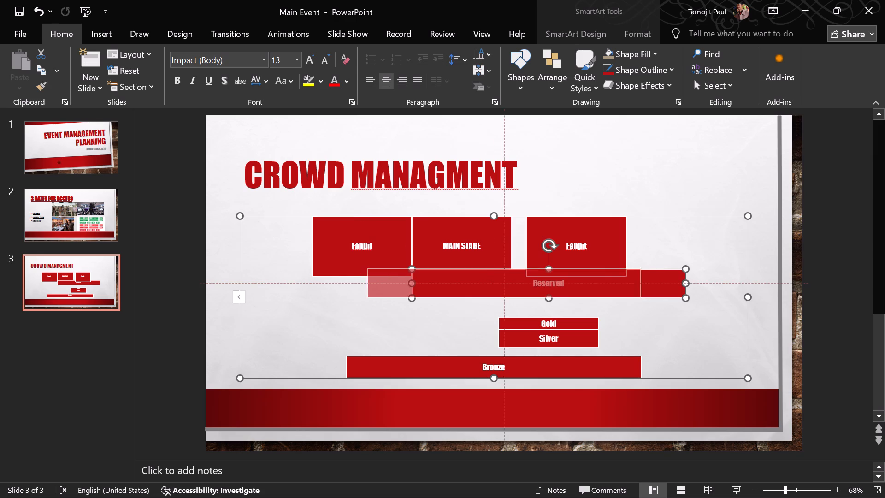
pyautogui.moveTo(412, 288); pyautogui.dragTo(356, 290)
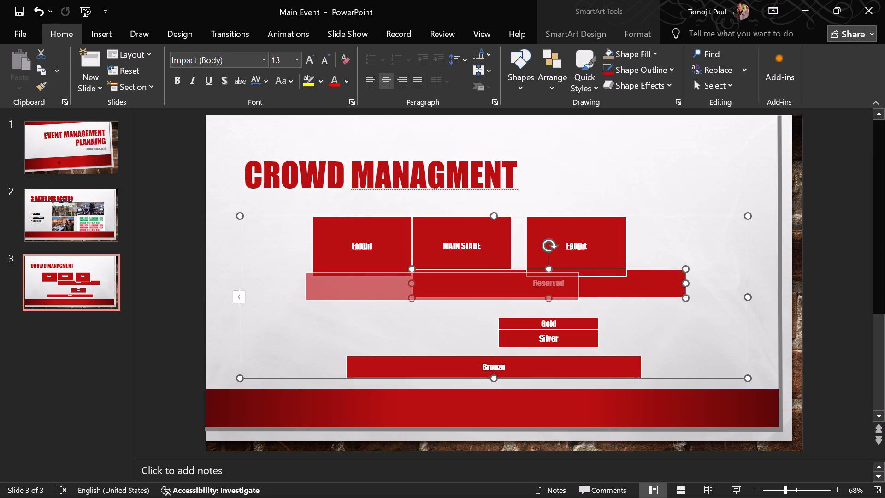
pyautogui.moveTo(356, 290); pyautogui.dragTo(363, 293)
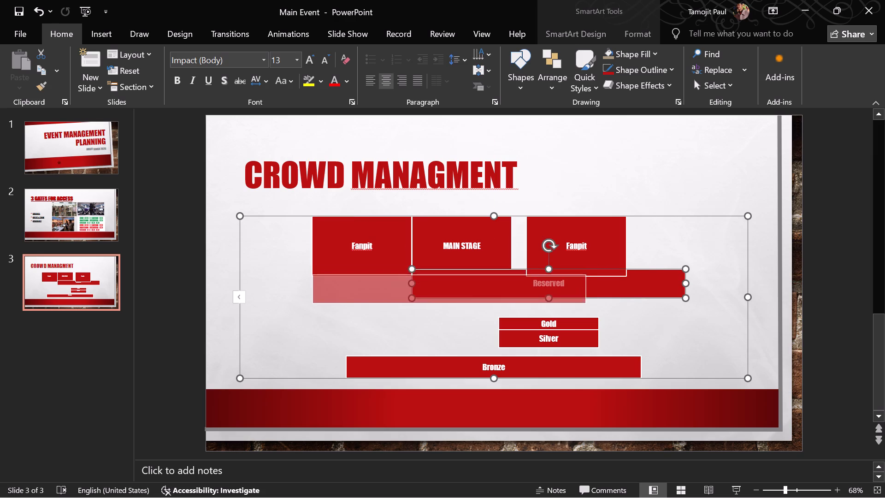
pyautogui.moveTo(363, 293); pyautogui.dragTo(377, 288)
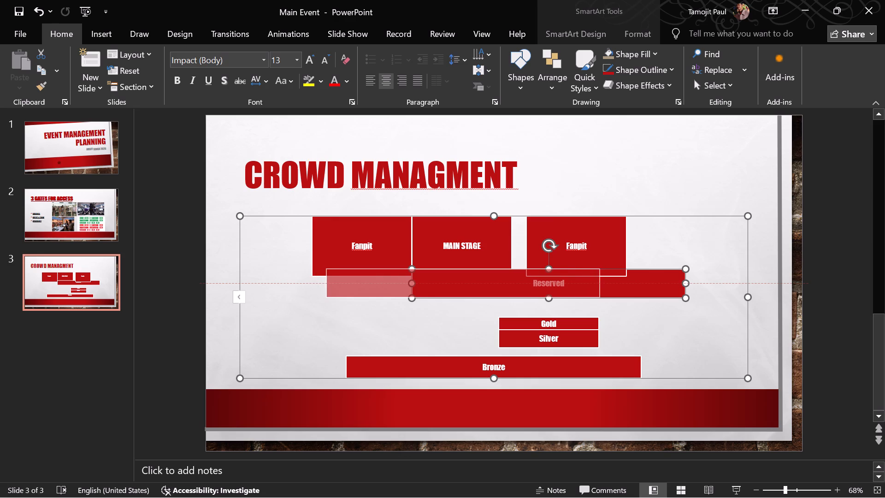
pyautogui.moveTo(377, 288); pyautogui.dragTo(364, 290)
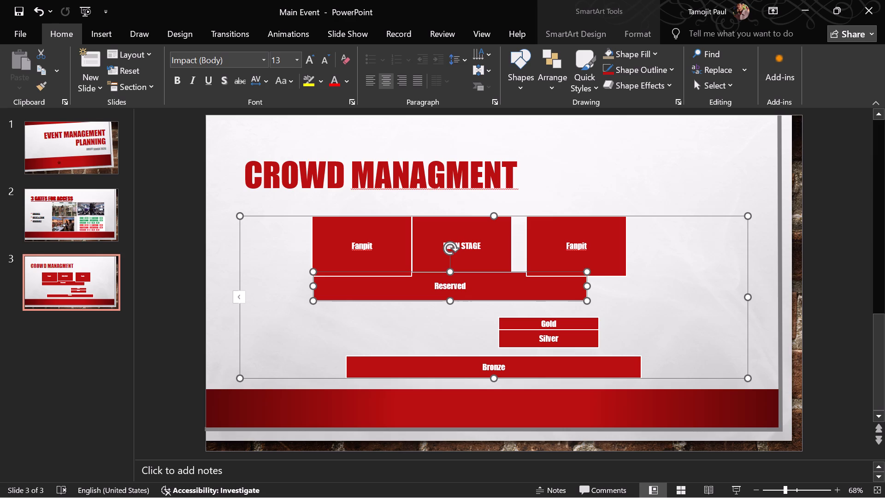
# Shorten the right Fanpit block from below so it ends just above the Reserved bar.
pyautogui.click(600, 264)
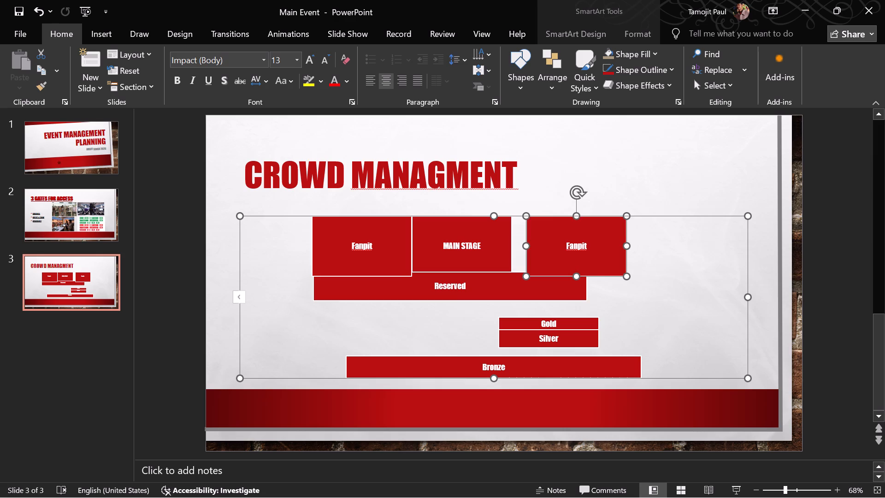
pyautogui.click(578, 275)
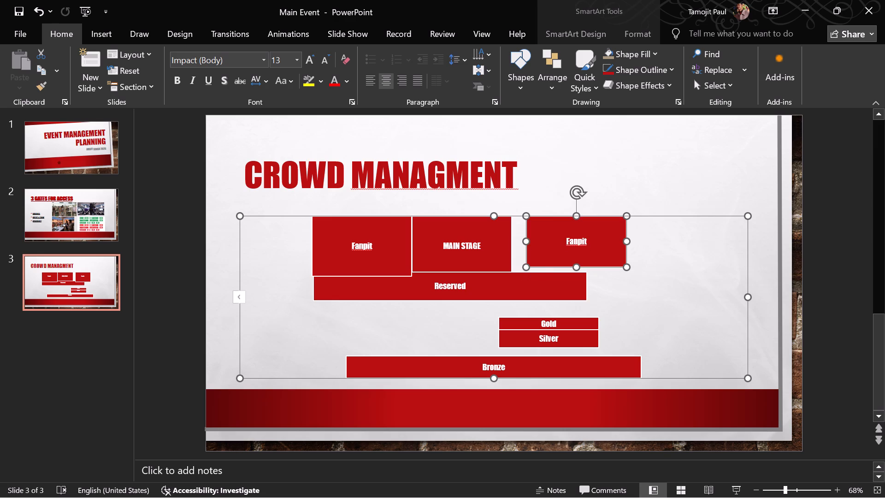
pyautogui.moveTo(576, 266); pyautogui.dragTo(576, 272)
pyautogui.moveTo(574, 276); pyautogui.dragTo(574, 274)
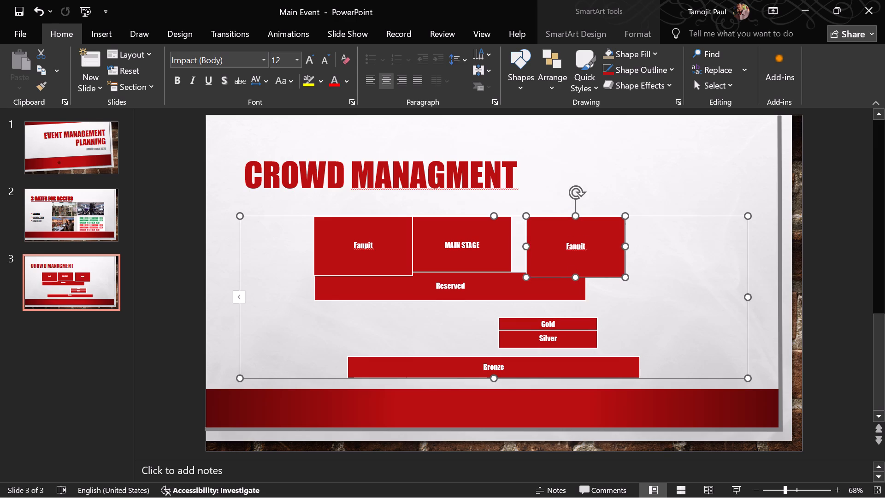
pyautogui.moveTo(574, 274); pyautogui.dragTo(574, 271)
pyautogui.moveTo(574, 264); pyautogui.dragTo(574, 268)
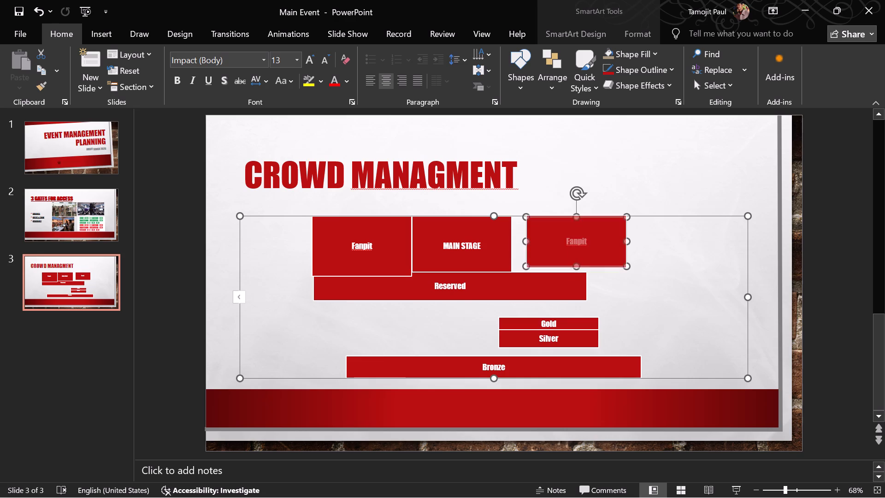
pyautogui.moveTo(574, 268); pyautogui.dragTo(574, 269)
pyautogui.click(681, 308)
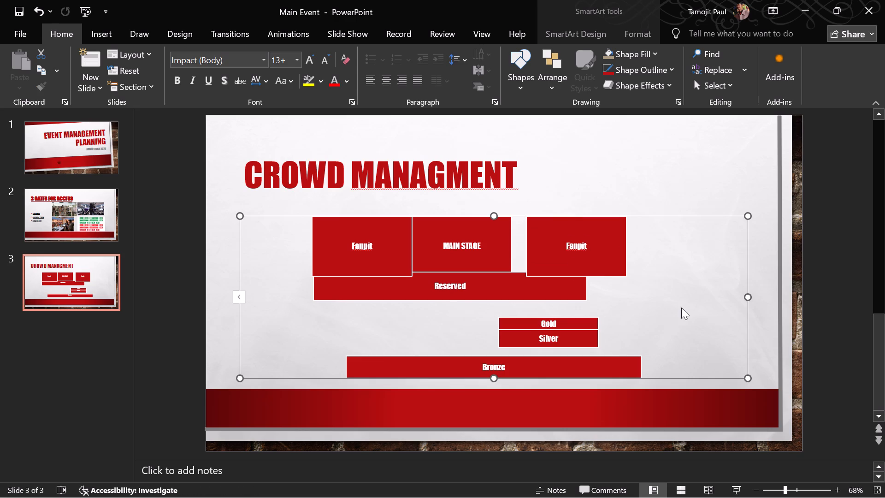
pyautogui.click(602, 262)
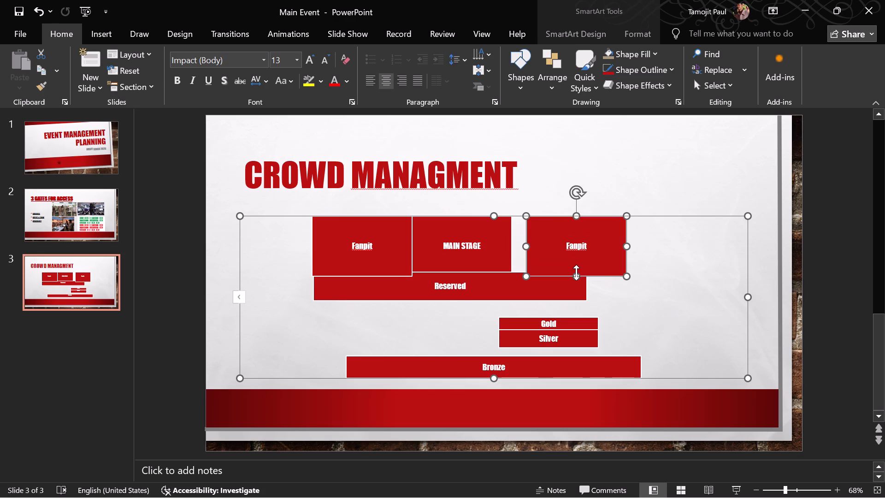
pyautogui.click(576, 273)
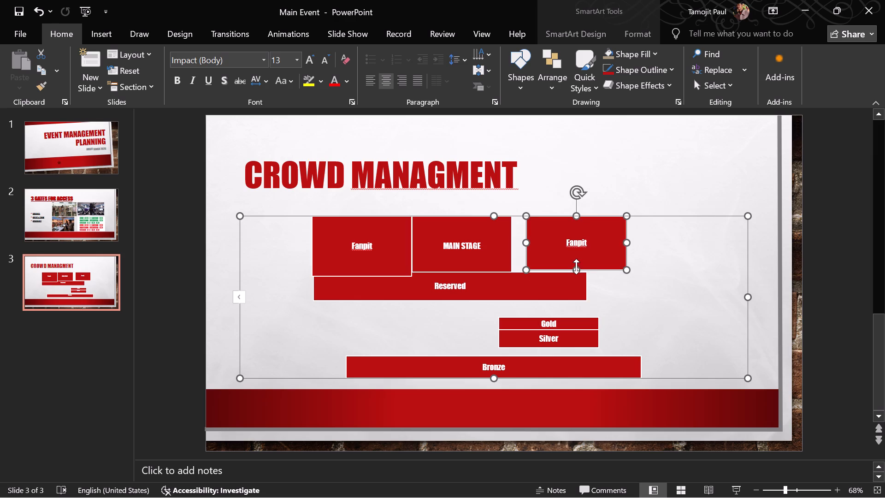
pyautogui.click(576, 267)
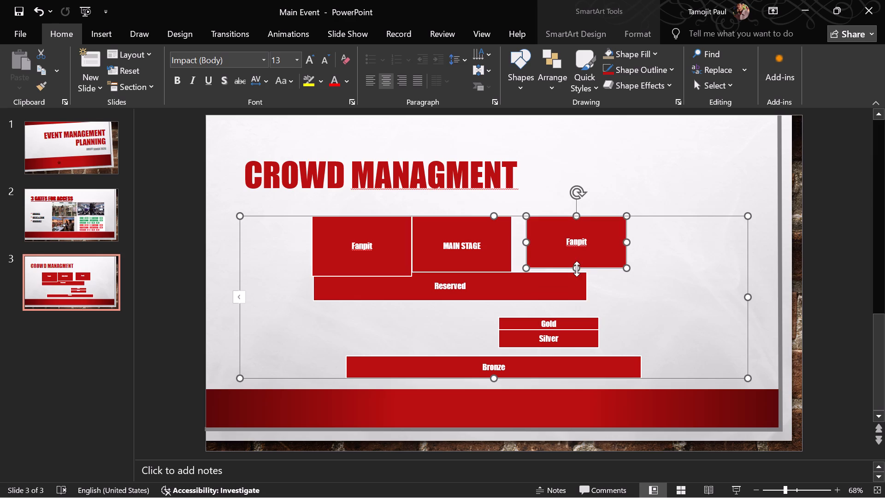
pyautogui.click(577, 269)
pyautogui.moveTo(577, 269); pyautogui.dragTo(577, 273)
pyautogui.click(638, 290)
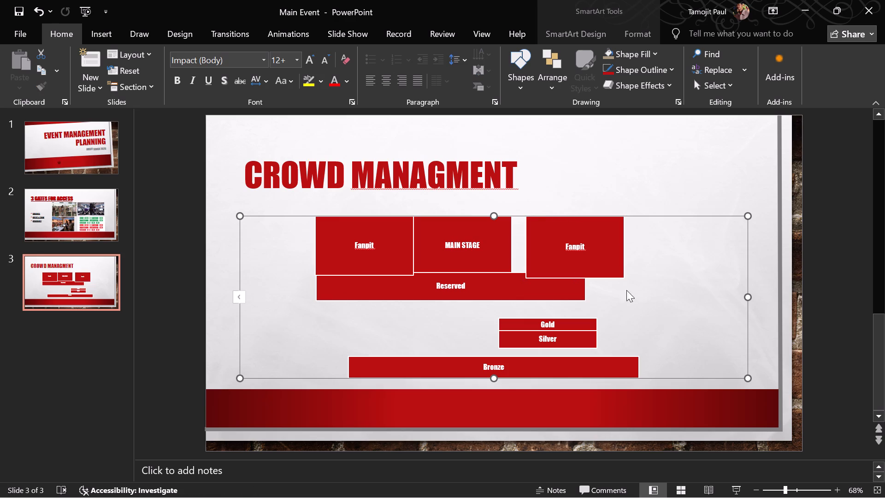
pyautogui.click(567, 270)
pyautogui.moveTo(573, 277); pyautogui.dragTo(573, 272)
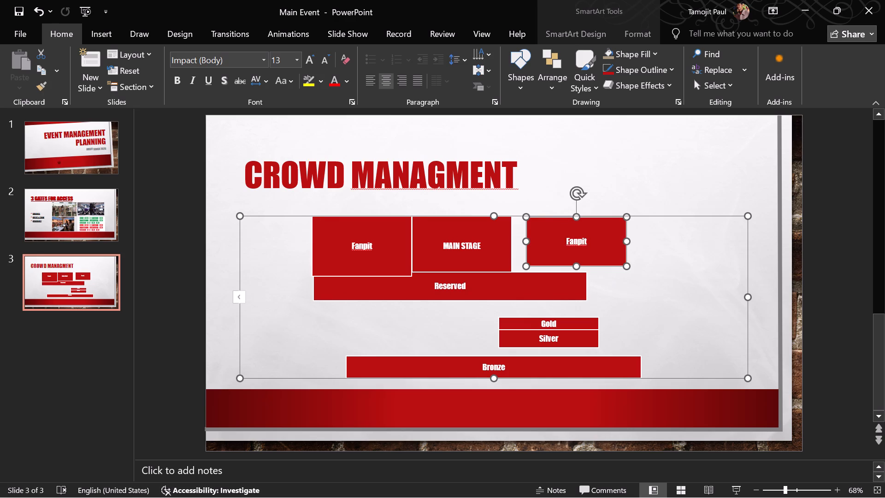
# Move the right Fanpit block slightly down and closer to MAIN STAGE, leaving a narrow gap.
pyautogui.moveTo(554, 245); pyautogui.dragTo(542, 246)
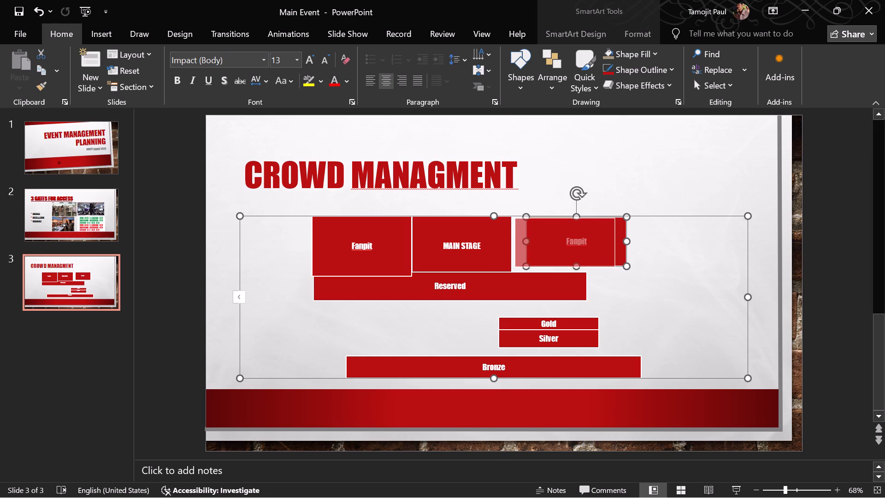
pyautogui.moveTo(542, 246); pyautogui.dragTo(542, 247)
pyautogui.moveTo(542, 247); pyautogui.dragTo(542, 250)
pyautogui.click(645, 304)
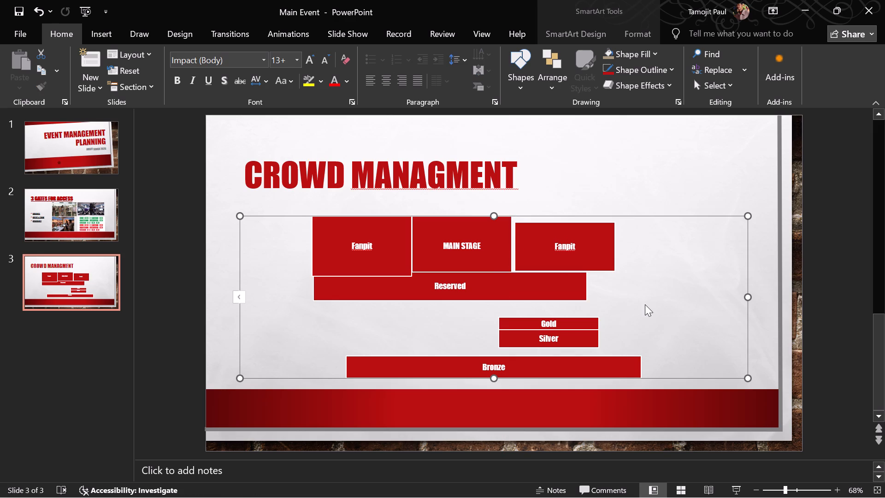
# Shorten the left Fanpit block from below so it clears the Reserved bar.
pyautogui.click(379, 274)
pyautogui.click(360, 275)
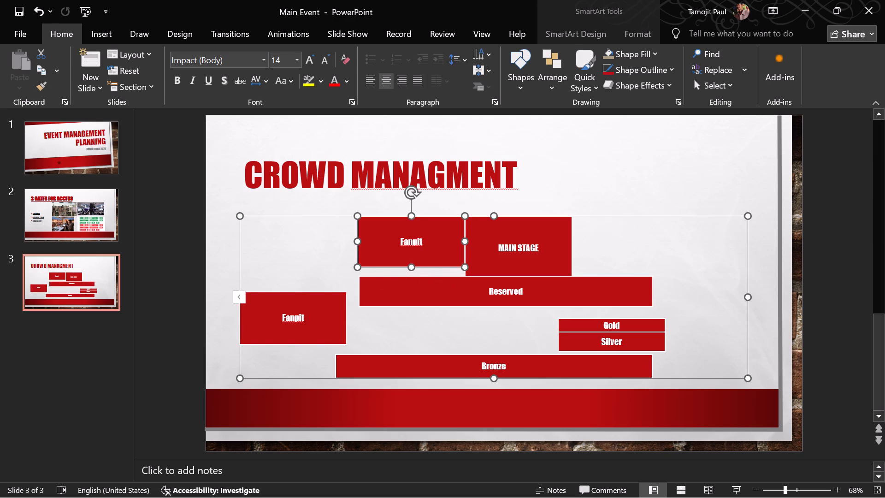
# Move the displaced lower-left Fanpit block to the right side of MAIN STAGE, vertically centred on the stage.
pyautogui.moveTo(296, 322); pyautogui.dragTo(455, 298)
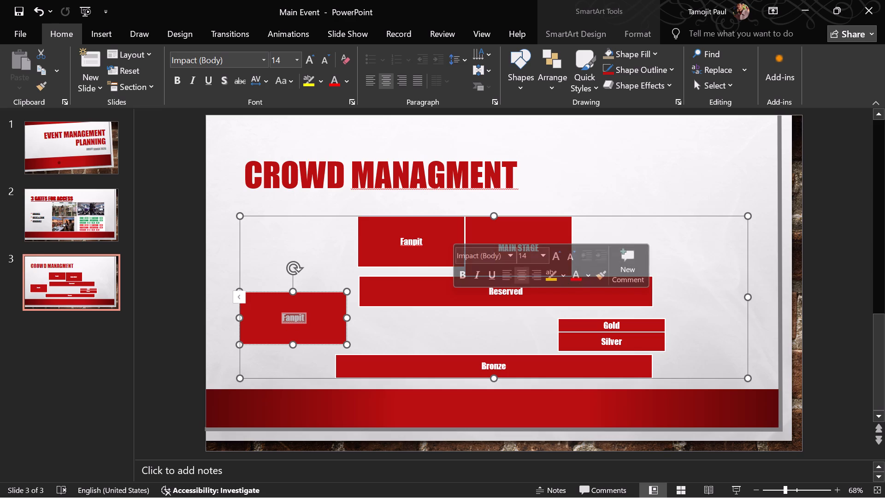
pyautogui.click(311, 307)
pyautogui.moveTo(311, 307); pyautogui.dragTo(519, 258)
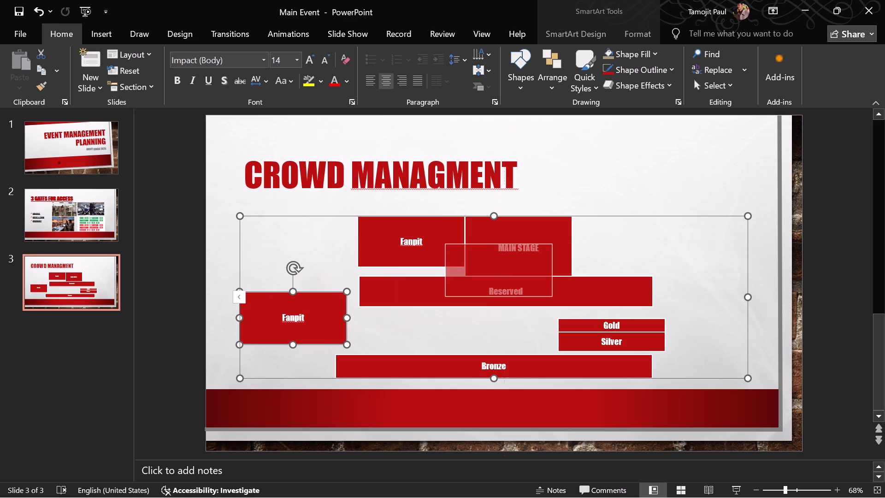
pyautogui.moveTo(519, 258); pyautogui.dragTo(646, 237)
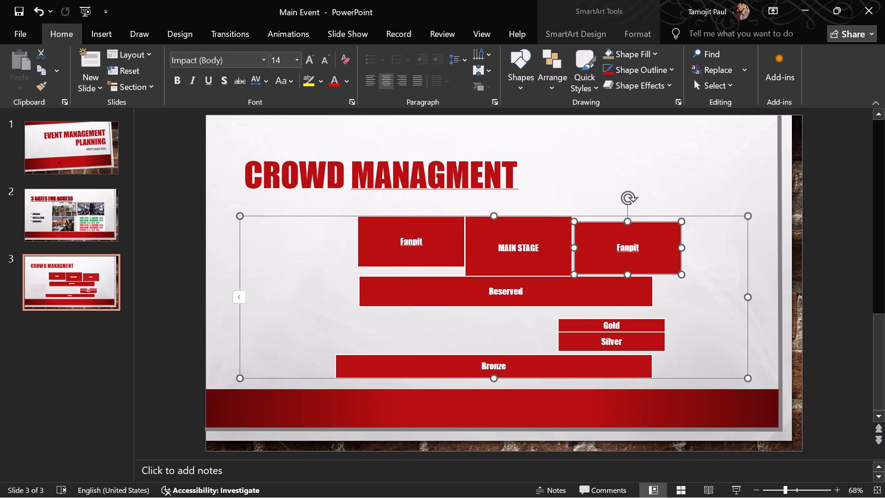
# Lower the left Fanpit block slightly so it lines up with the Fanpit on the other side of MAIN STAGE.
pyautogui.click(428, 245)
pyautogui.moveTo(428, 246); pyautogui.dragTo(428, 251)
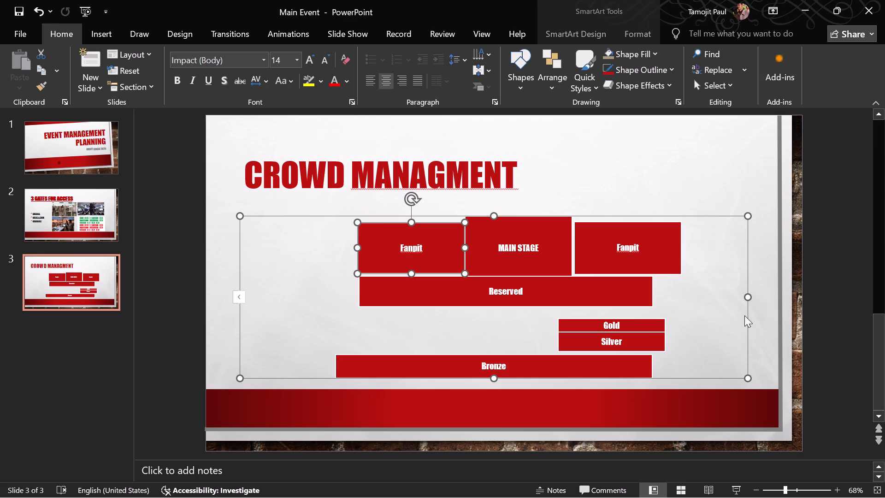
pyautogui.click(744, 315)
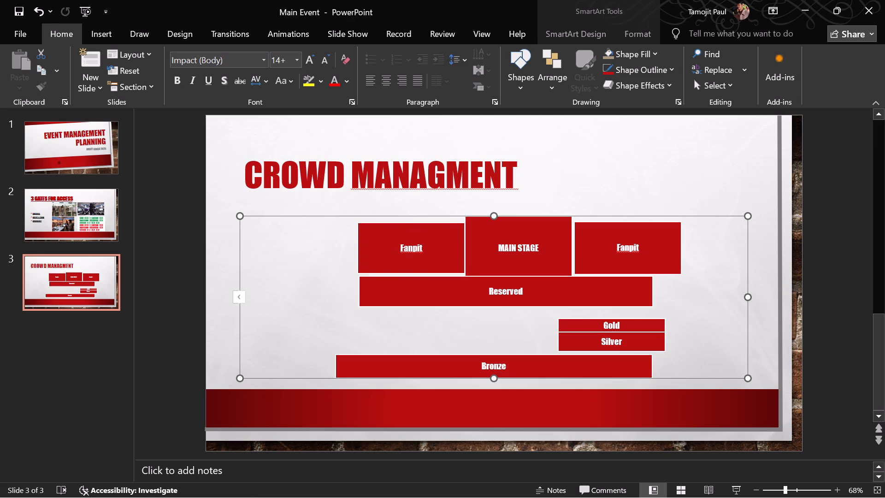
# Move the MAIN STAGE block to the horizontal centre of the diagram, aligned with Bronze and resting just above the Reserved bar.
pyautogui.moveTo(516, 252); pyautogui.dragTo(499, 252)
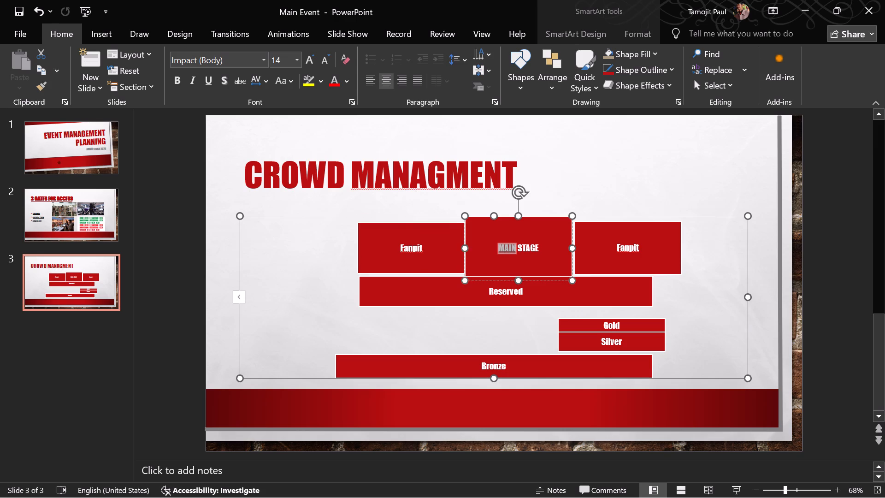
pyautogui.moveTo(499, 252); pyautogui.dragTo(502, 252)
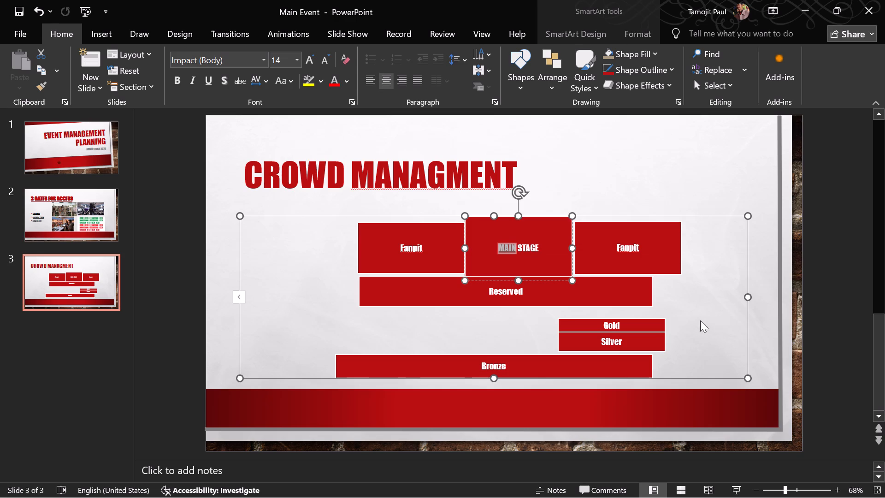
pyautogui.click(700, 320)
pyautogui.moveTo(528, 235); pyautogui.dragTo(506, 235)
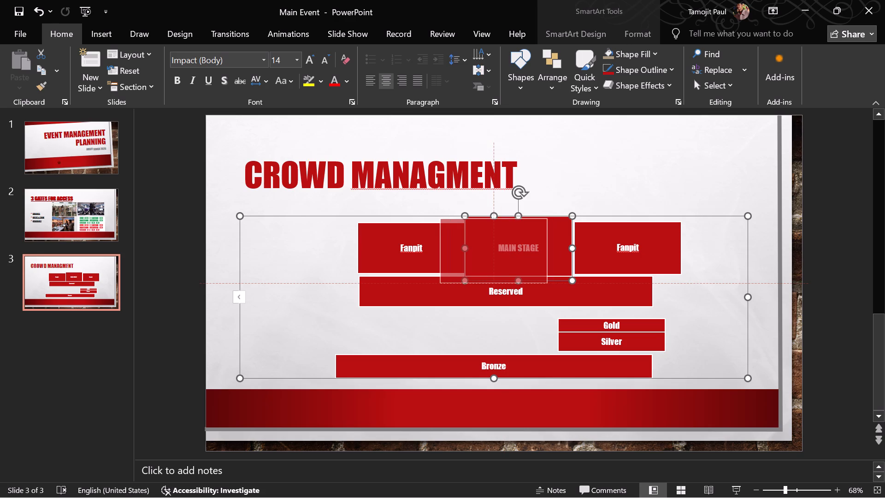
pyautogui.moveTo(506, 235); pyautogui.dragTo(504, 235)
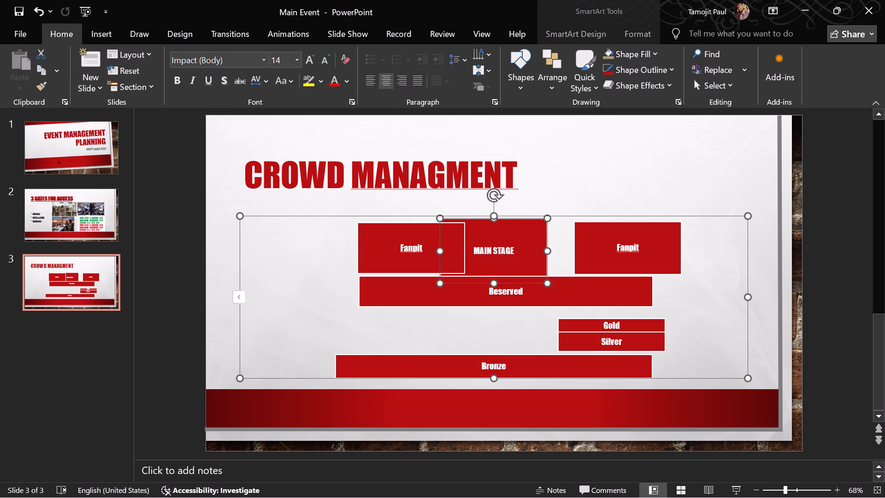
# Shift the left Fanpit block outward and the right Fanpit block inward so they flank MAIN STAGE with small gaps.
pyautogui.moveTo(408, 237); pyautogui.dragTo(384, 238)
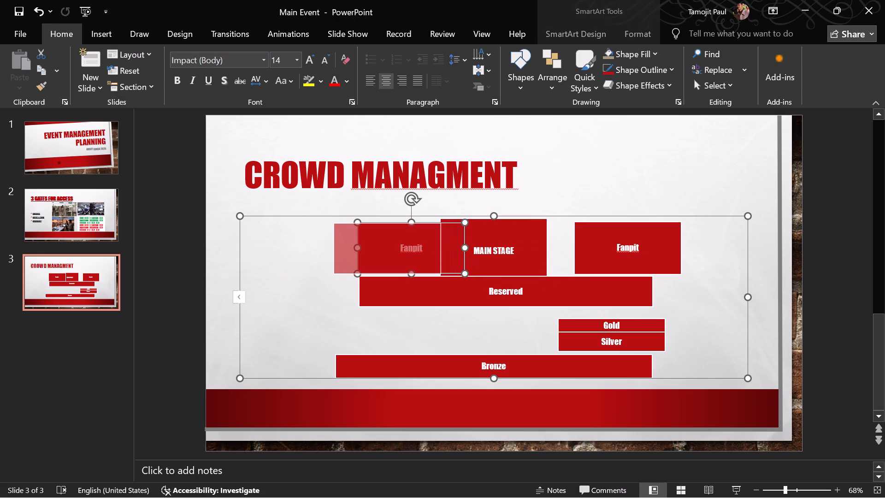
pyautogui.moveTo(384, 238); pyautogui.dragTo(383, 238)
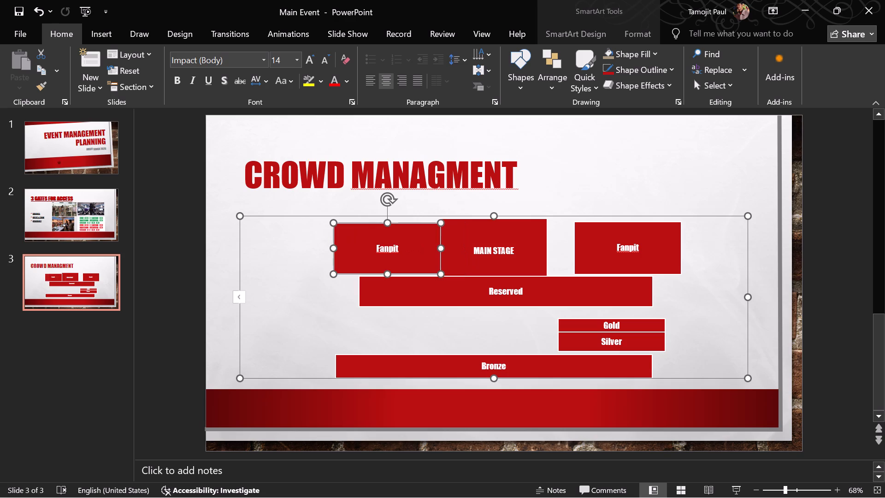
pyautogui.moveTo(386, 237); pyautogui.dragTo(381, 237)
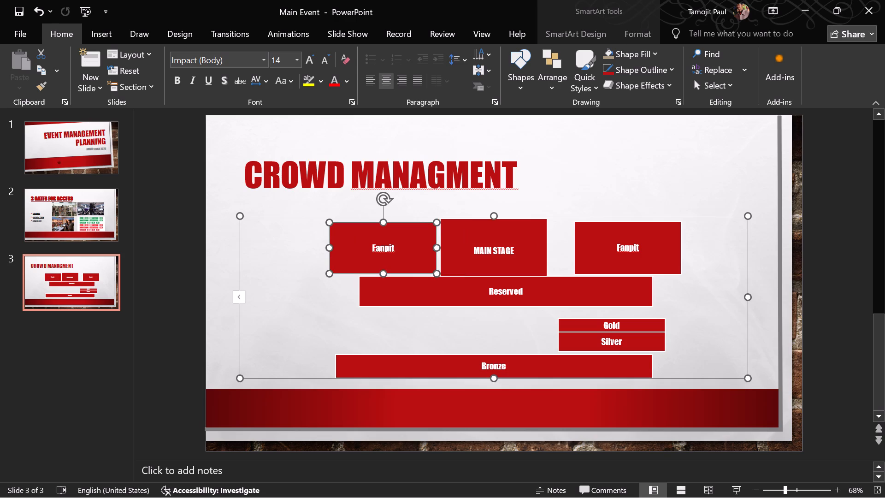
pyautogui.moveTo(607, 239); pyautogui.dragTo(578, 242)
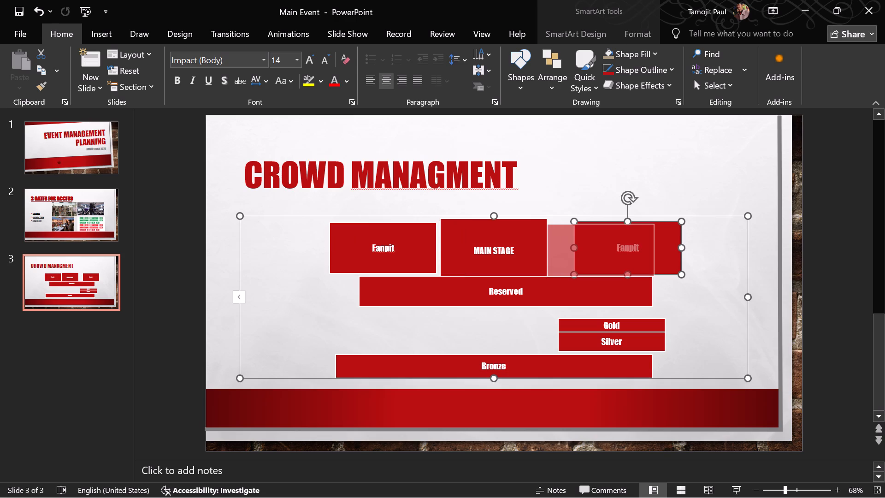
pyautogui.moveTo(578, 242); pyautogui.dragTo(583, 240)
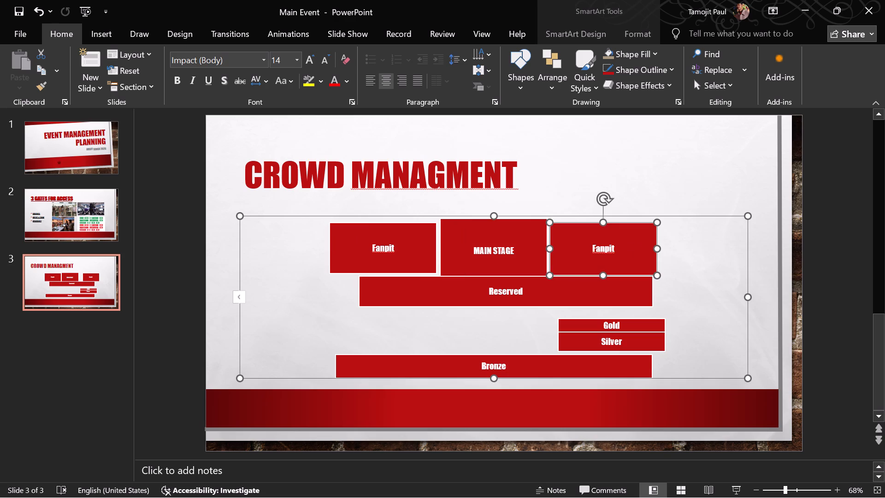
pyautogui.click(756, 270)
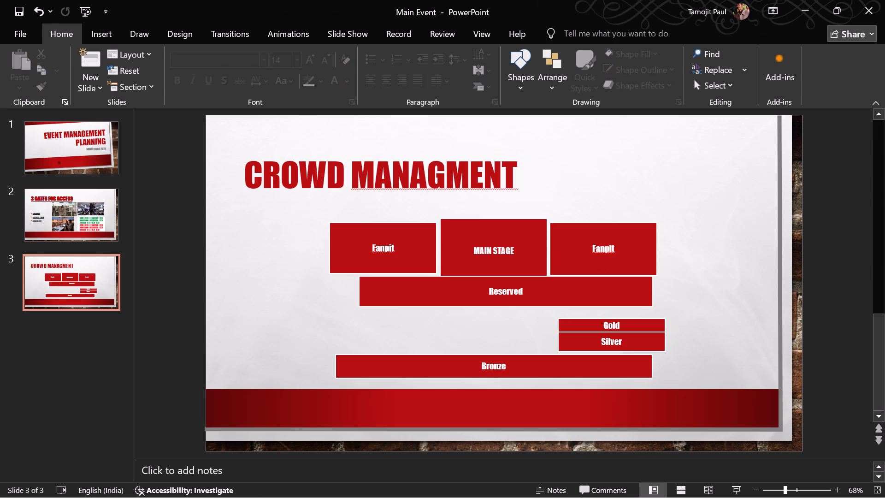
# Nudge both Fanpit blocks closer to MAIN STAGE, leaving only a thin gap on each side.
pyautogui.click(419, 247)
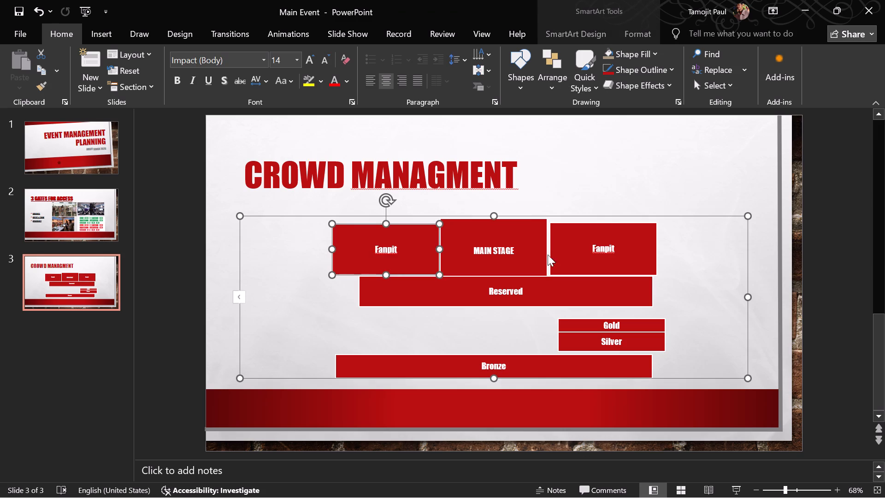
pyautogui.click(696, 267)
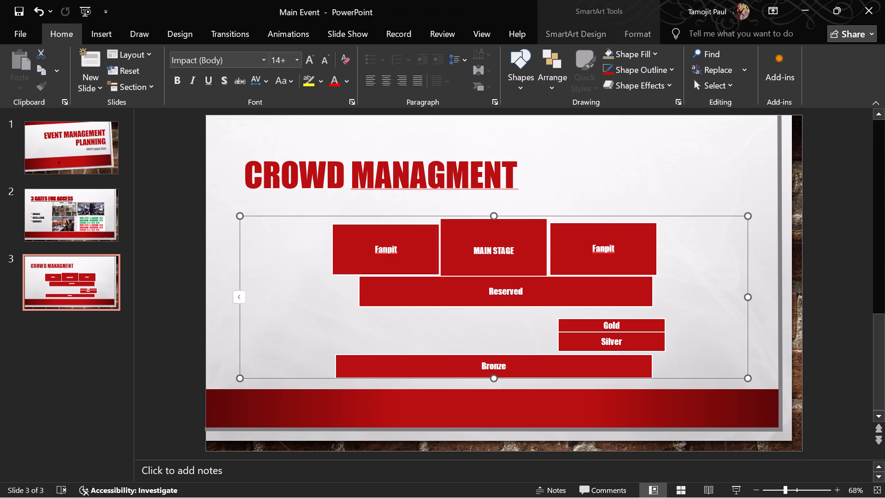
pyautogui.click(572, 243)
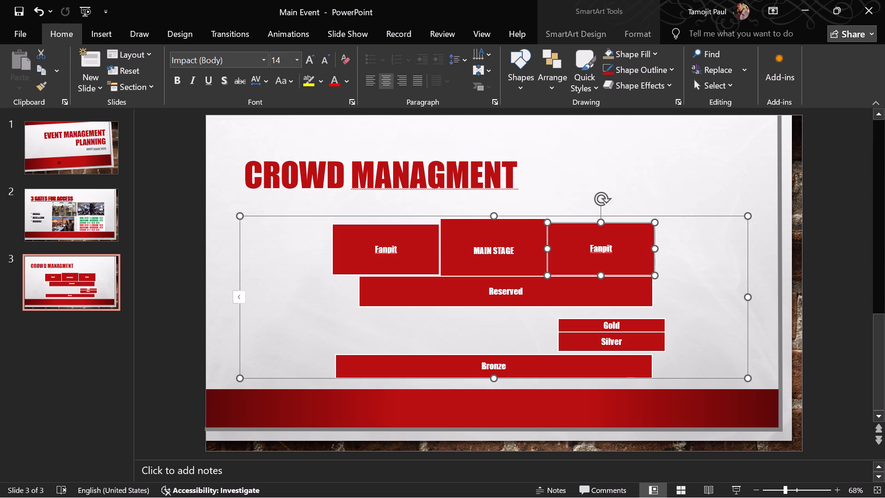
pyautogui.click(732, 273)
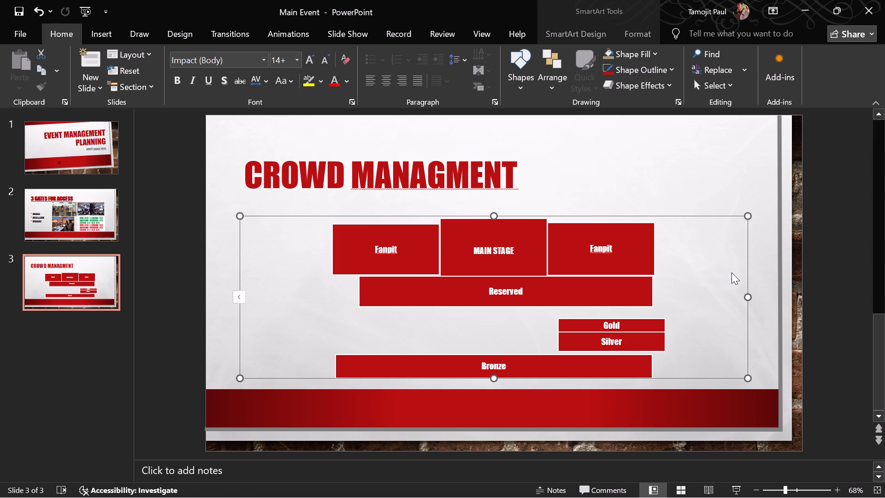
# Centre the Reserved, Gold and Silver bars under MAIN STAGE, stacked in that order above Bronze.
pyautogui.moveTo(543, 292); pyautogui.dragTo(531, 293)
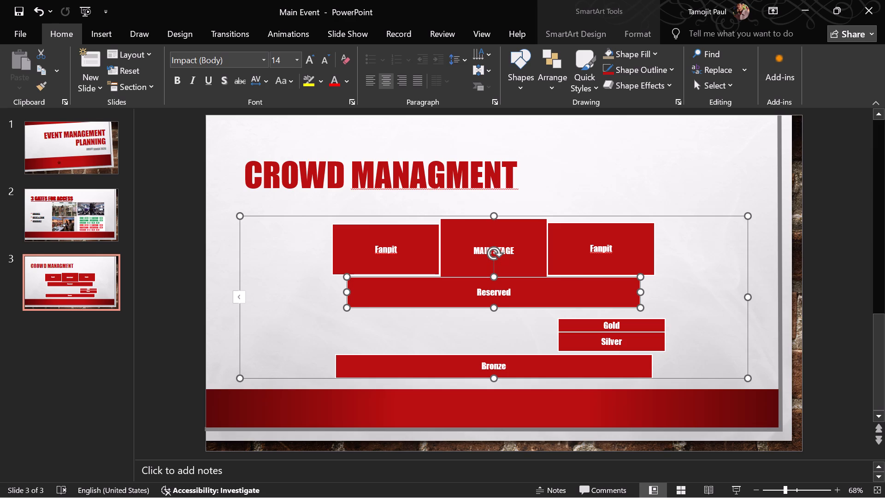
pyautogui.moveTo(632, 327); pyautogui.dragTo(619, 328)
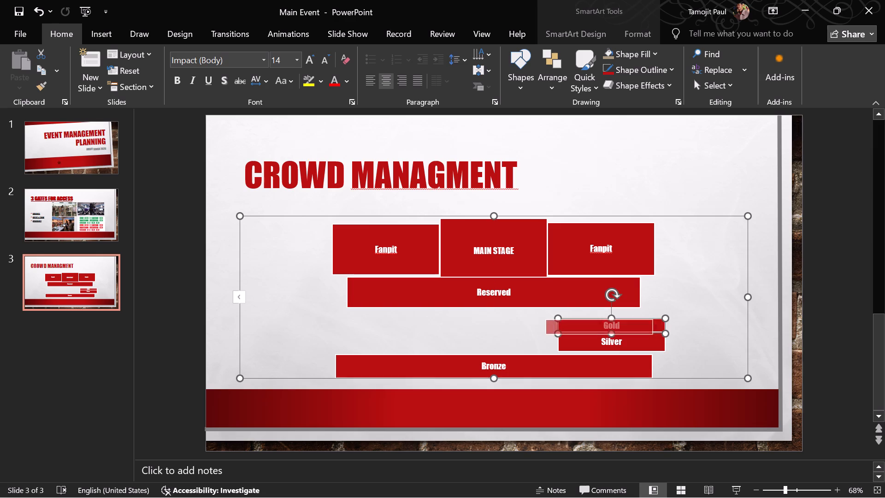
pyautogui.moveTo(619, 328); pyautogui.dragTo(514, 322)
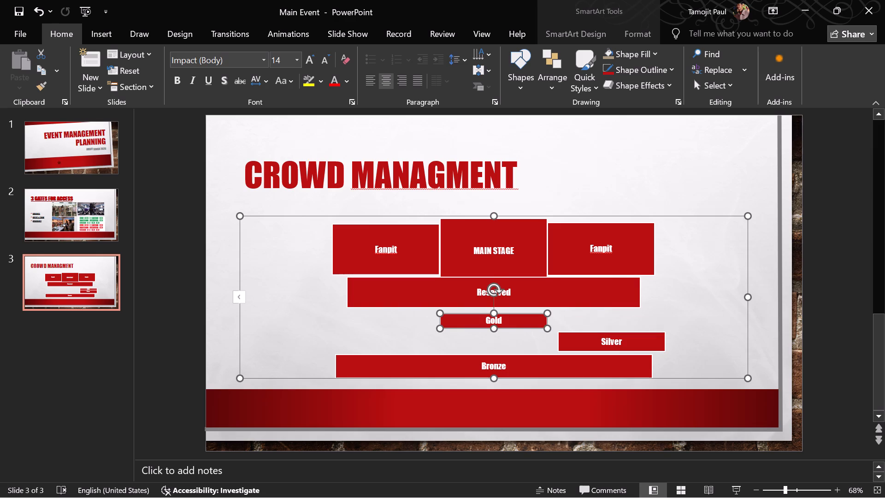
pyautogui.moveTo(595, 339); pyautogui.dragTo(528, 345)
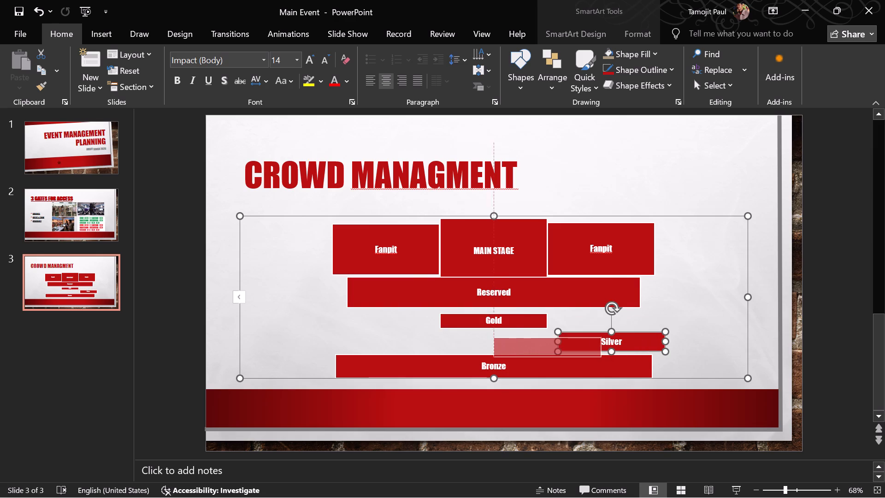
pyautogui.moveTo(528, 345); pyautogui.dragTo(506, 340)
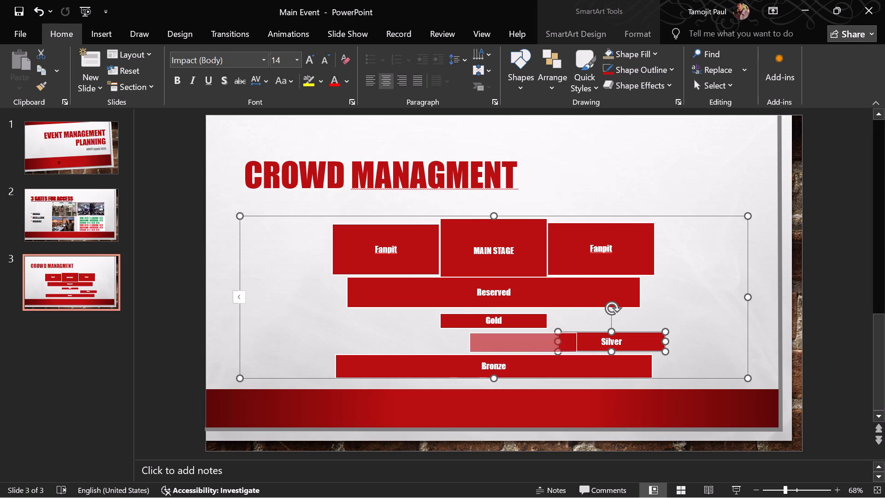
pyautogui.moveTo(506, 340); pyautogui.dragTo(483, 340)
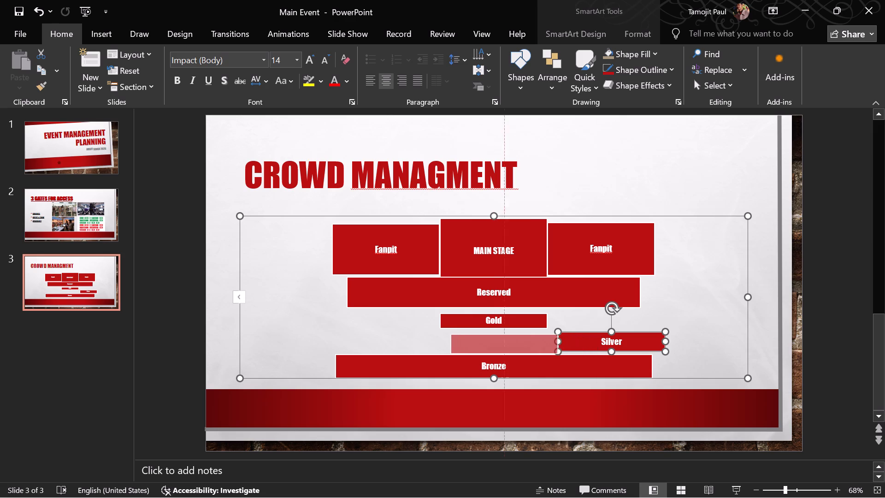
pyautogui.moveTo(483, 340); pyautogui.dragTo(474, 340)
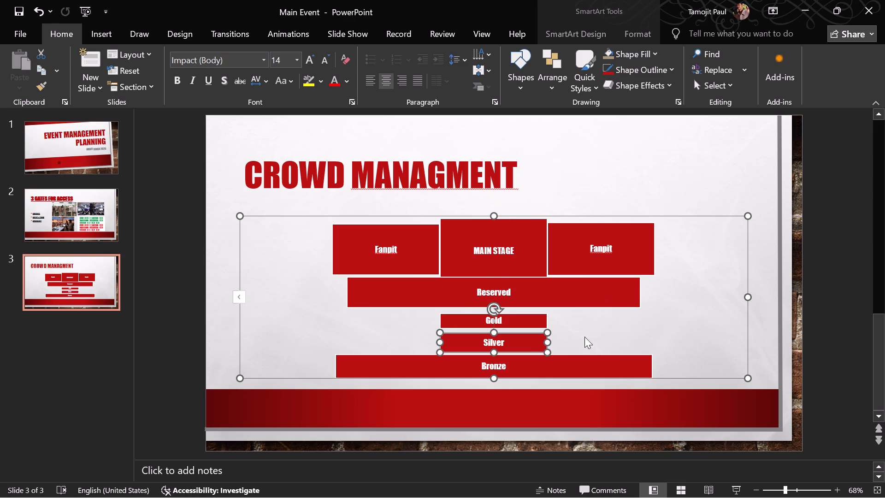
# Widen the Silver bar evenly on both sides until it is slightly wider than the Bronze bar.
pyautogui.moveTo(549, 342); pyautogui.dragTo(627, 338)
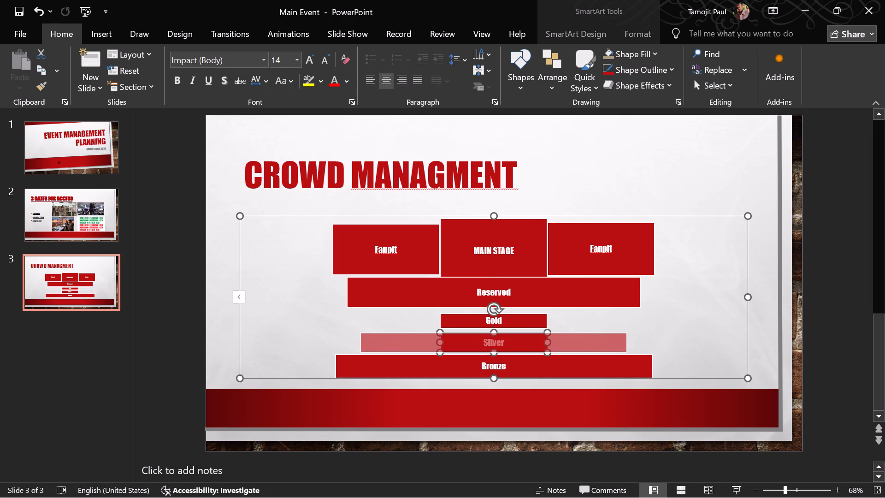
pyautogui.moveTo(627, 338); pyautogui.dragTo(639, 335)
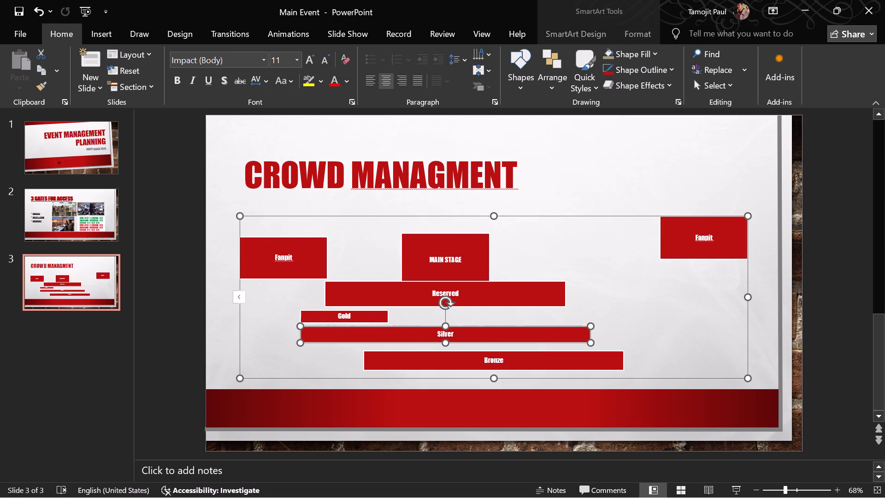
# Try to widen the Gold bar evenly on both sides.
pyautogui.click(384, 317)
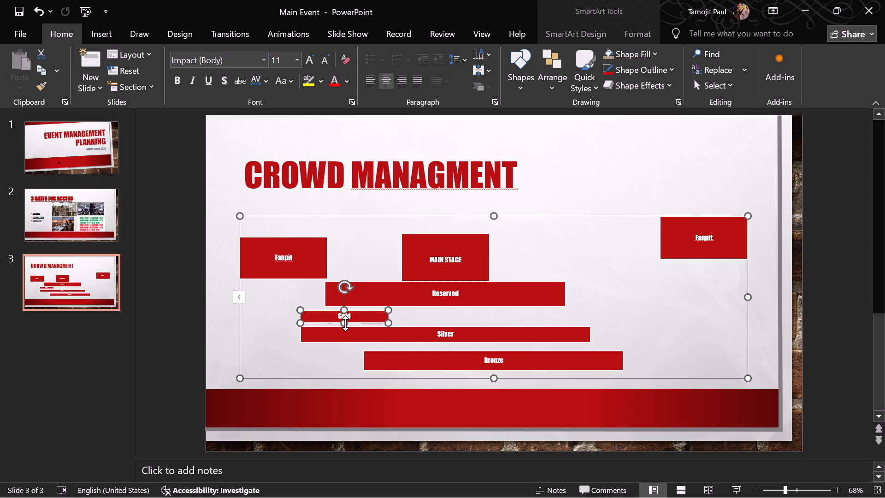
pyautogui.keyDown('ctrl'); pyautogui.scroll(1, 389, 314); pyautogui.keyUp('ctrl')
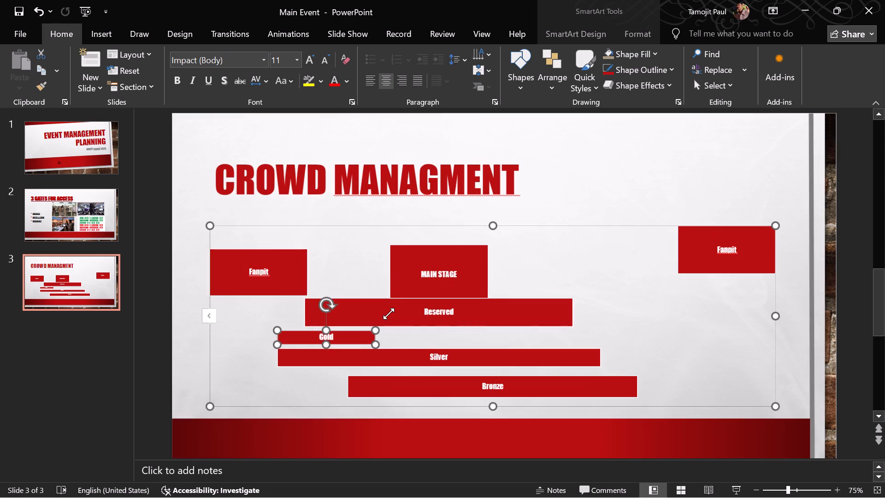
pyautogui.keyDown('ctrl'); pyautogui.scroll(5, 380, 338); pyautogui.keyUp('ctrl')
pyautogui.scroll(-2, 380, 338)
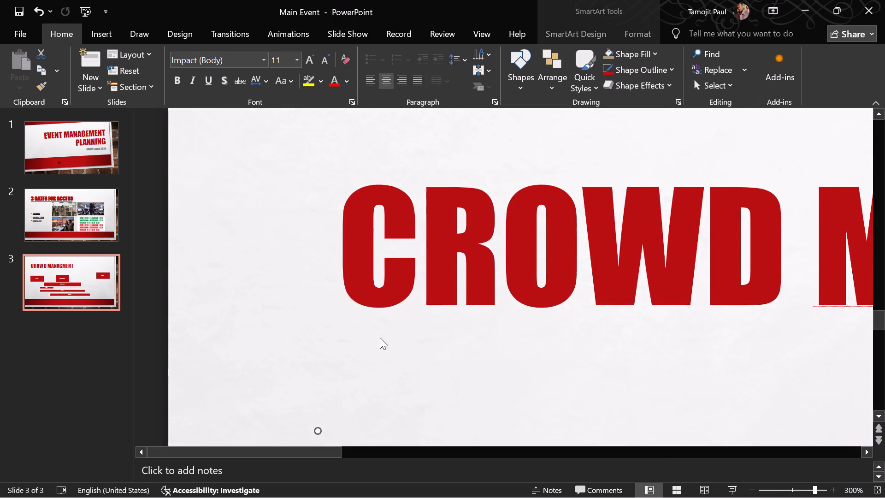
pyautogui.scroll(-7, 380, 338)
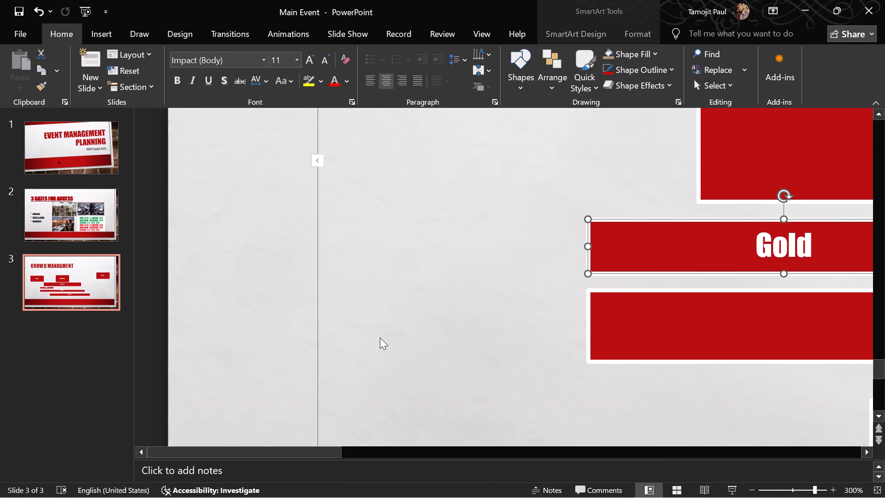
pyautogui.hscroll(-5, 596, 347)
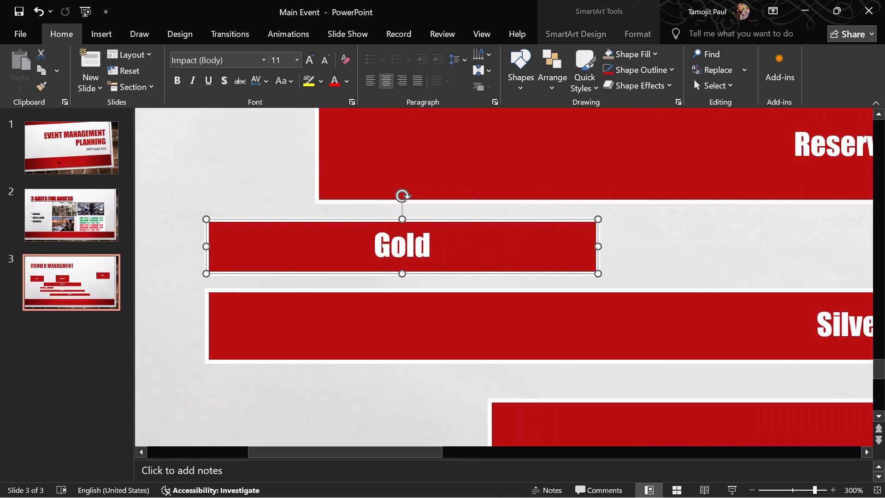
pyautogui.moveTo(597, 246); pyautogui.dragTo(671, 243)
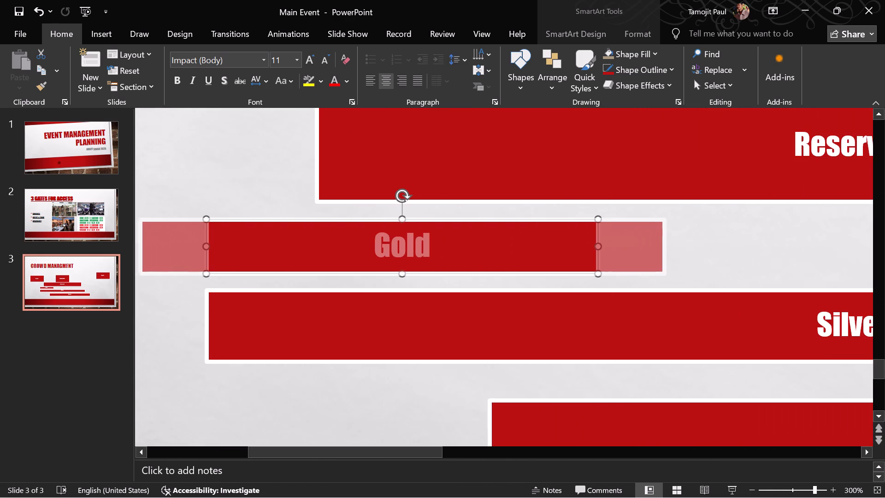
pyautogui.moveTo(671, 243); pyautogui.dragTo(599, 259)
# Move the Gold bar to the horizontal centre of the diagram, directly against the lower edge of the Reserved bar's row.
pyautogui.keyDown('ctrl'); pyautogui.scroll(-1, 495, 255); pyautogui.keyUp('ctrl')
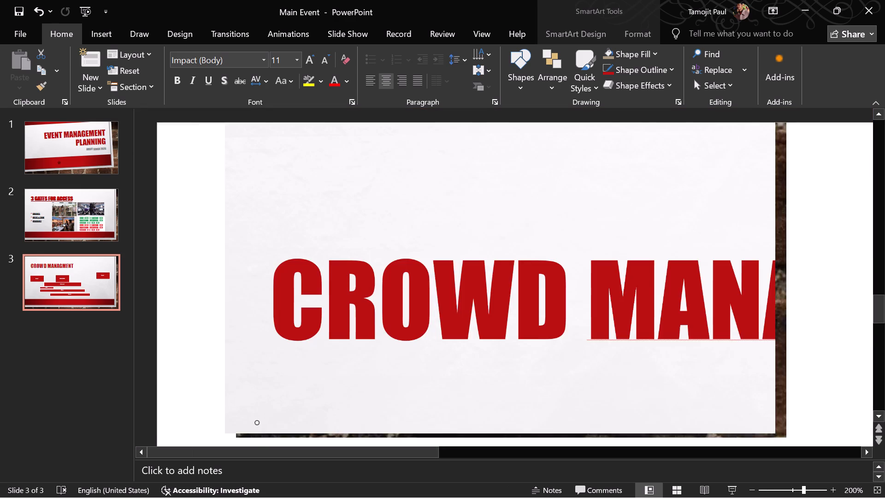
pyautogui.keyDown('ctrl'); pyautogui.scroll(-4, 495, 255); pyautogui.keyUp('ctrl')
pyautogui.hscroll(-1, 478, 268)
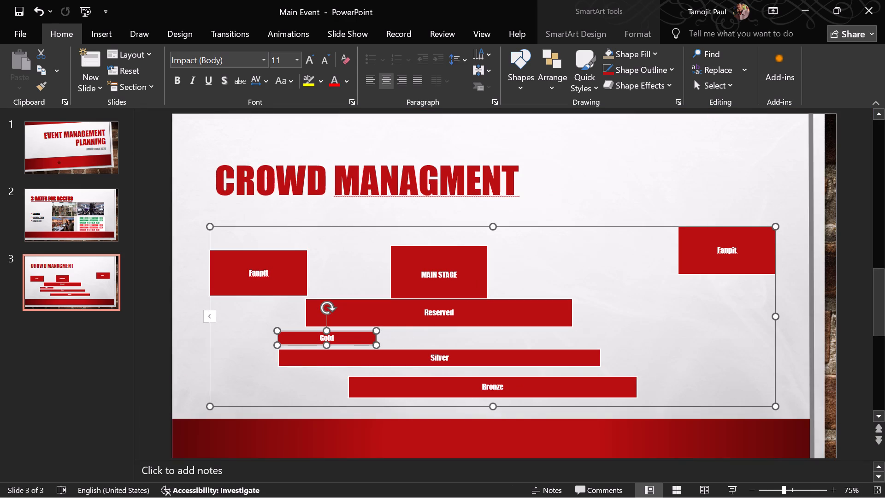
pyautogui.moveTo(367, 338); pyautogui.dragTo(468, 336)
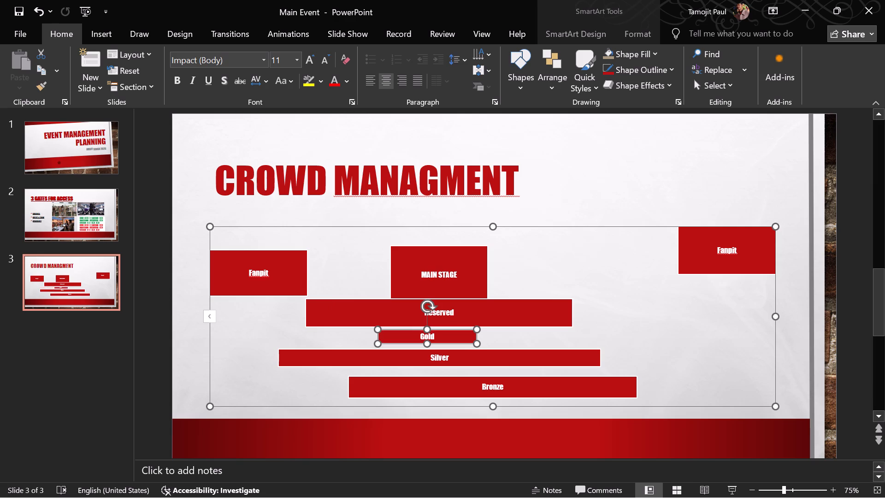
pyautogui.moveTo(448, 337); pyautogui.dragTo(451, 337)
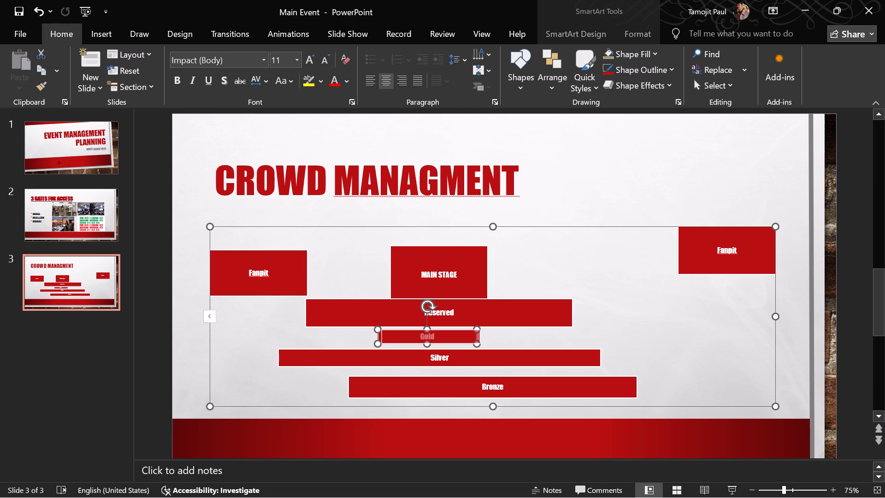
pyautogui.moveTo(451, 337); pyautogui.dragTo(469, 336)
pyautogui.moveTo(469, 336); pyautogui.dragTo(473, 334)
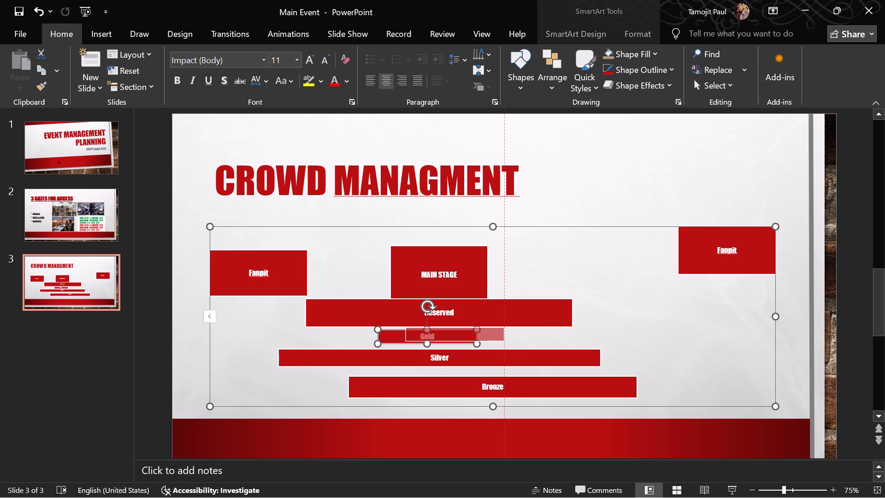
pyautogui.moveTo(473, 334); pyautogui.dragTo(515, 333)
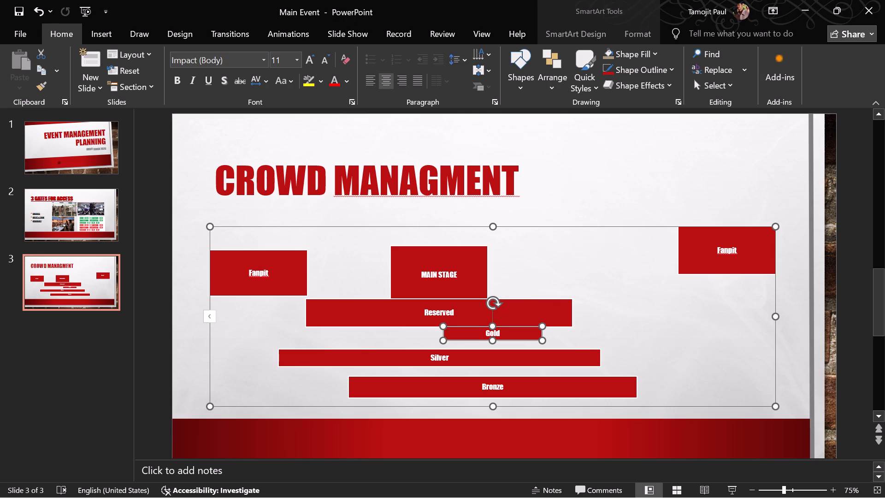
# Centre the Reserved bar and the MAIN STAGE block on the diagram's vertical midline, in line with the Gold bar.
pyautogui.moveTo(458, 309); pyautogui.dragTo(511, 305)
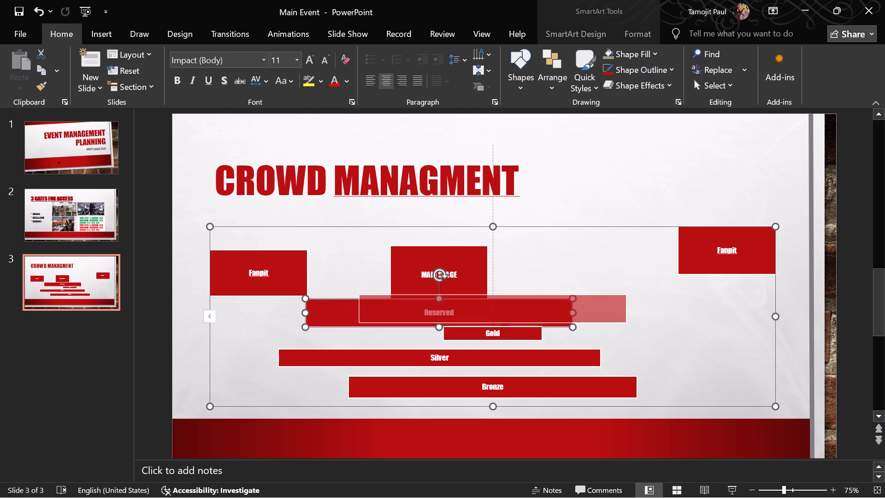
pyautogui.moveTo(511, 305); pyautogui.dragTo(512, 314)
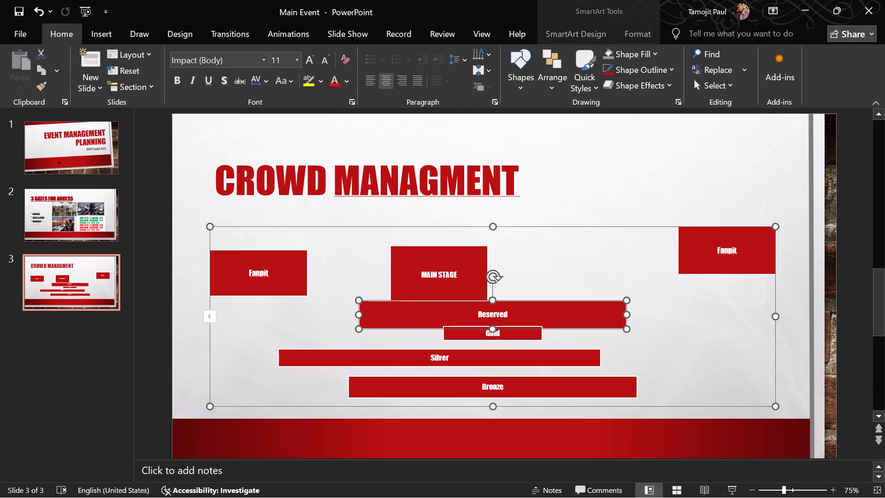
pyautogui.click(453, 278)
pyautogui.moveTo(467, 278); pyautogui.dragTo(494, 278)
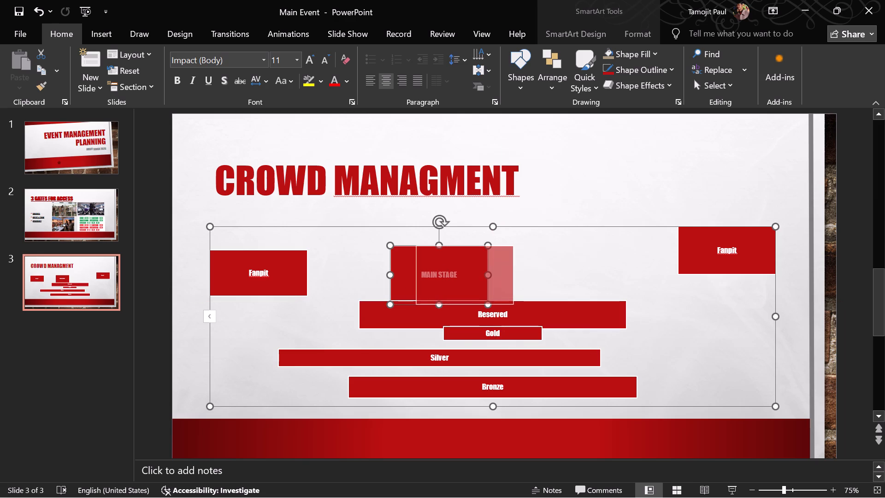
pyautogui.moveTo(494, 278); pyautogui.dragTo(519, 278)
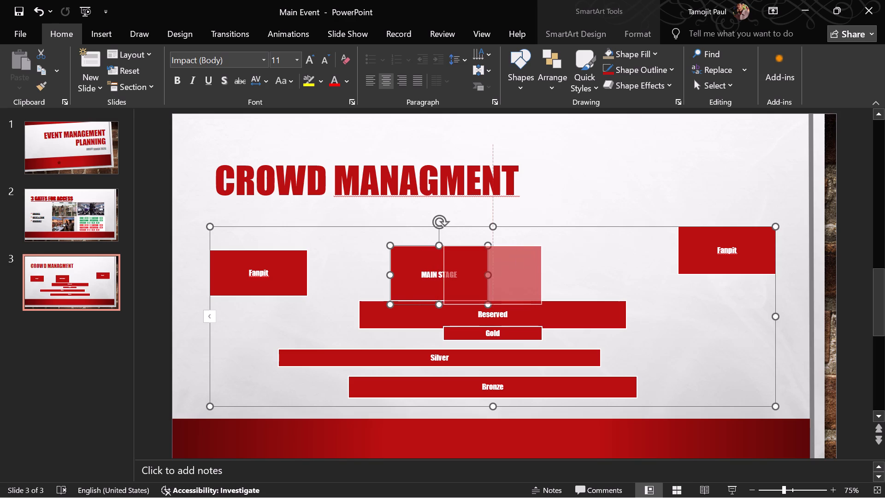
pyautogui.moveTo(519, 278); pyautogui.dragTo(522, 278)
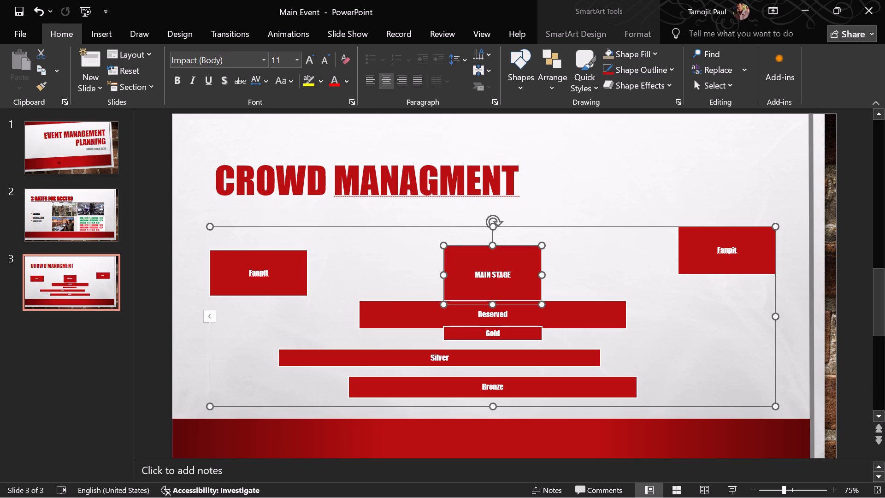
# Lower the Gold bar slightly clear of Reserved and widen it evenly on both sides to about Reserved's width.
pyautogui.click(513, 332)
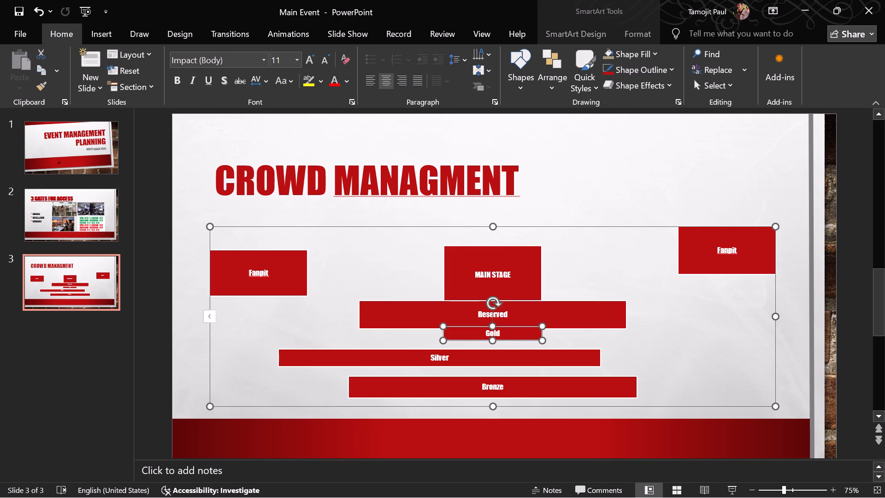
pyautogui.moveTo(512, 333); pyautogui.dragTo(512, 338)
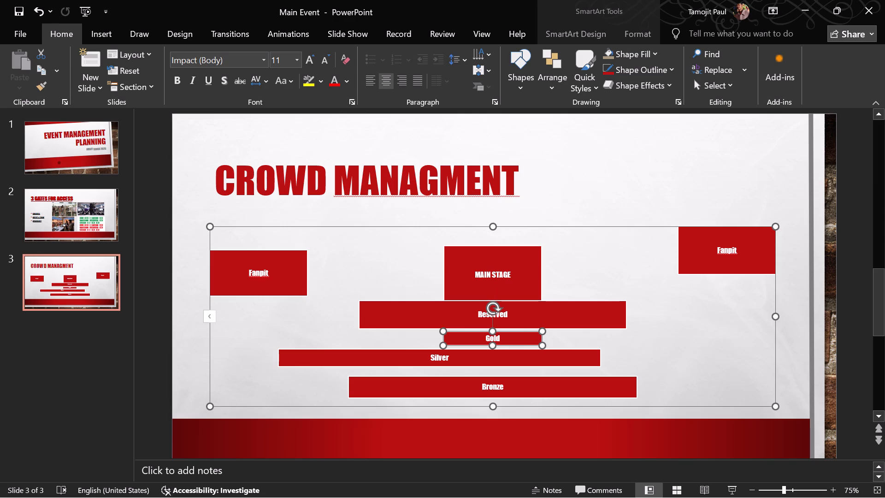
pyautogui.keyDown('ctrl'); pyautogui.scroll(2, 539, 338); pyautogui.keyUp('ctrl')
pyautogui.scroll(-1, 539, 338)
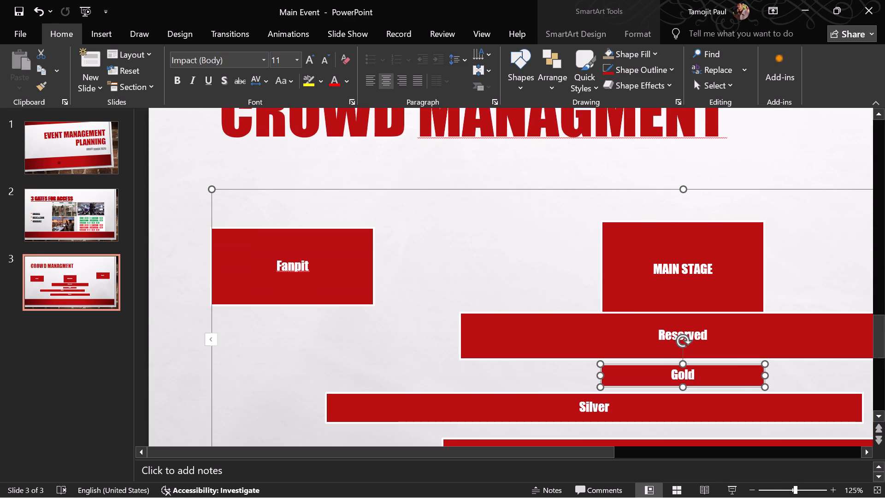
pyautogui.moveTo(601, 377); pyautogui.dragTo(342, 386)
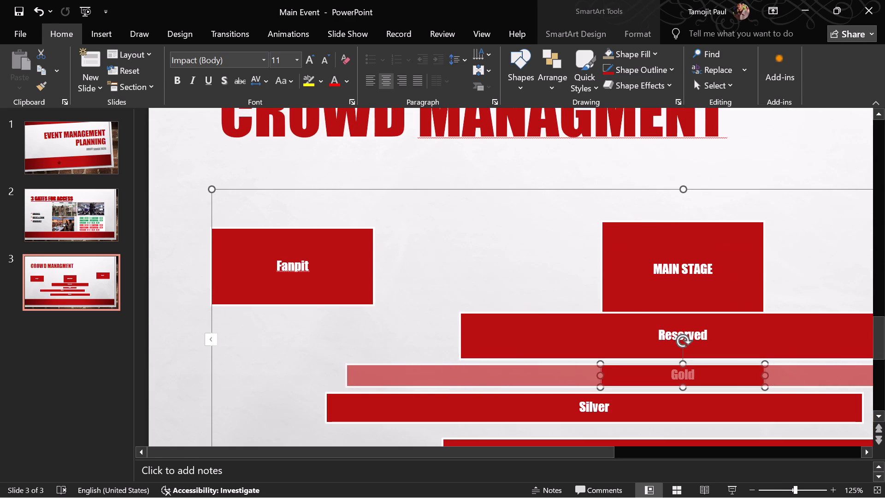
pyautogui.moveTo(342, 386); pyautogui.dragTo(329, 388)
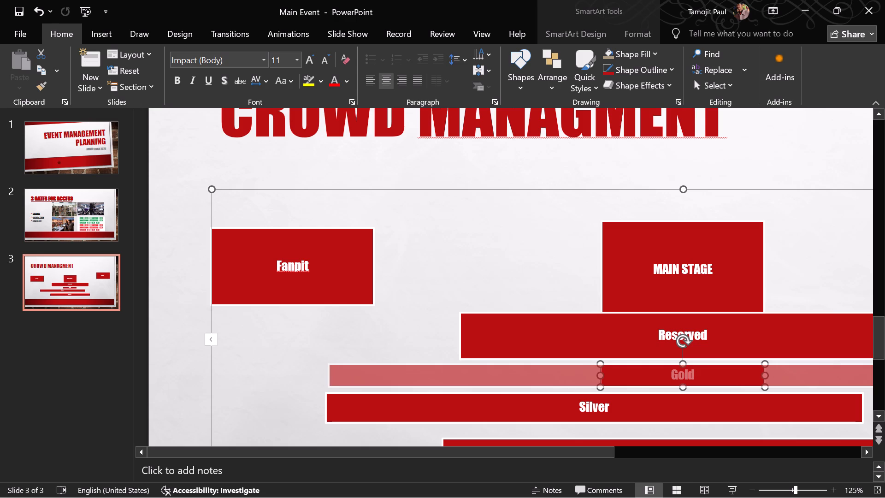
pyautogui.moveTo(329, 388); pyautogui.dragTo(326, 390)
pyautogui.moveTo(326, 390); pyautogui.dragTo(358, 390)
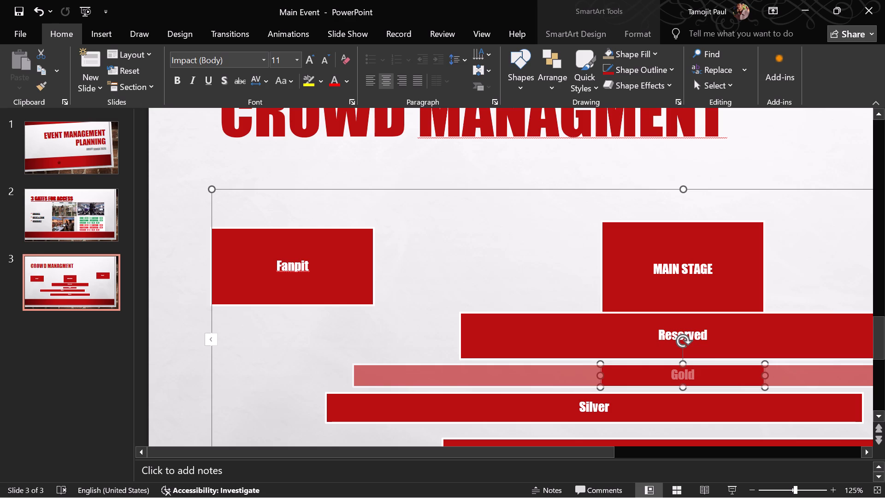
pyautogui.moveTo(358, 390); pyautogui.dragTo(459, 386)
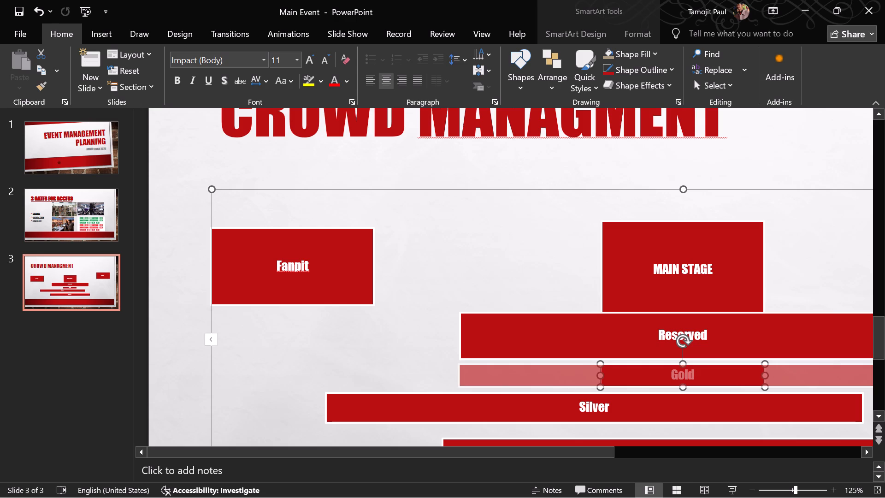
pyautogui.moveTo(459, 386); pyautogui.dragTo(402, 403)
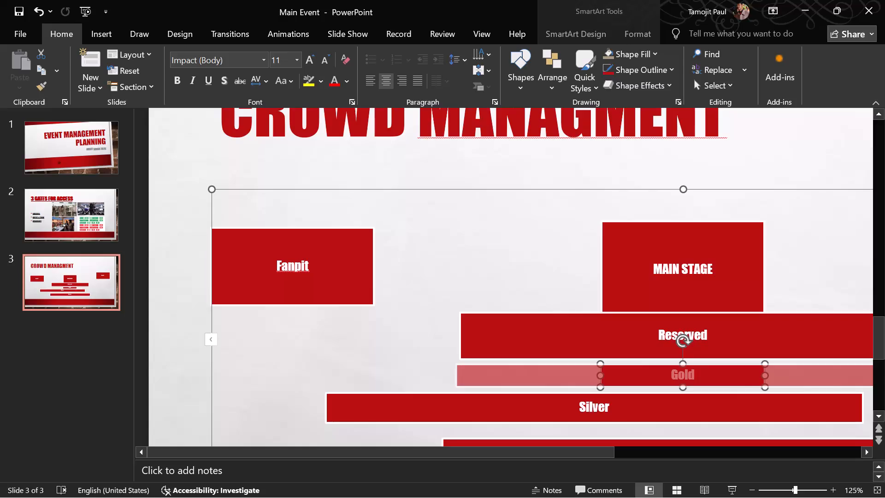
pyautogui.moveTo(402, 403); pyautogui.dragTo(458, 415)
# Move the widened Gold bar back beneath the Reserved bar, leaving a small gap between them.
pyautogui.keyDown('ctrl'); pyautogui.scroll(-5, 458, 415); pyautogui.keyUp('ctrl')
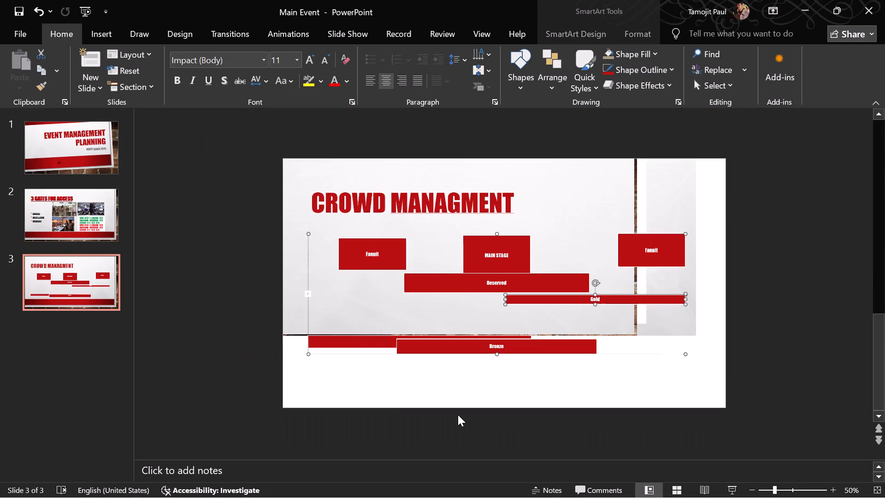
pyautogui.keyDown('ctrl'); pyautogui.scroll(1, 458, 415); pyautogui.keyUp('ctrl')
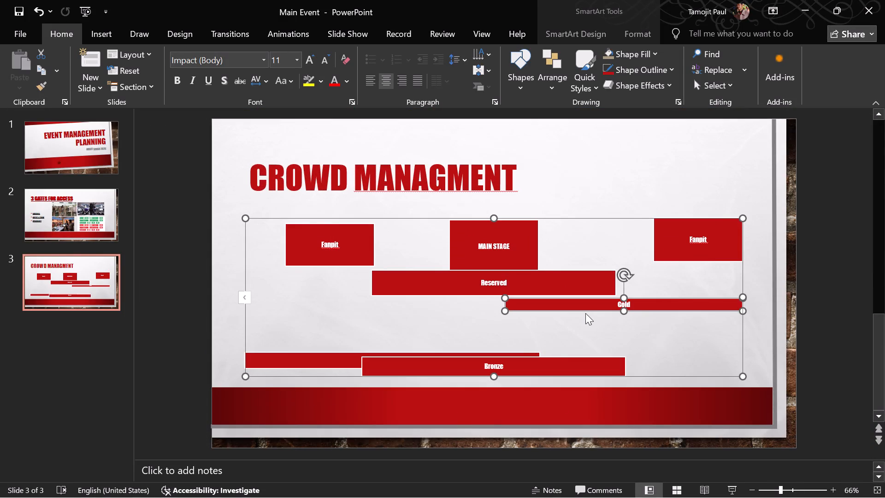
pyautogui.moveTo(578, 305); pyautogui.dragTo(444, 308)
pyautogui.hscroll(-1, 540, 311)
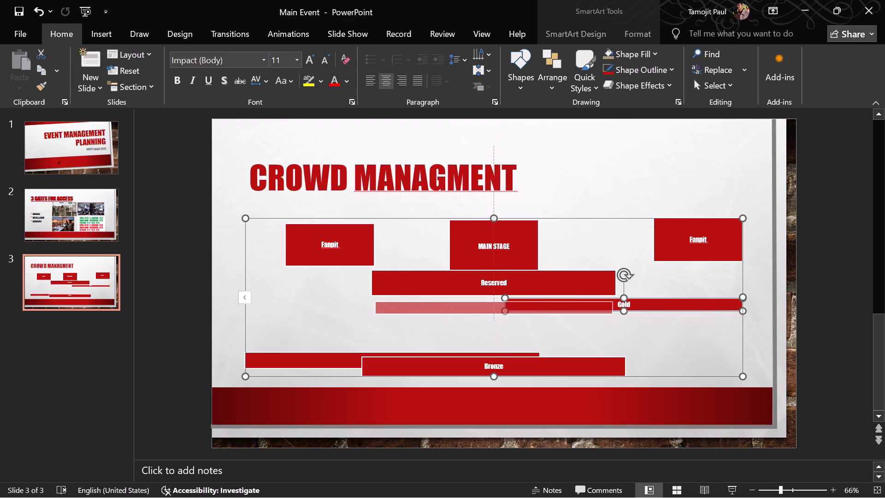
pyautogui.hscroll(-1, 444, 308)
pyautogui.moveTo(444, 308); pyautogui.dragTo(442, 308)
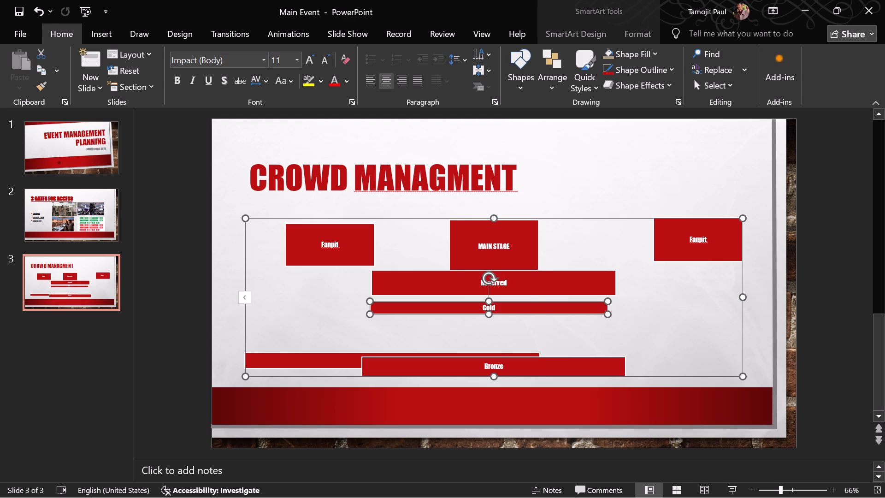
# Move the Silver bar directly below the Gold bar, centred under MAIN STAGE.
pyautogui.moveTo(513, 353); pyautogui.dragTo(596, 312)
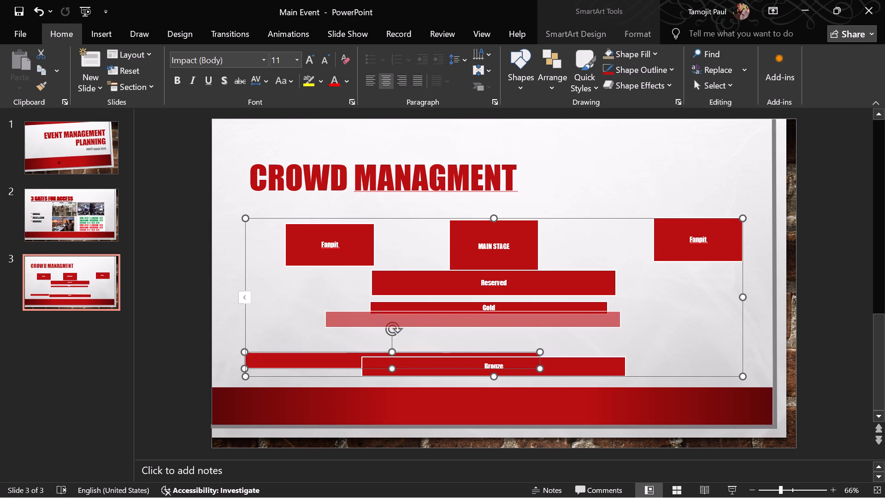
pyautogui.moveTo(596, 312); pyautogui.dragTo(623, 318)
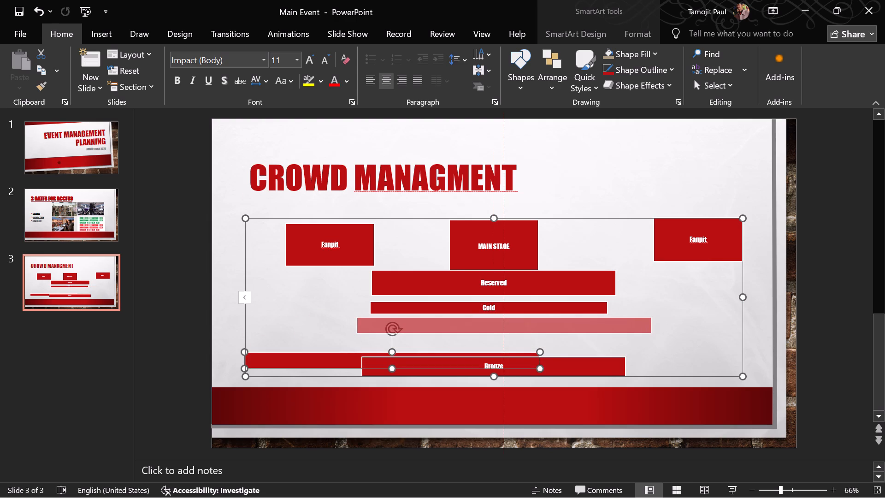
pyautogui.moveTo(623, 318); pyautogui.dragTo(618, 319)
# Raise the Bronze bar to just below Silver and widen it evenly on both sides until it is the widest bar.
pyautogui.moveTo(543, 368); pyautogui.dragTo(543, 353)
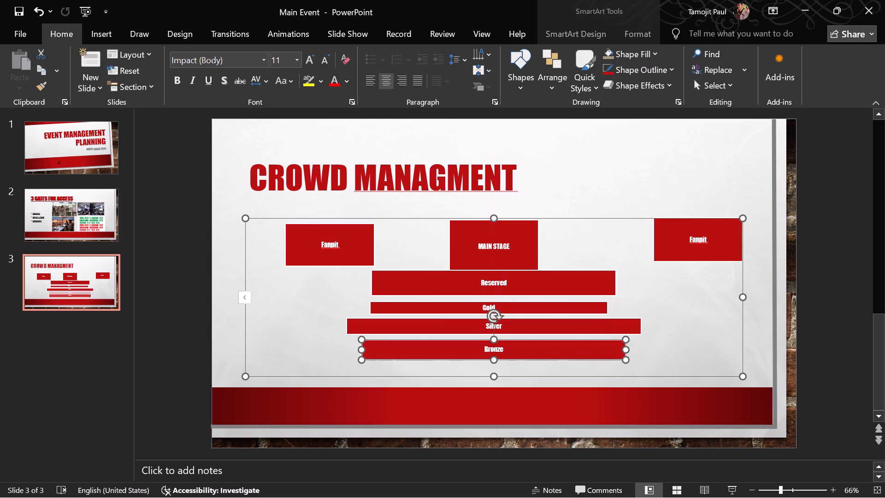
pyautogui.moveTo(629, 348); pyautogui.dragTo(718, 345)
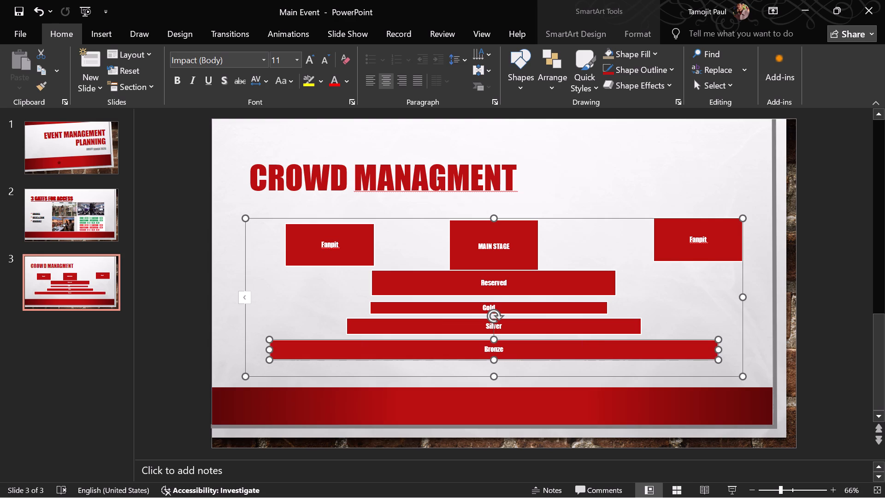
# Widen the Gold bar evenly on both sides beyond Silver's width and recentre it over the Silver bar.
pyautogui.click(515, 308)
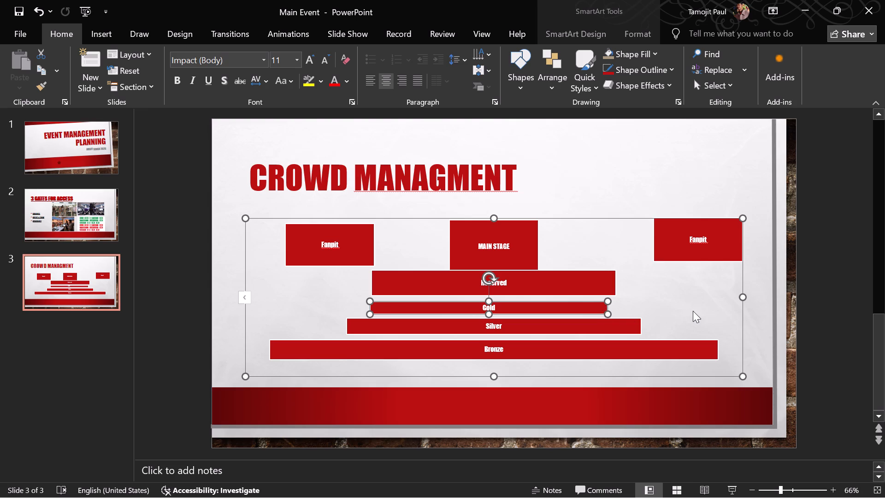
pyautogui.keyDown('ctrl'); pyautogui.scroll(1, 693, 311); pyautogui.keyUp('ctrl')
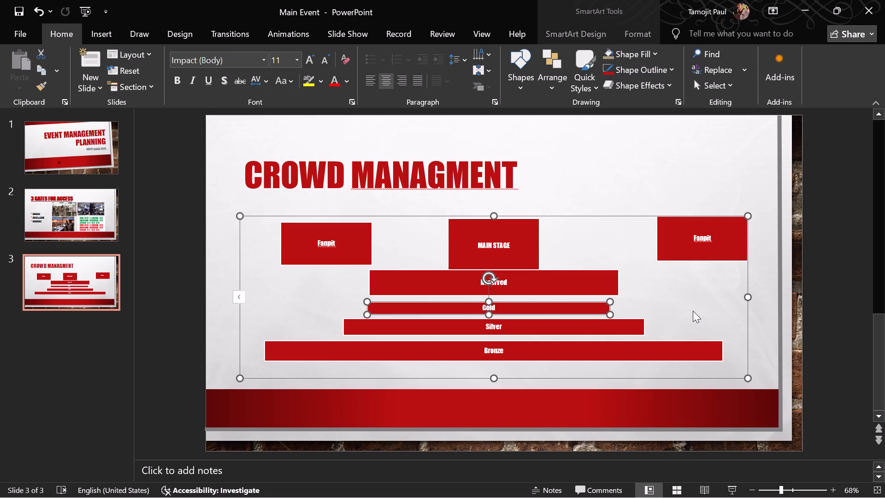
pyautogui.keyDown('ctrl'); pyautogui.scroll(1, 693, 311); pyautogui.keyUp('ctrl')
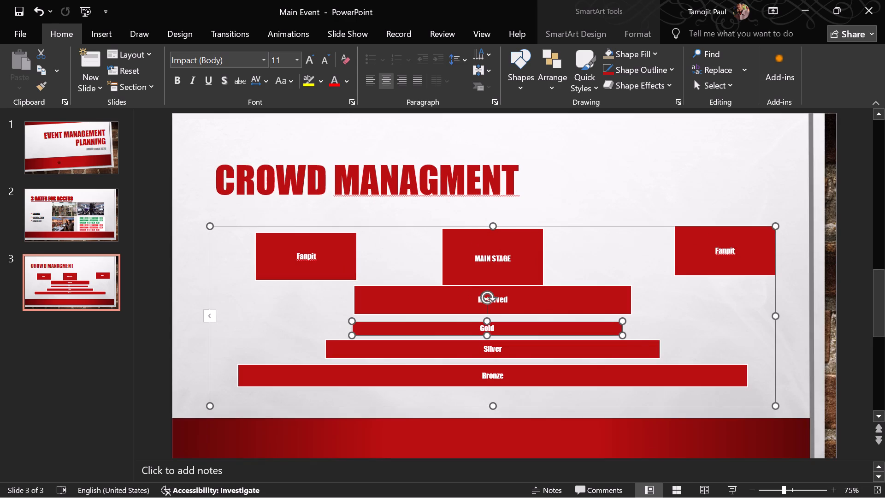
pyautogui.keyDown('ctrl'); pyautogui.scroll(1, 655, 346); pyautogui.keyUp('ctrl')
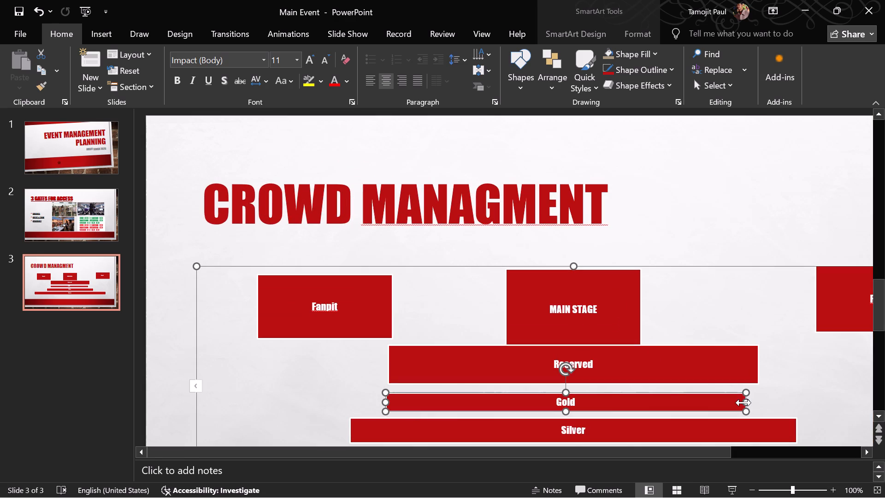
pyautogui.hscroll(-1, 822, 391)
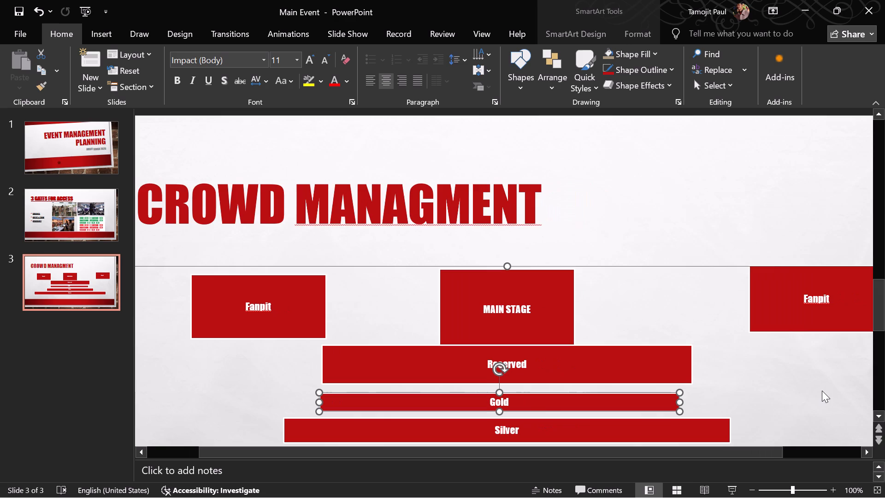
pyautogui.scroll(-1, 822, 391)
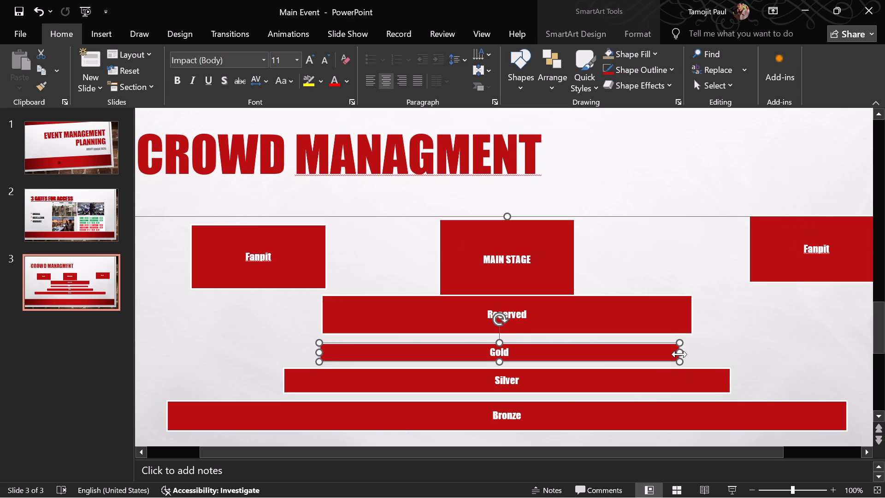
pyautogui.moveTo(679, 354); pyautogui.dragTo(796, 360)
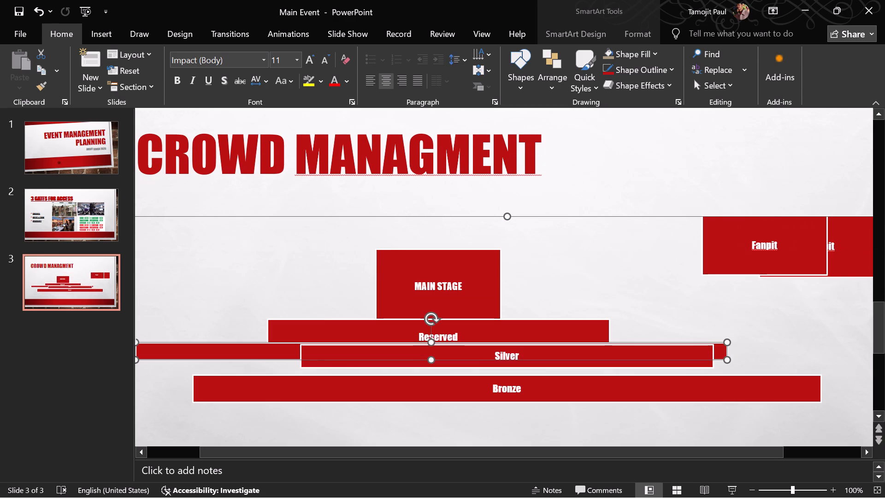
pyautogui.moveTo(188, 354); pyautogui.dragTo(257, 351)
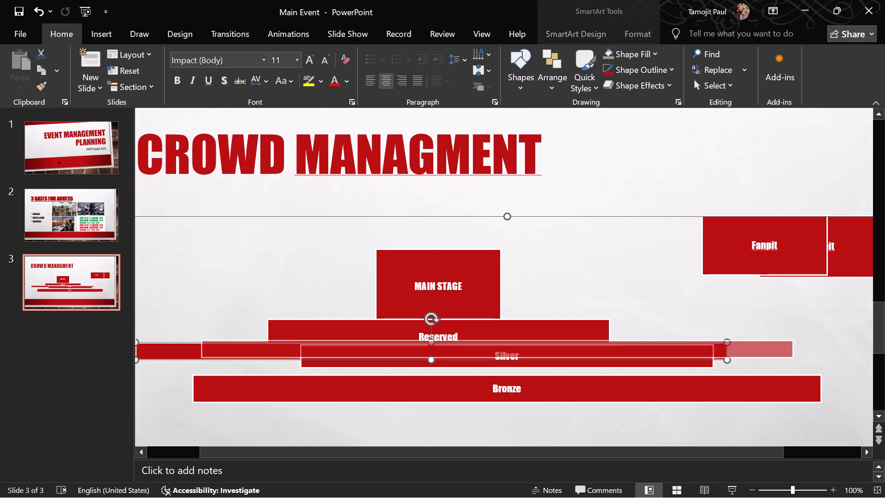
pyautogui.moveTo(257, 351); pyautogui.dragTo(266, 352)
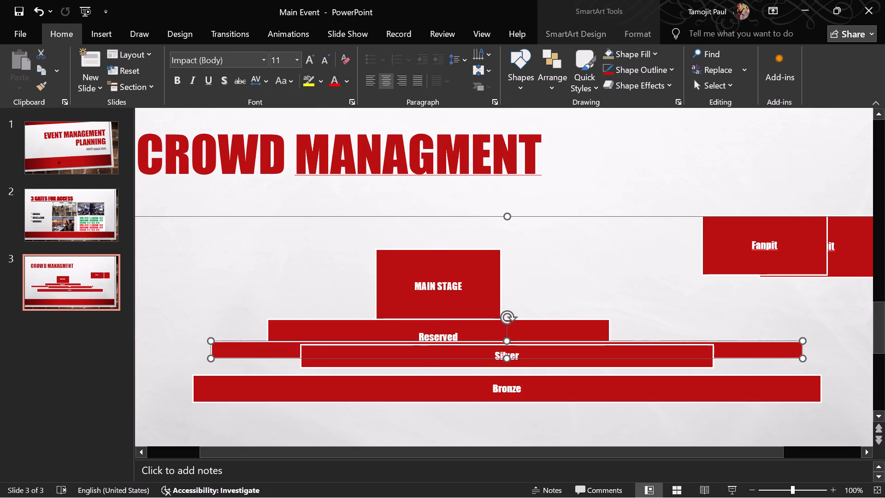
# Space the Silver, Bronze and Gold bars downwards so they no longer overlap and Gold sits clear below Reserved.
pyautogui.click(331, 352)
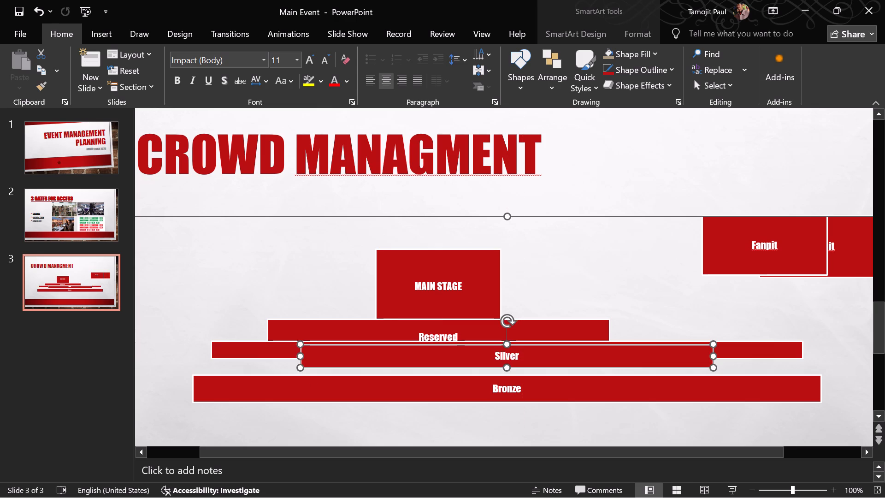
pyautogui.moveTo(353, 360); pyautogui.dragTo(353, 361)
pyautogui.moveTo(353, 361); pyautogui.dragTo(354, 370)
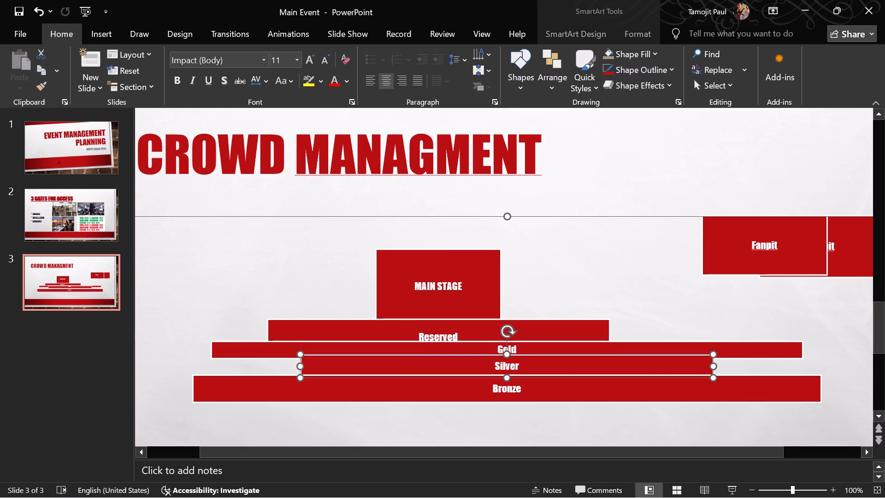
pyautogui.keyDown('ctrl'); pyautogui.scroll(-6, 552, 311); pyautogui.keyUp('ctrl')
pyautogui.keyDown('ctrl'); pyautogui.scroll(3, 552, 311); pyautogui.keyUp('ctrl')
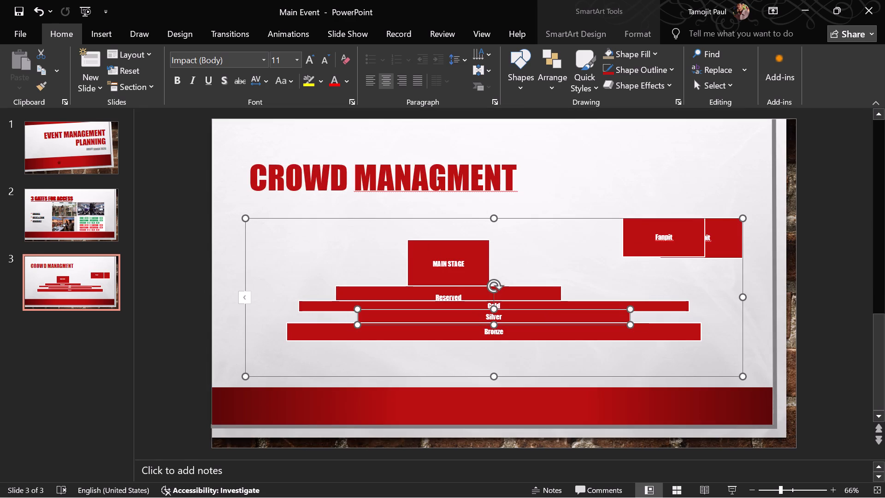
pyautogui.moveTo(650, 329); pyautogui.dragTo(651, 357)
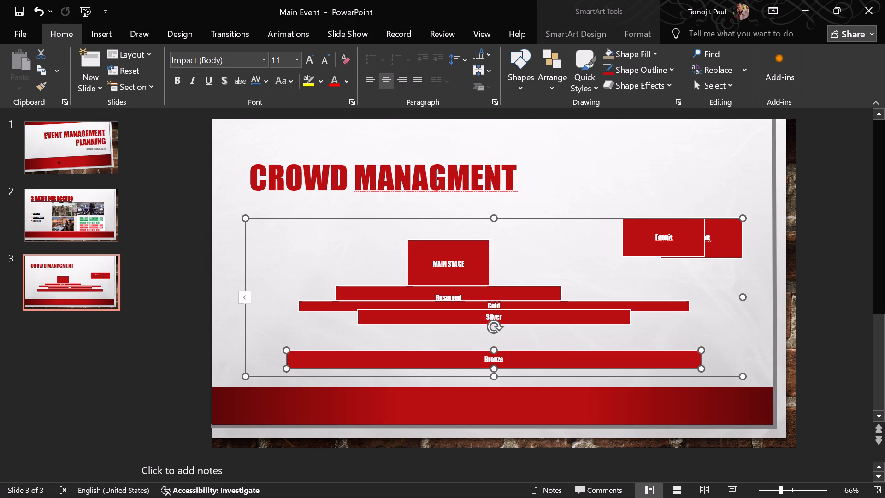
pyautogui.moveTo(603, 320); pyautogui.dragTo(603, 338)
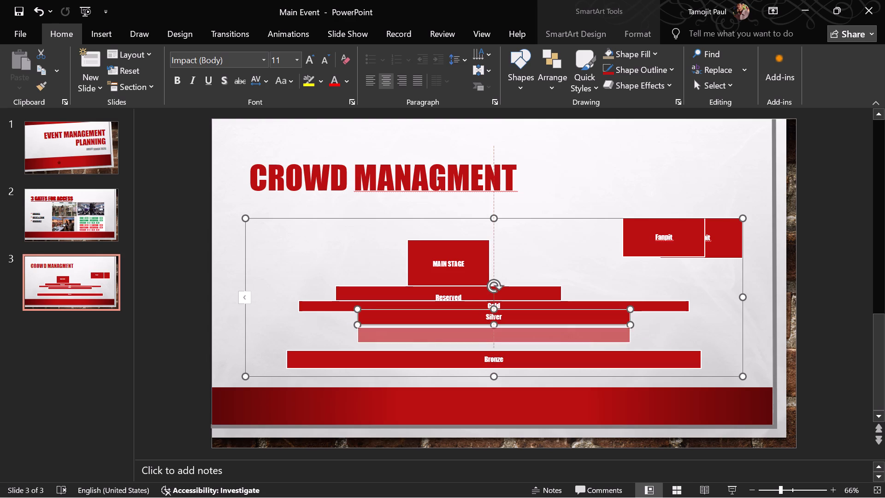
pyautogui.moveTo(603, 338); pyautogui.dragTo(603, 344)
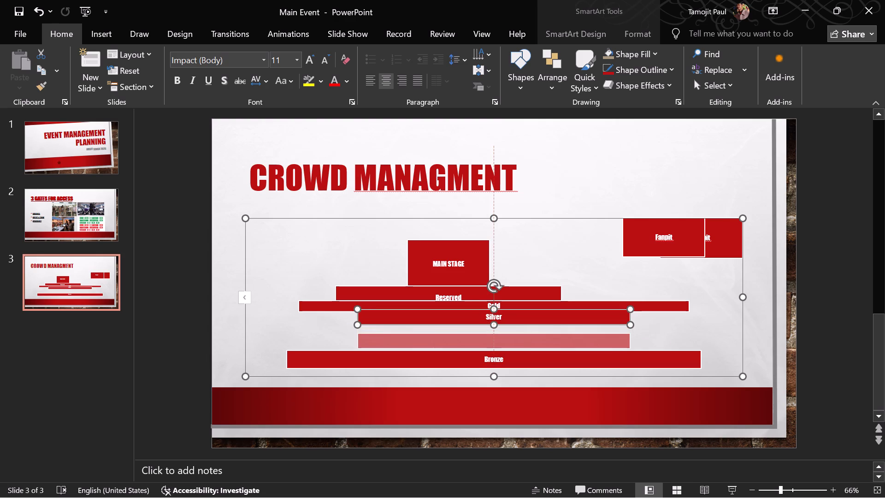
pyautogui.moveTo(603, 344); pyautogui.dragTo(603, 338)
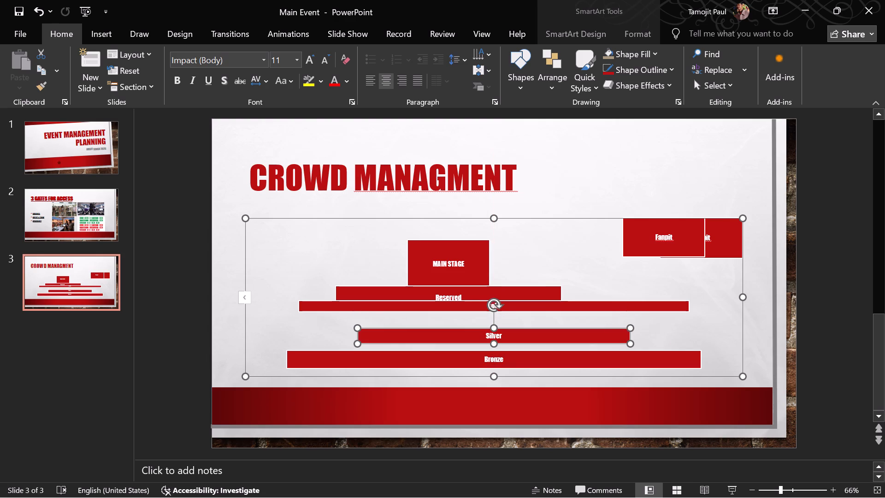
pyautogui.moveTo(591, 305); pyautogui.dragTo(593, 318)
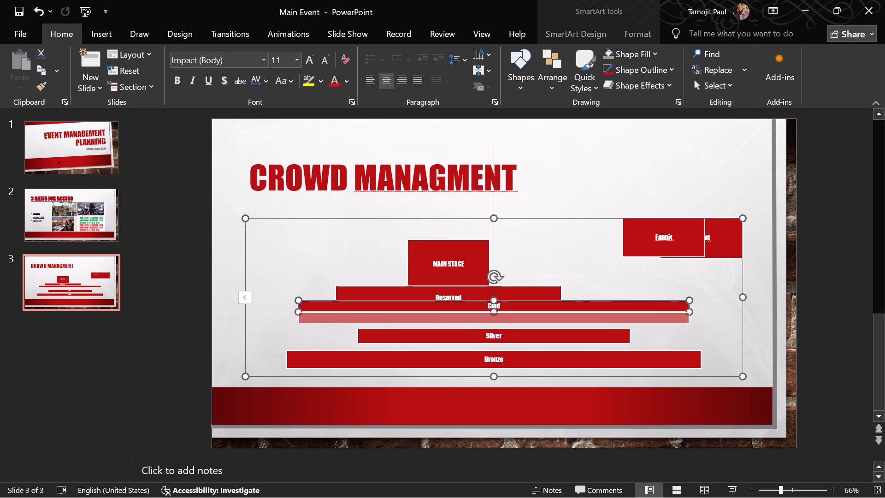
pyautogui.moveTo(593, 318); pyautogui.dragTo(593, 317)
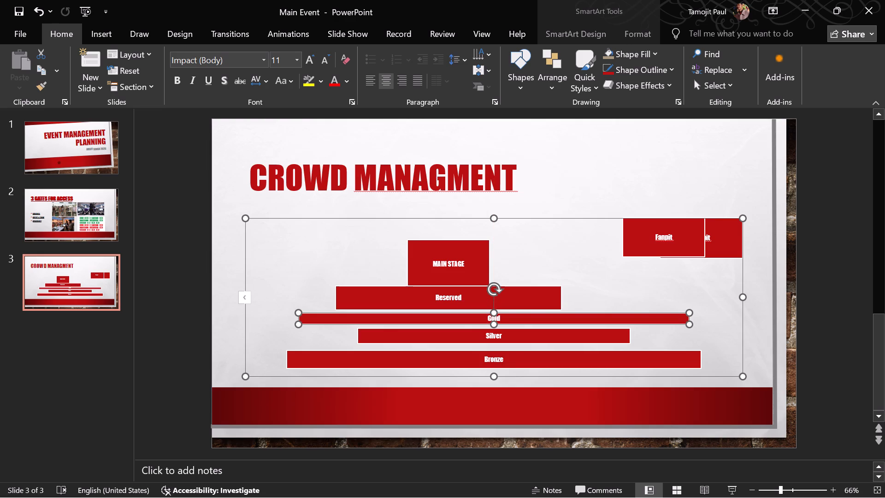
# Increase the Bronze bar's height until it reaches the bottom edge of the diagram frame.
pyautogui.click(358, 335)
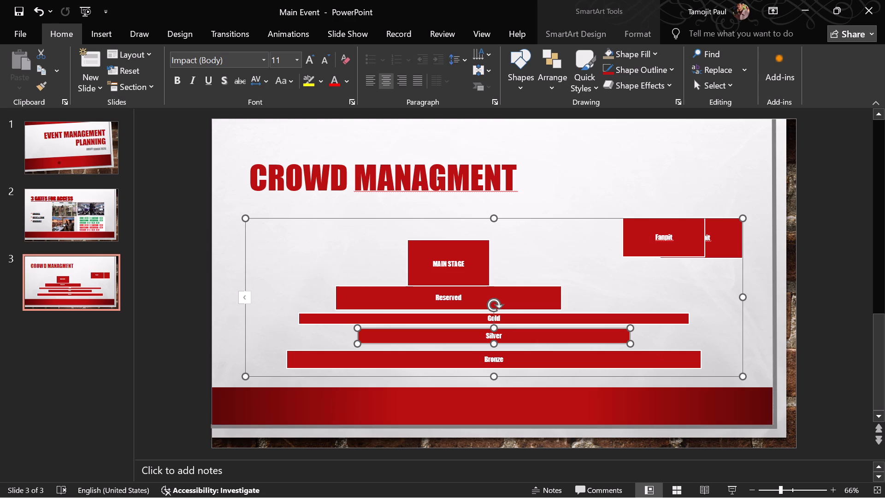
pyautogui.click(527, 359)
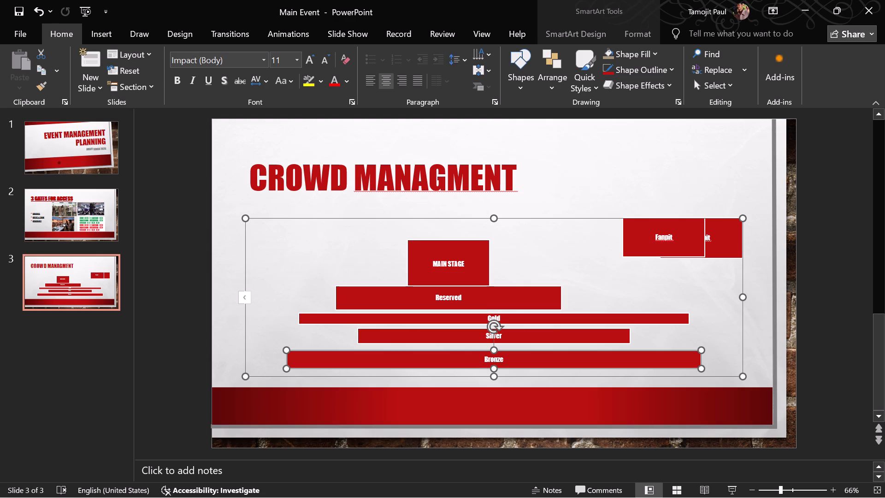
pyautogui.moveTo(494, 368); pyautogui.dragTo(494, 376)
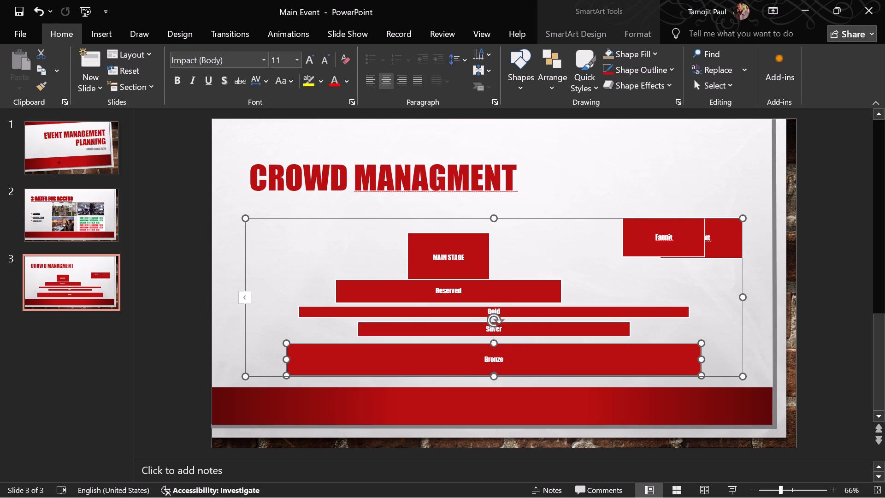
# Make the Silver bar taller, down to just above Bronze, and widen it slightly on both sides.
pyautogui.click(426, 326)
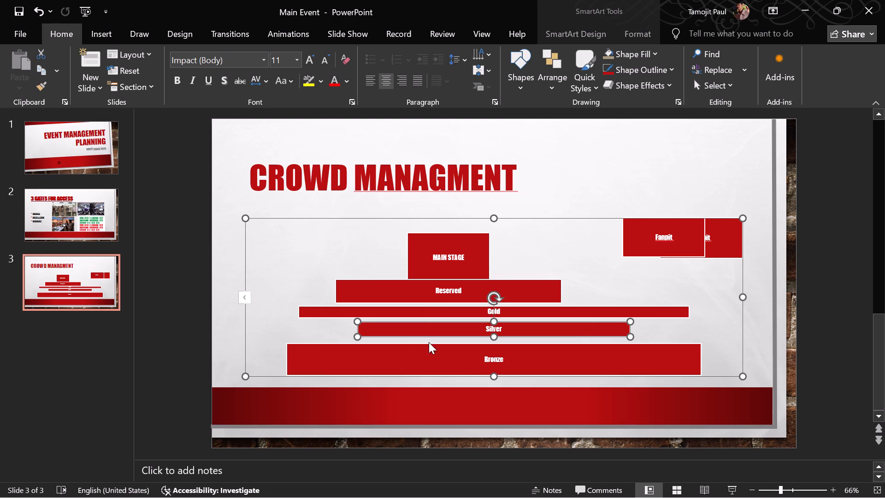
pyautogui.moveTo(495, 336); pyautogui.dragTo(495, 342)
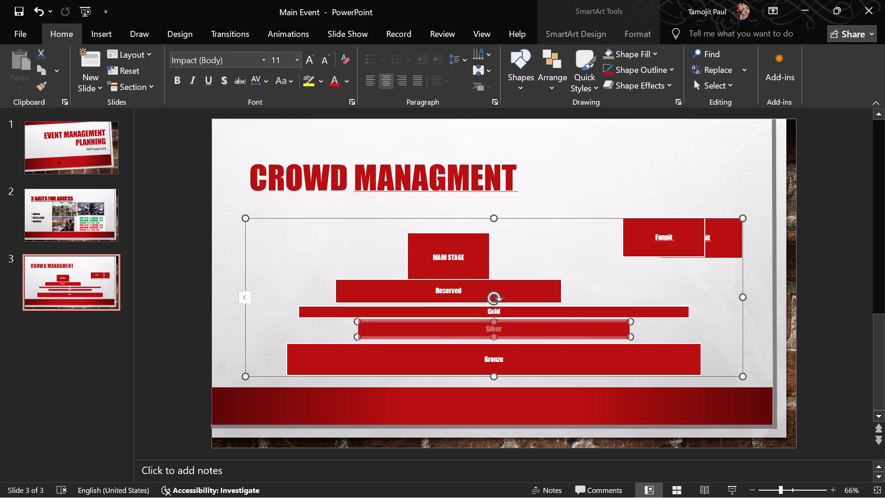
pyautogui.moveTo(495, 342); pyautogui.dragTo(495, 342)
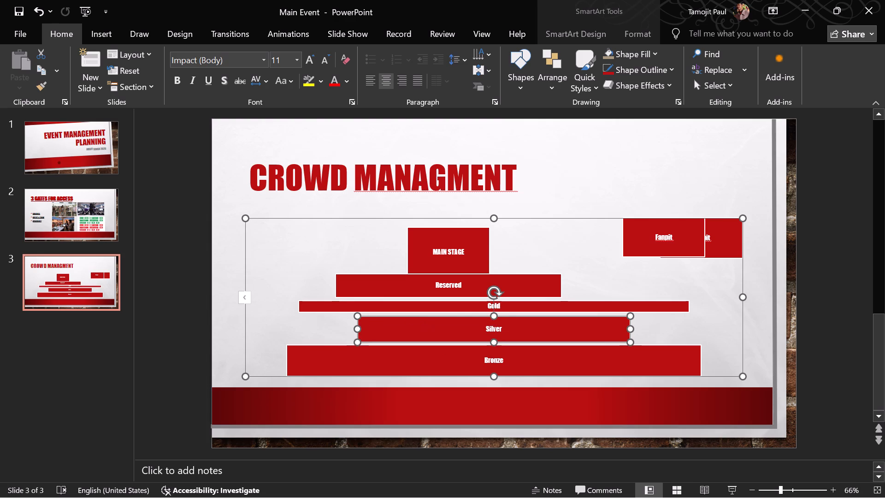
pyautogui.moveTo(357, 328); pyautogui.dragTo(344, 328)
# Make the Gold bar taller and narrow it evenly on both sides to about the Silver bar's width.
pyautogui.click(336, 306)
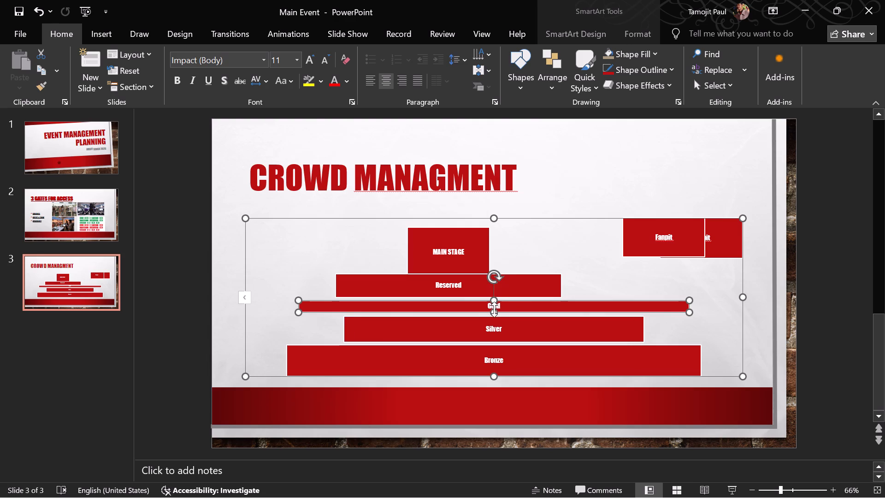
pyautogui.moveTo(494, 309); pyautogui.dragTo(494, 320)
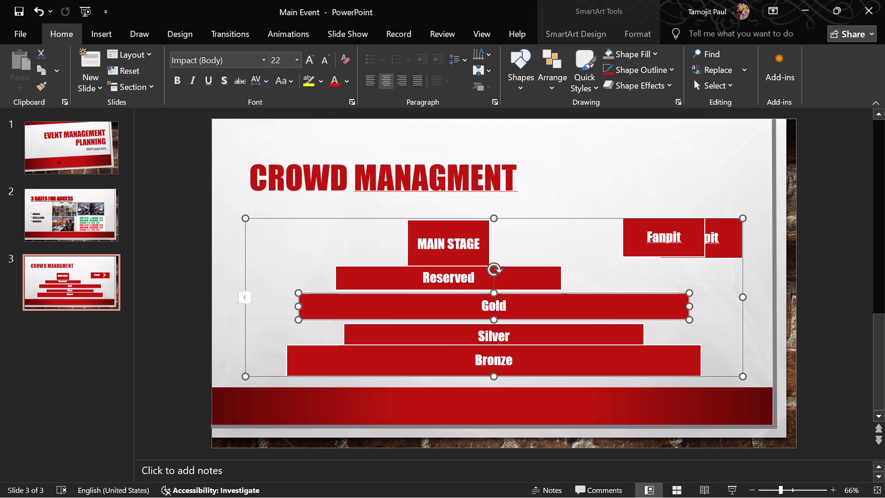
pyautogui.moveTo(299, 307); pyautogui.dragTo(343, 308)
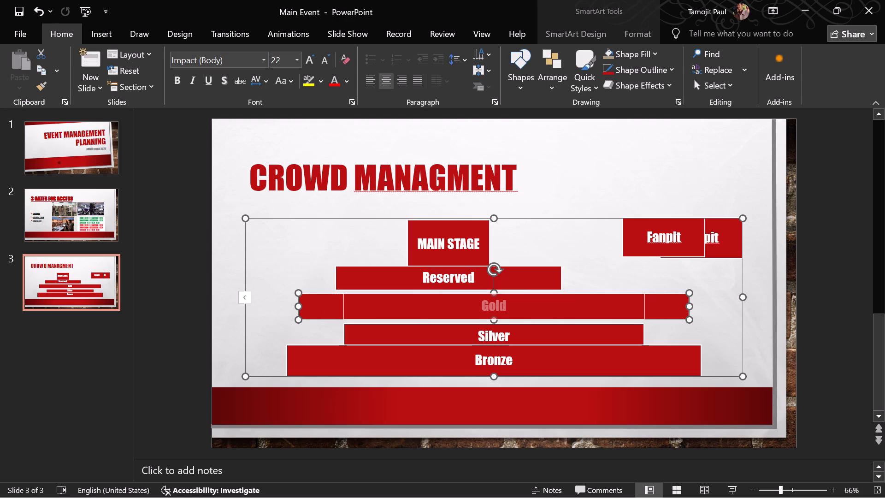
pyautogui.moveTo(343, 308); pyautogui.dragTo(333, 309)
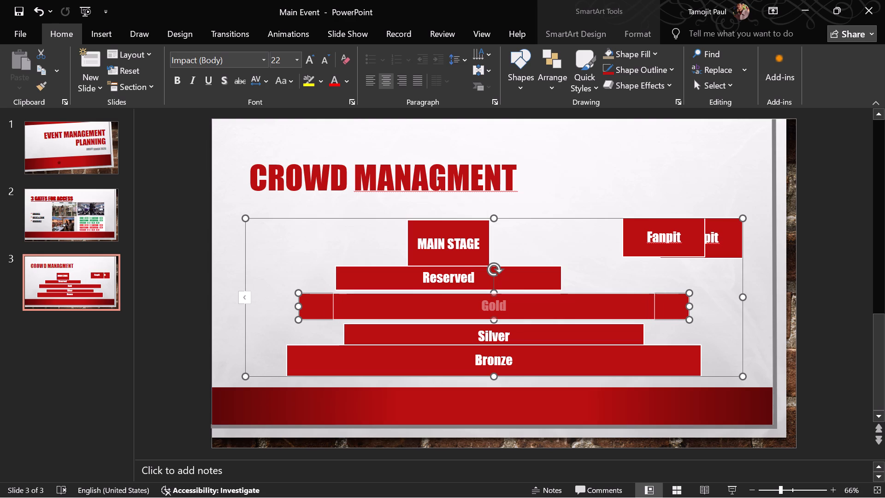
pyautogui.moveTo(333, 309); pyautogui.dragTo(337, 309)
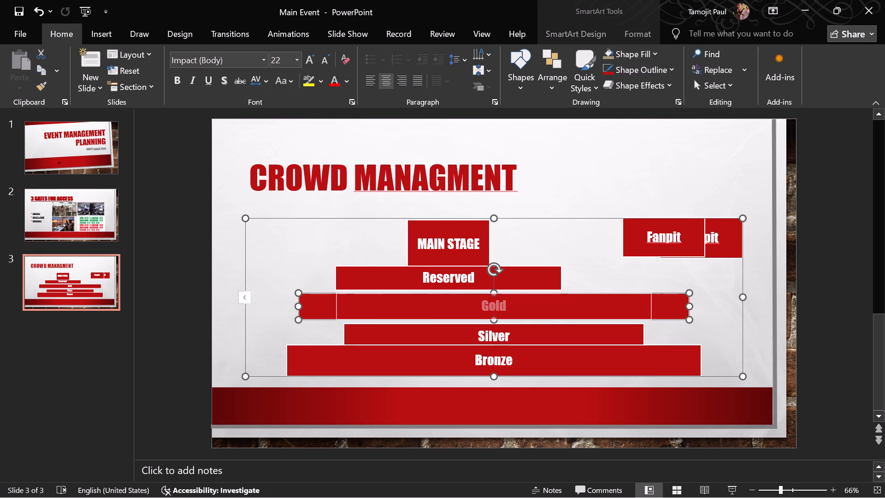
pyautogui.moveTo(337, 309); pyautogui.dragTo(345, 309)
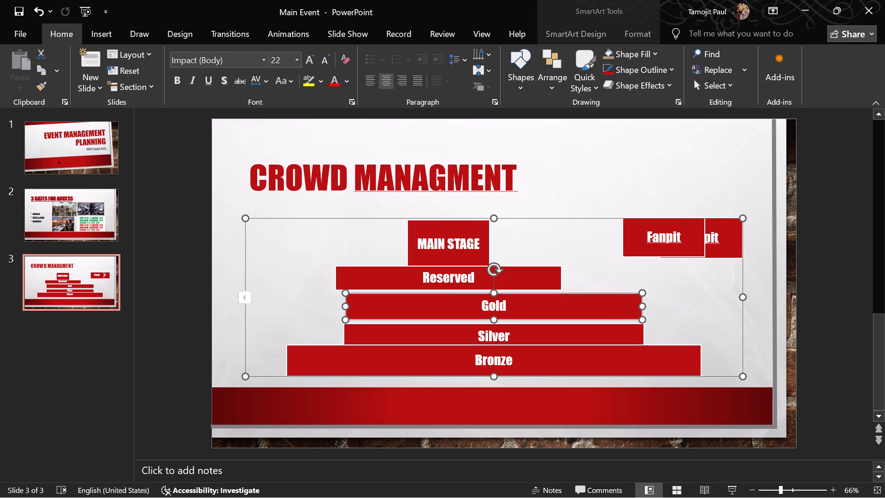
# Move the Reserved bar horizontally until it is centred above the Gold bar.
pyautogui.click(534, 277)
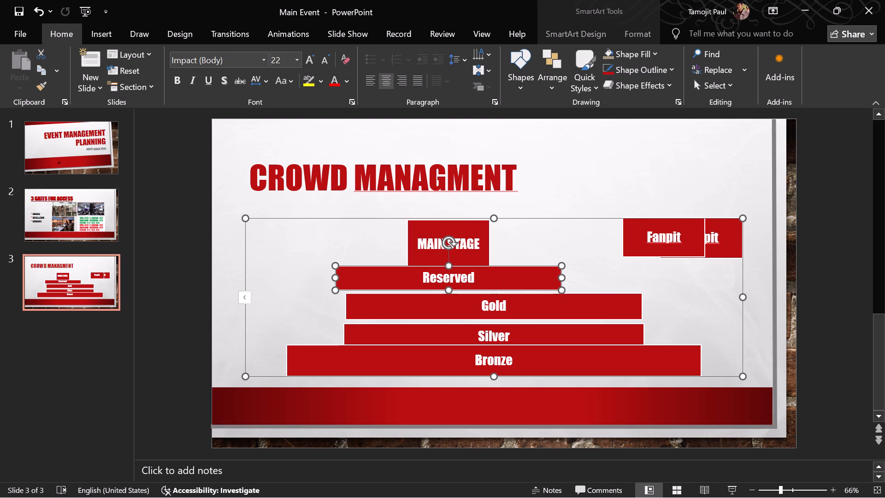
pyautogui.moveTo(510, 279); pyautogui.dragTo(548, 279)
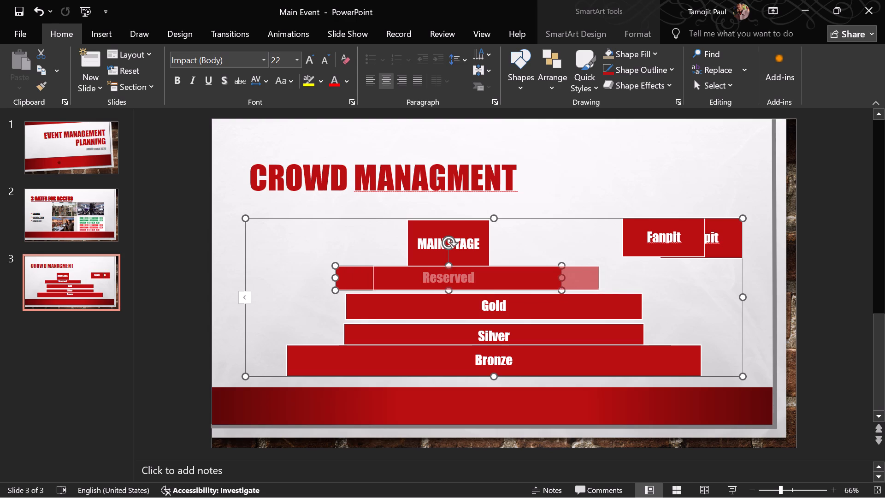
pyautogui.moveTo(548, 279); pyautogui.dragTo(556, 279)
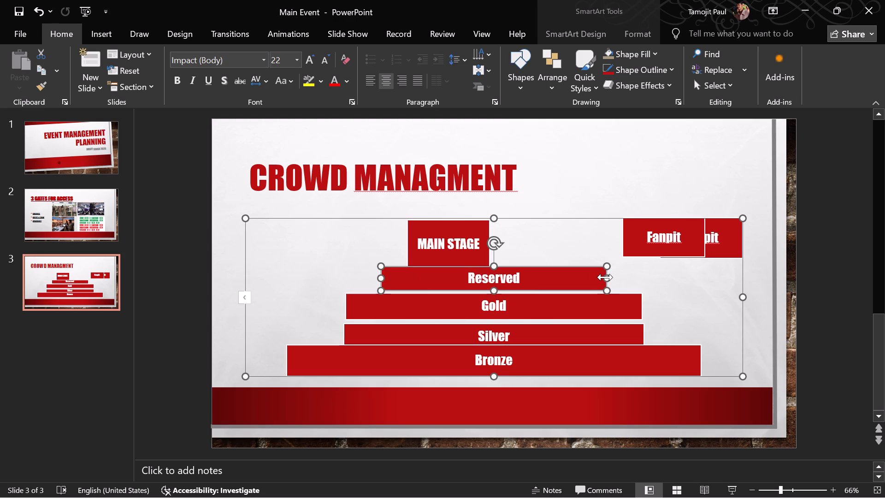
# Widen the Reserved bar beyond the Gold bar's width and move it to the middle, just above the Gold bar's level.
pyautogui.moveTo(605, 277); pyautogui.dragTo(660, 275)
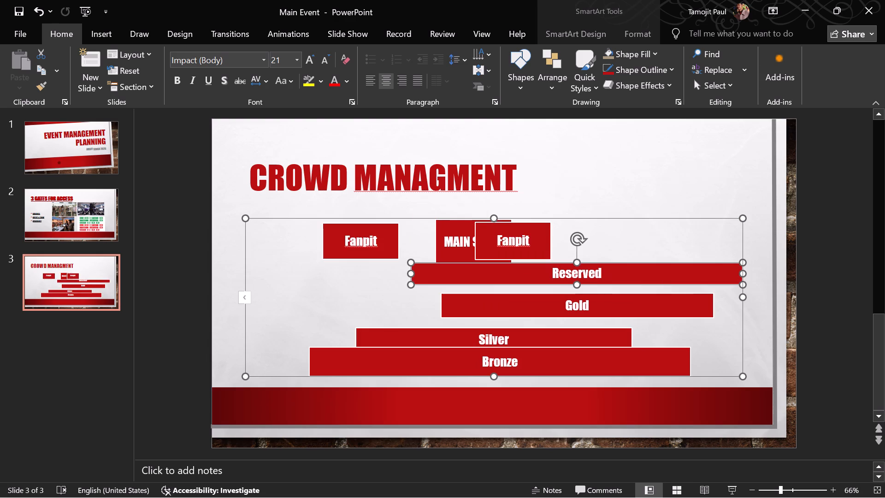
pyautogui.moveTo(619, 273); pyautogui.dragTo(531, 283)
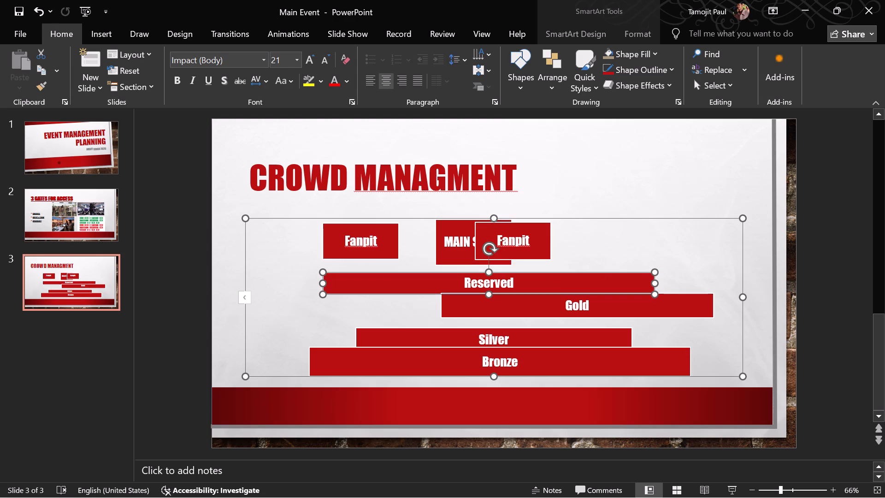
# Centre the Gold bar directly beneath Reserved and move the Silver bar up until it sits just below Gold.
pyautogui.moveTo(537, 304); pyautogui.dragTo(454, 308)
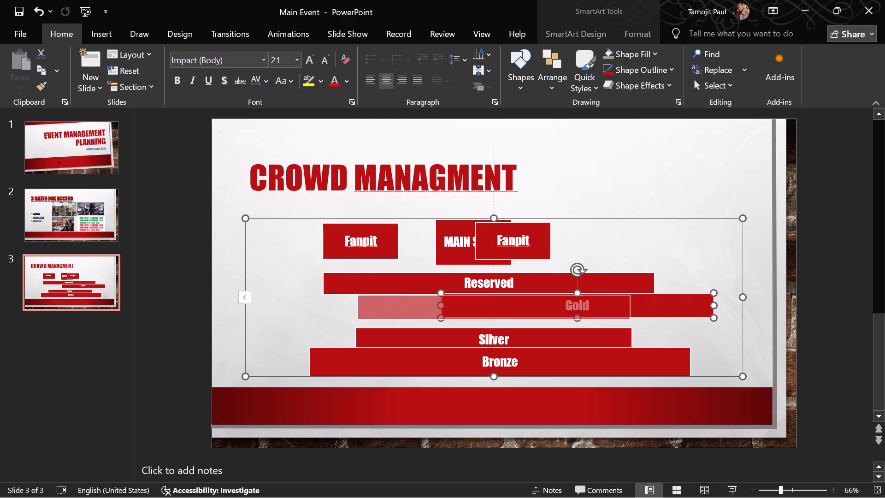
pyautogui.moveTo(454, 308); pyautogui.dragTo(435, 304)
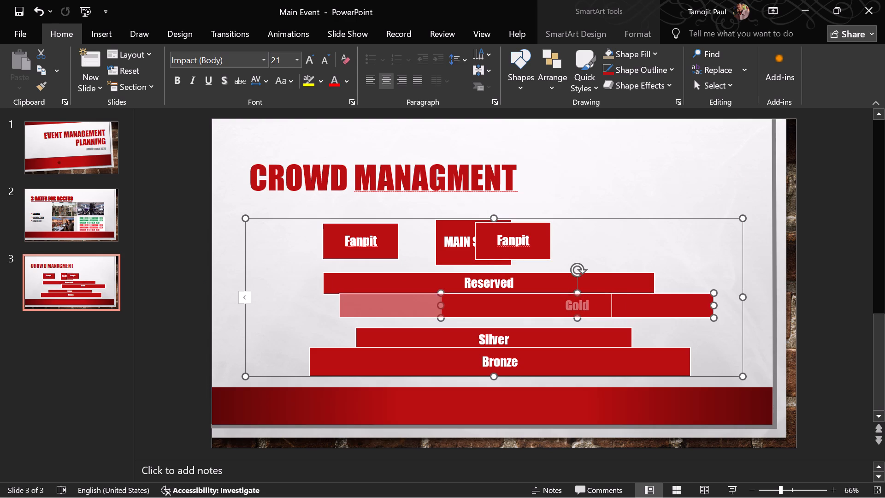
pyautogui.moveTo(435, 304); pyautogui.dragTo(449, 306)
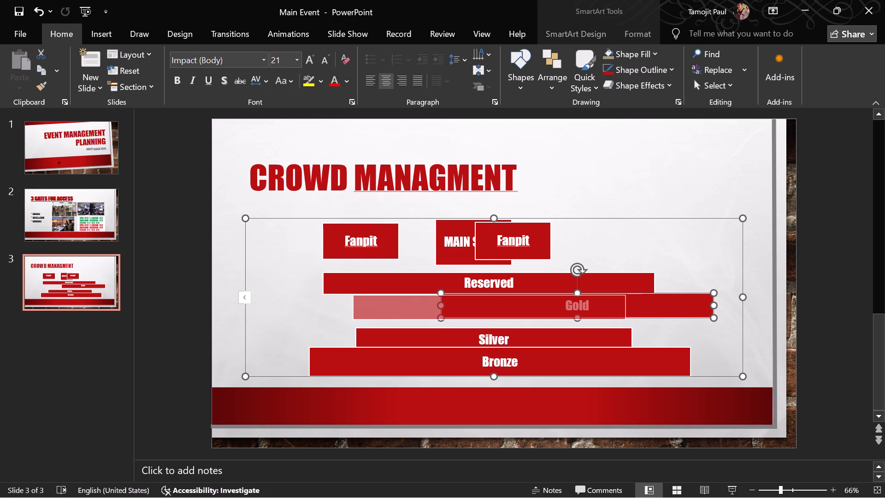
pyautogui.moveTo(449, 306); pyautogui.dragTo(456, 306)
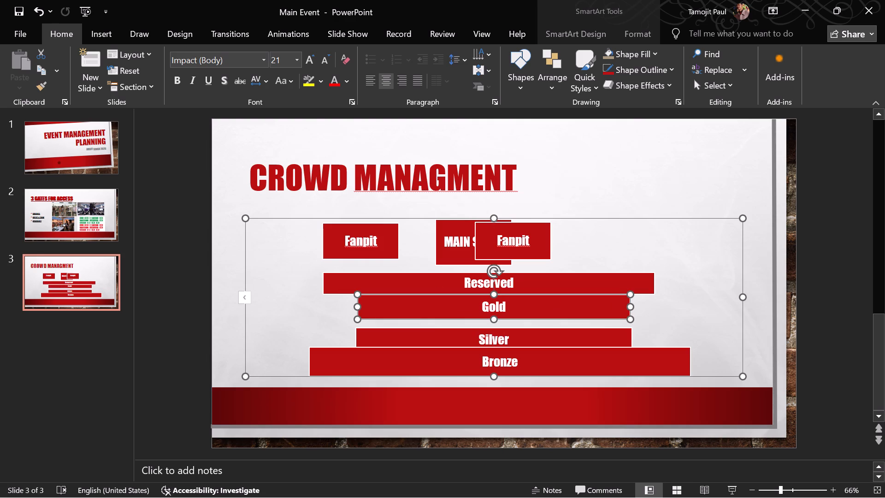
pyautogui.moveTo(460, 337); pyautogui.dragTo(460, 333)
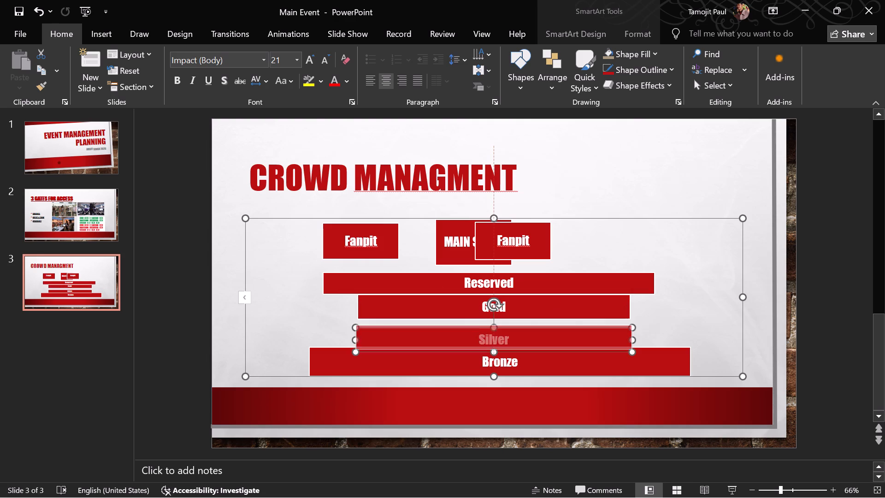
pyautogui.moveTo(460, 333); pyautogui.dragTo(462, 329)
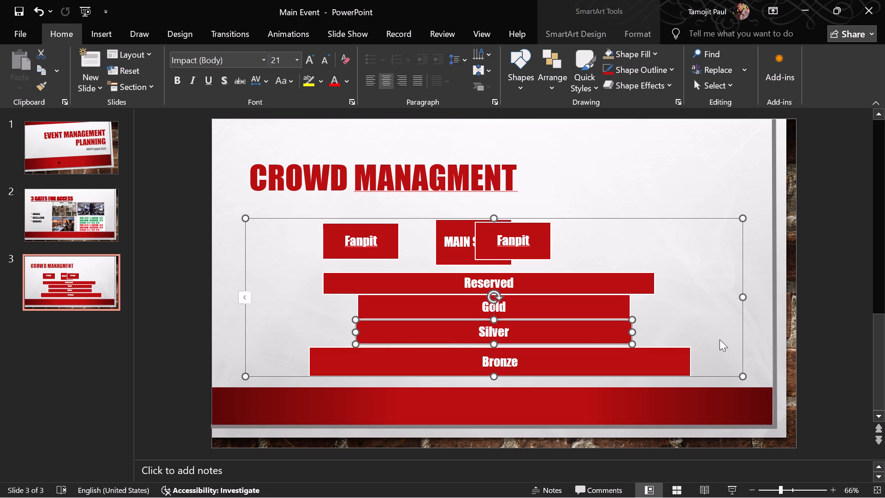
pyautogui.click(722, 323)
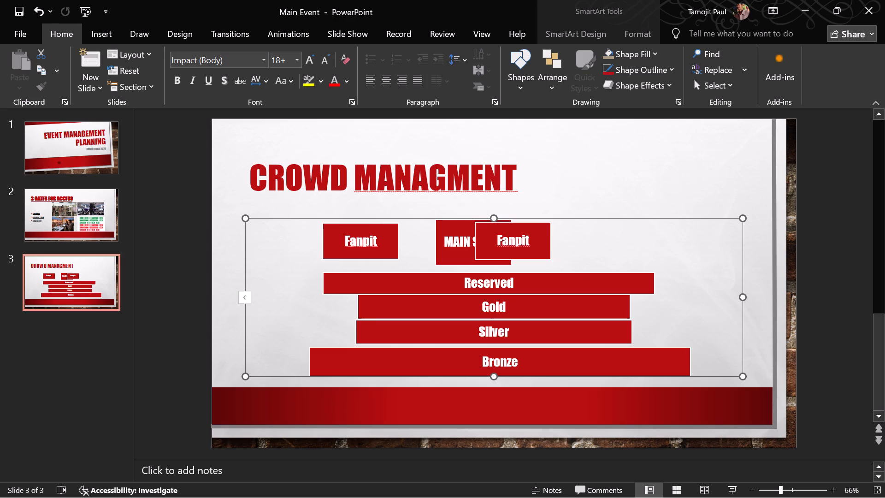
# Centre the Main Stage box above the Reserved bar and place one Fanpit box close beside it on each side.
pyautogui.moveTo(538, 243); pyautogui.dragTo(573, 243)
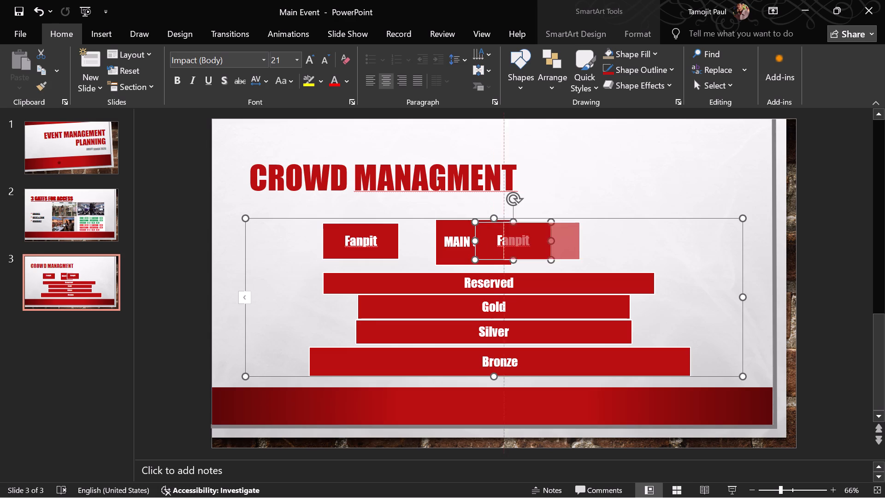
pyautogui.moveTo(573, 243); pyautogui.dragTo(641, 243)
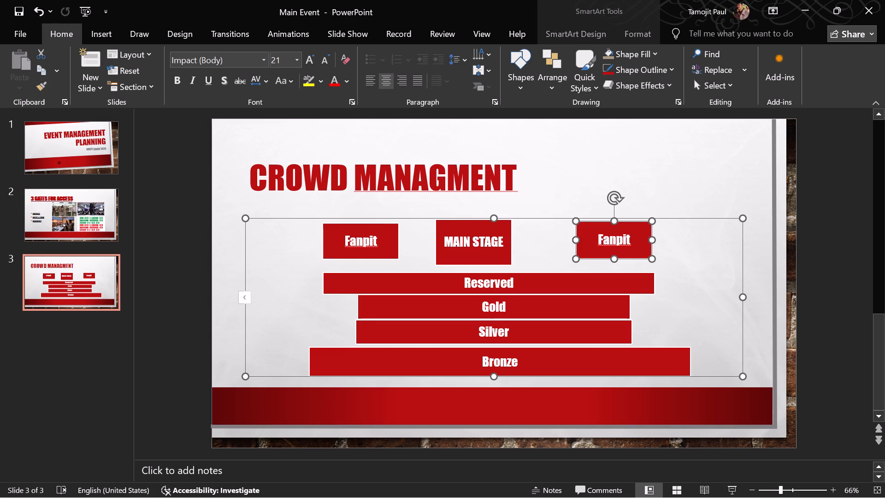
pyautogui.moveTo(466, 231); pyautogui.dragTo(478, 236)
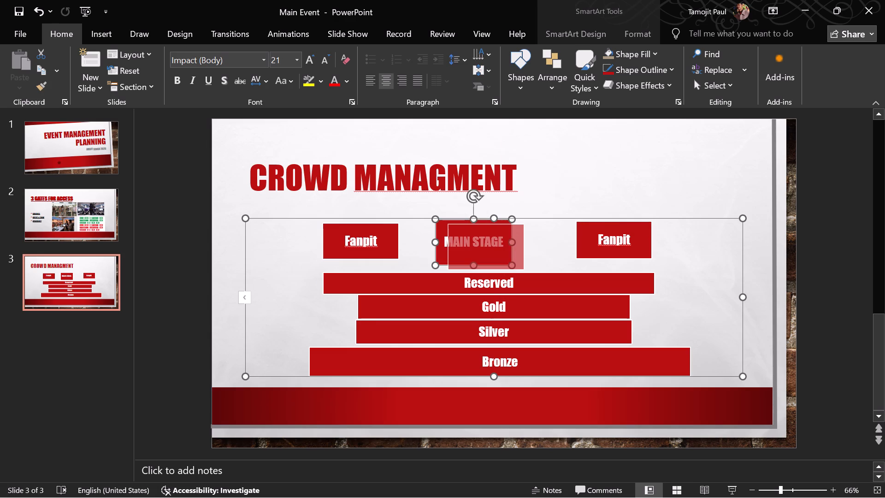
pyautogui.moveTo(478, 236); pyautogui.dragTo(489, 236)
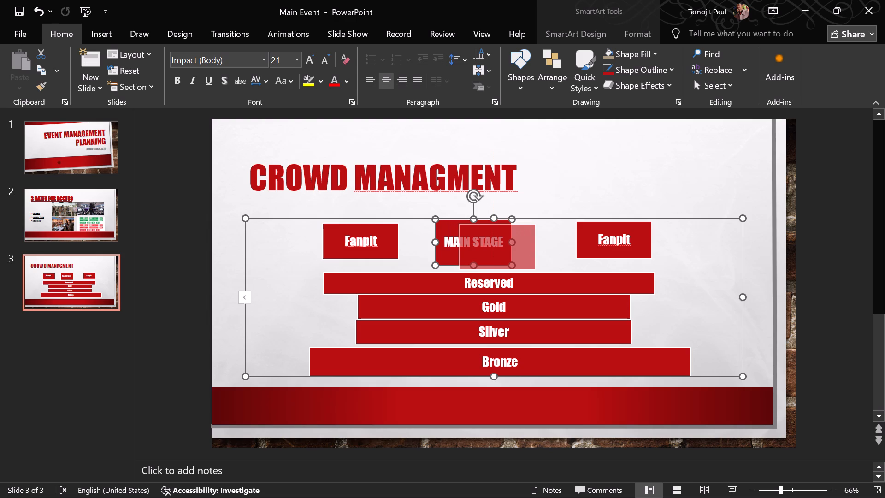
pyautogui.moveTo(489, 236); pyautogui.dragTo(488, 236)
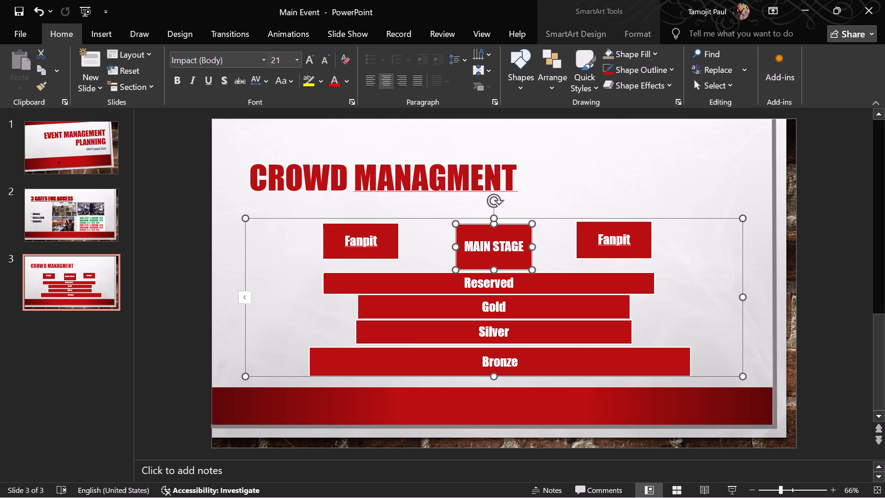
pyautogui.moveTo(591, 236); pyautogui.dragTo(554, 246)
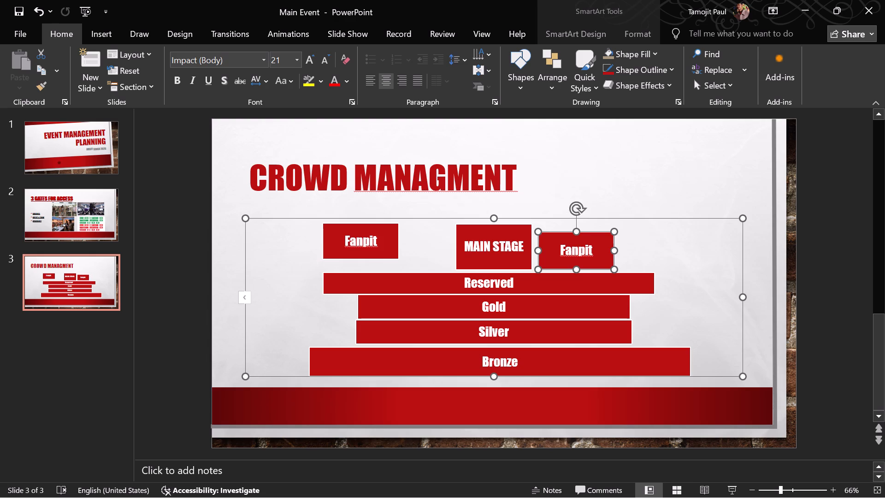
pyautogui.moveTo(386, 246); pyautogui.dragTo(437, 255)
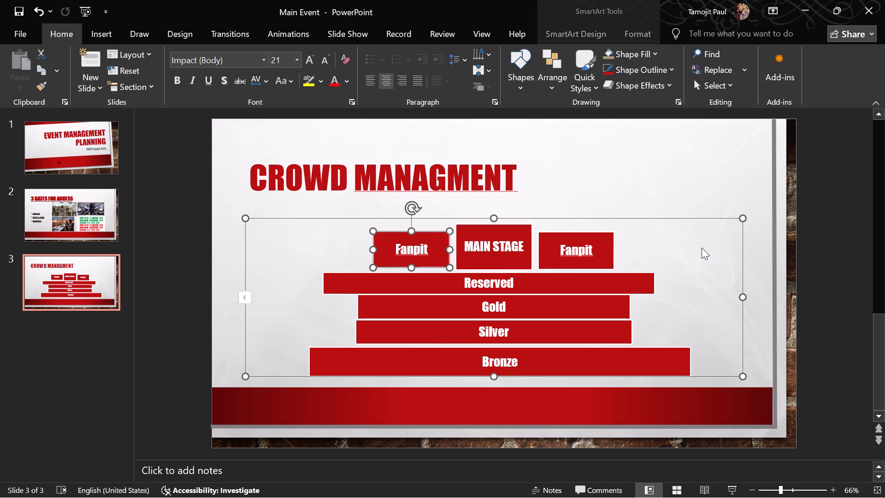
pyautogui.click(702, 248)
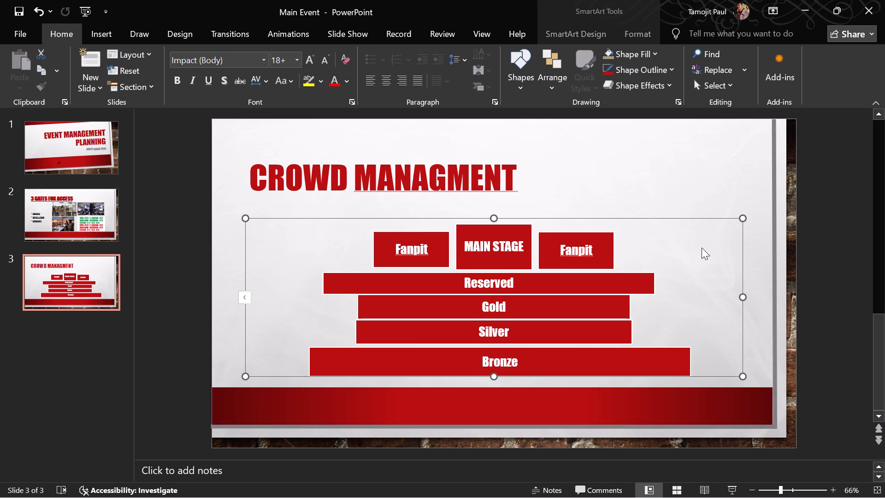
# Add a new slide after the crowd management slide and title it "STALLS (SPONSOR PARTNER)".
pyautogui.hotkey('ctrl', 'm')
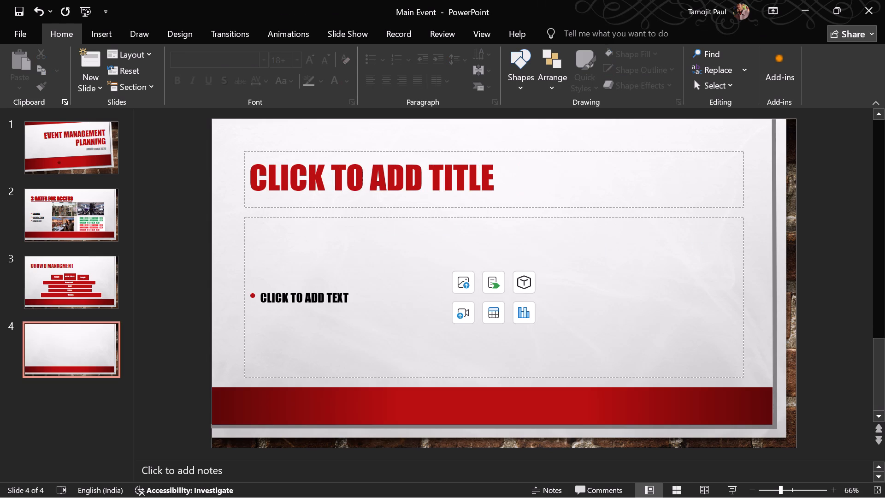
pyautogui.click(568, 181)
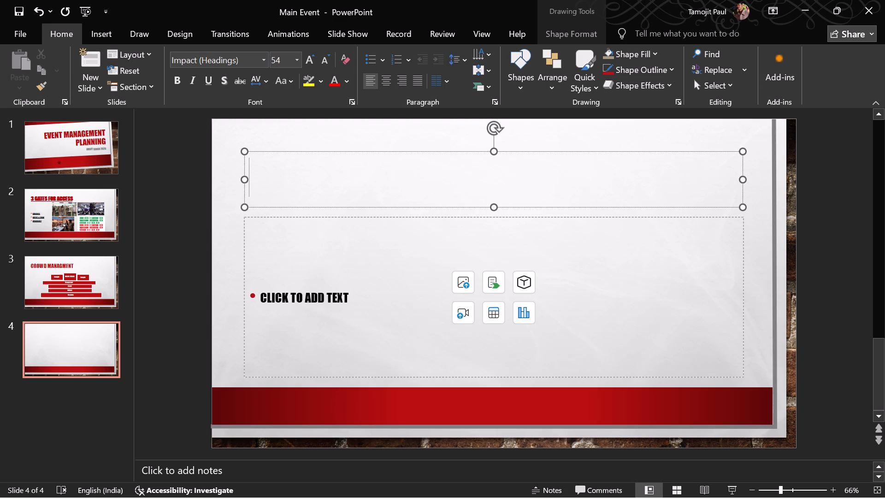
pyautogui.write('ST')
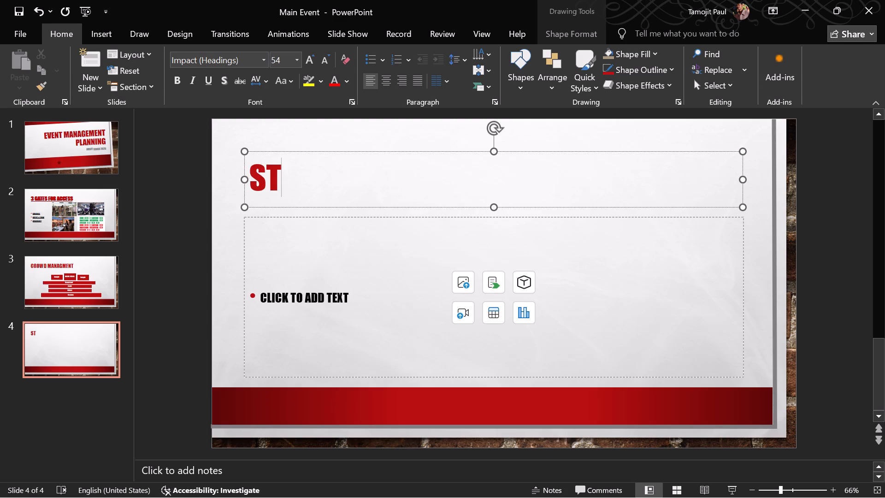
pyautogui.press('a')
pyautogui.press('l')
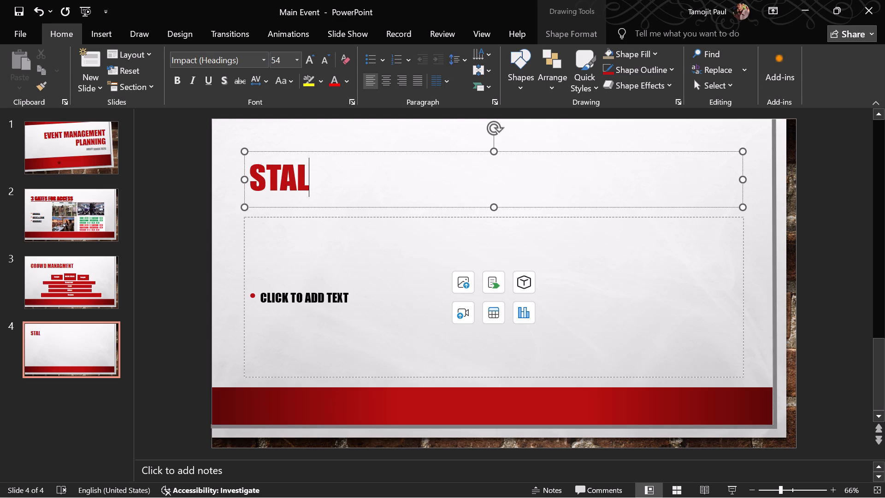
pyautogui.press('l')
pyautogui.press('s')
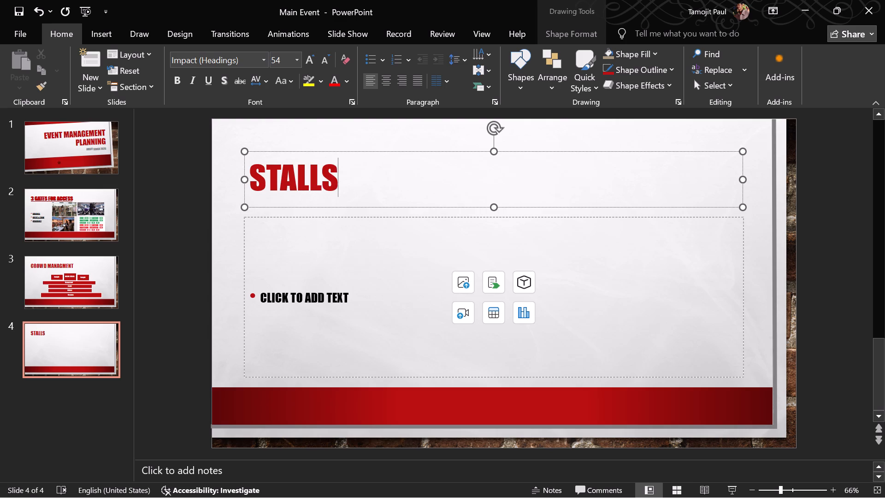
pyautogui.hotkey('shift', '(')
pyautogui.press('s')
pyautogui.write('ponsor')
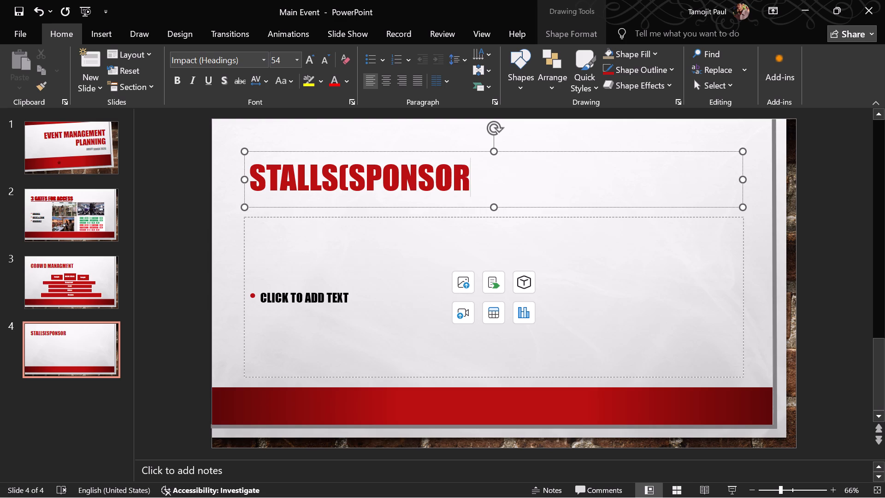
pyautogui.press('space')
pyautogui.write('partner')
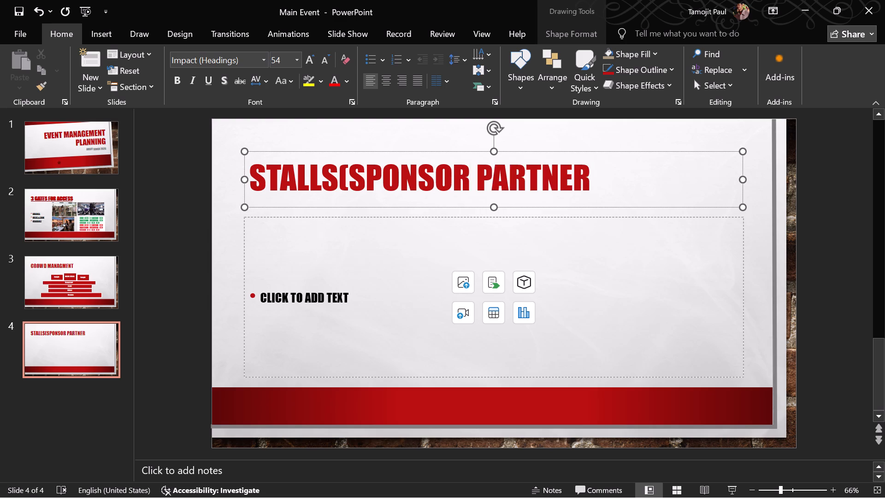
pyautogui.hotkey('shift', ')')
pyautogui.click(339, 178)
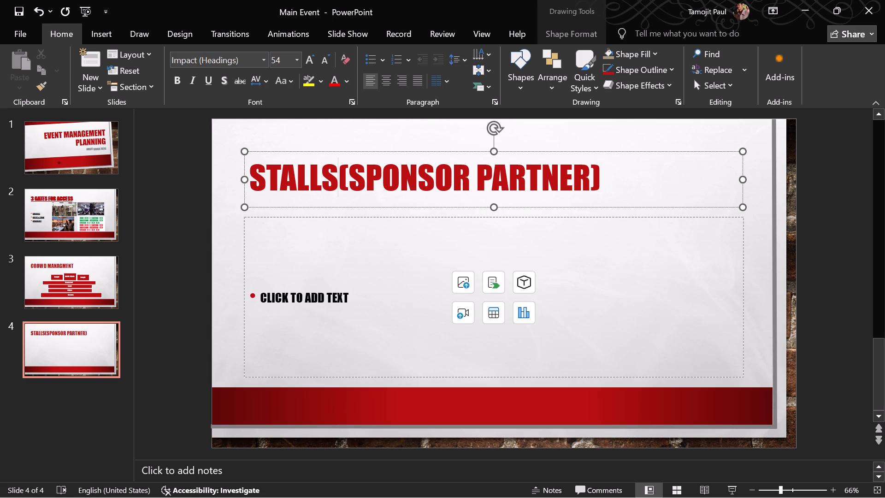
pyautogui.press('space')
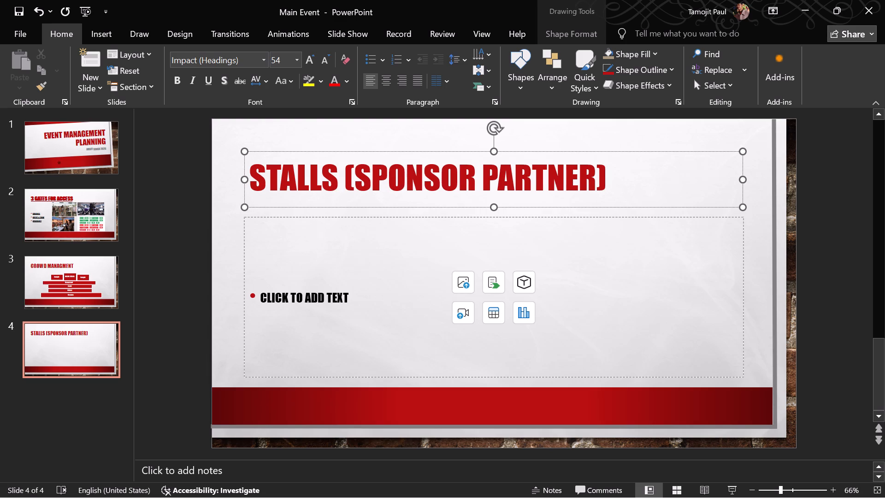
# Underline and bold only the word "STALLS" in the new slide's title.
pyautogui.moveTo(252, 177); pyautogui.dragTo(339, 179)
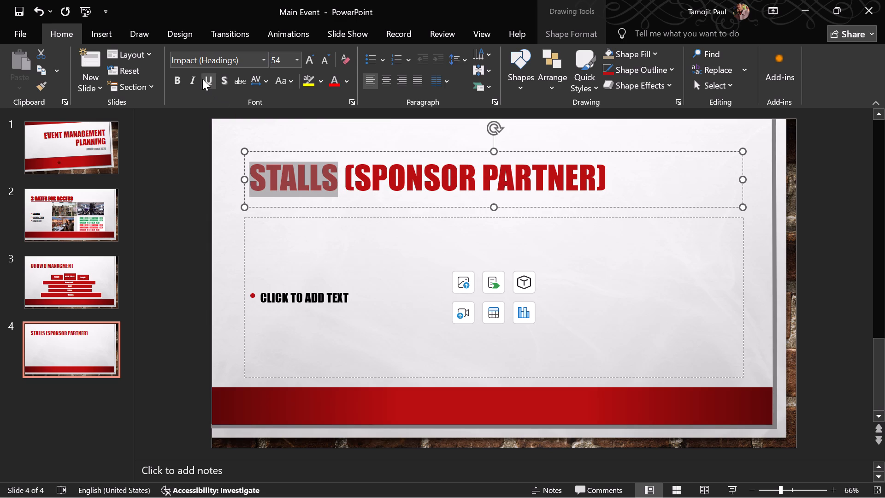
pyautogui.click(202, 79)
pyautogui.click(174, 80)
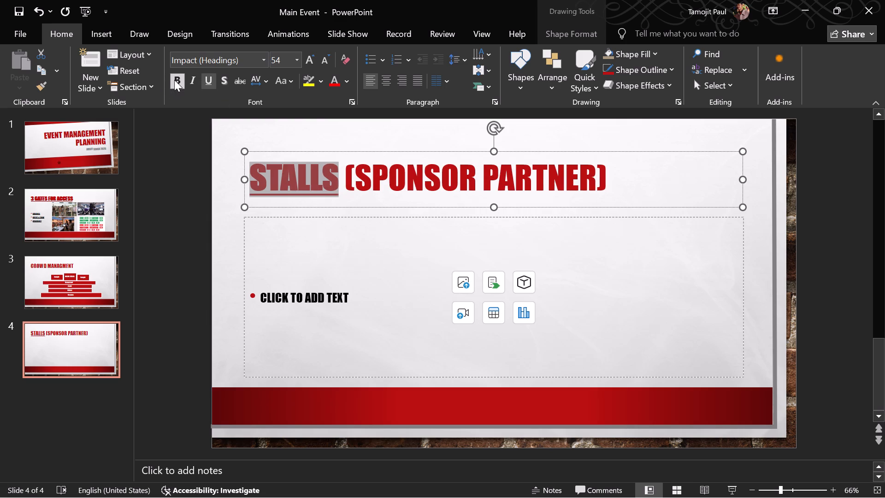
pyautogui.click(698, 172)
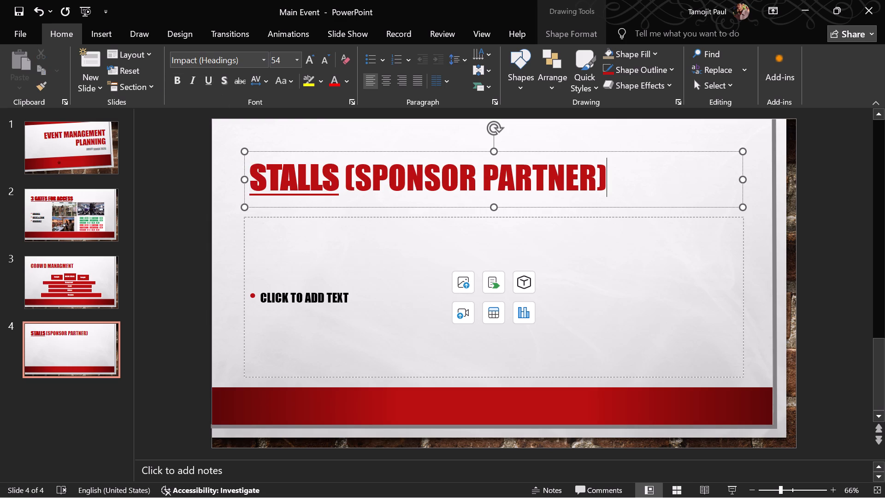
# Enter "FOOD" as the first bullet in the Stalls slide's content area.
pyautogui.click(333, 300)
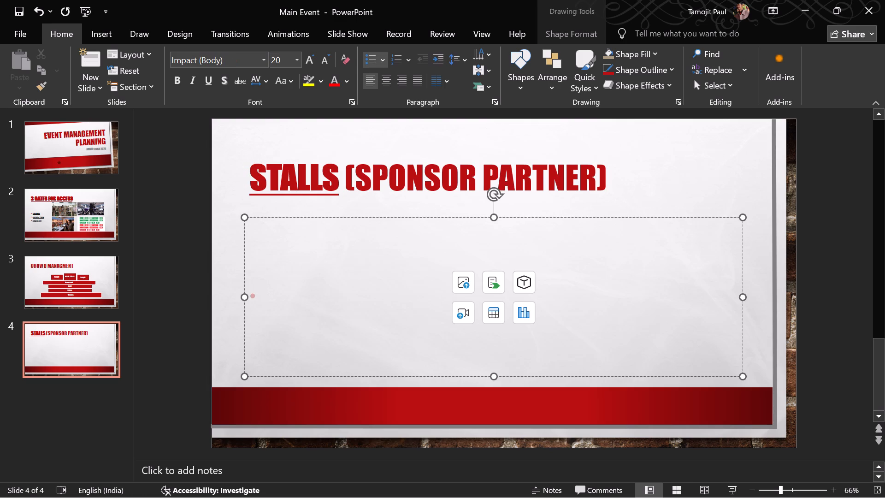
pyautogui.write('oo')
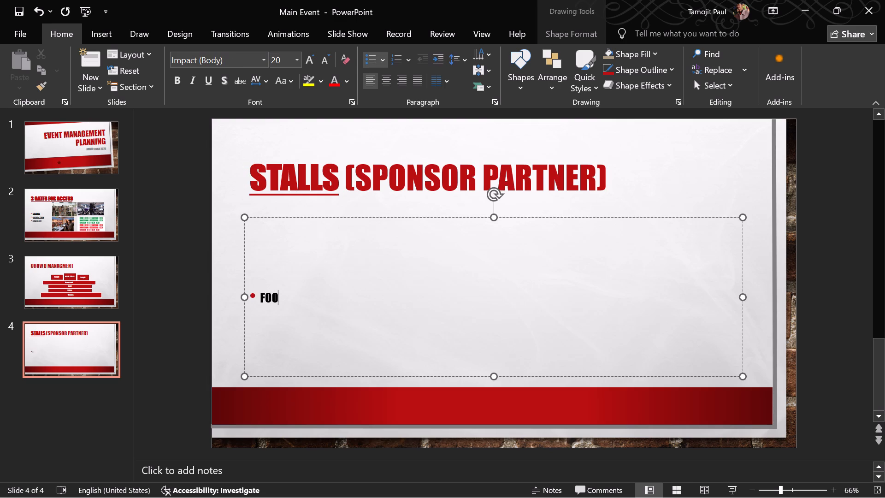
pyautogui.press('d')
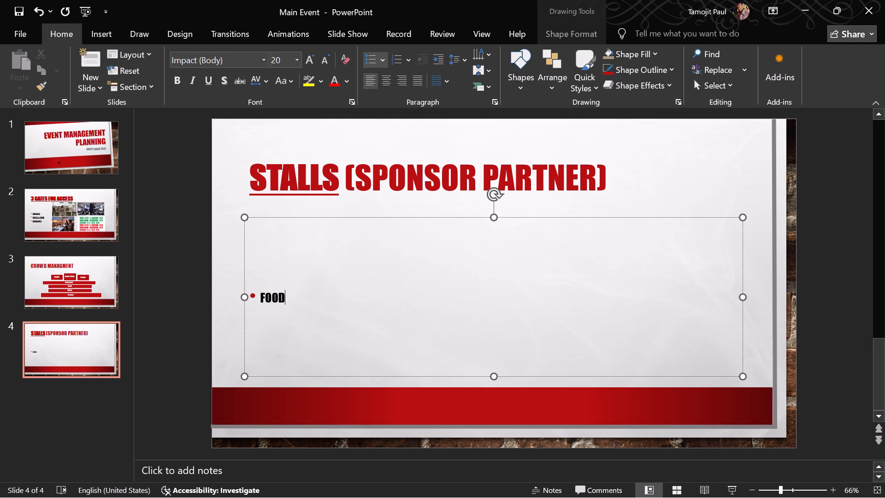
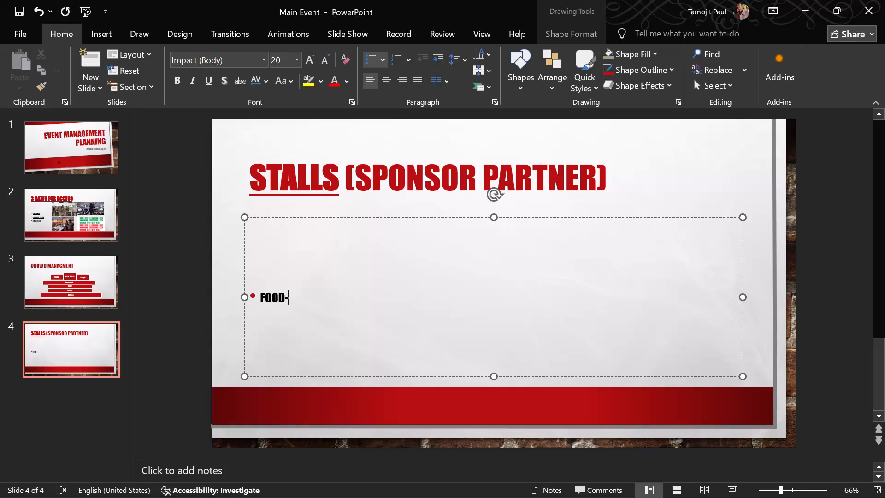
# Extend the FOOD bullet with a spaced dash followed by the partners "DOMINOZ,KFC,".
pyautogui.press('BackSpace')
pyautogui.press('space')
pyautogui.write('-')
pyautogui.press('space')
pyautogui.press('d')
pyautogui.write('omi')
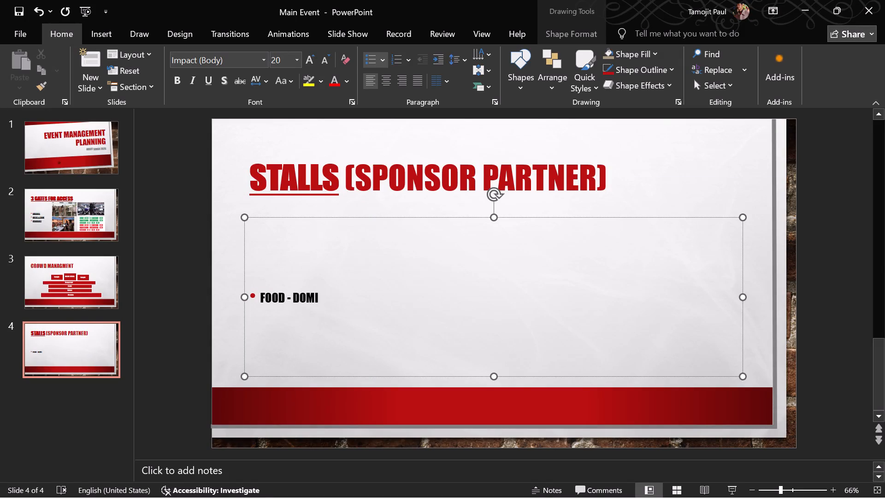
pyautogui.press('n')
pyautogui.write('oz')
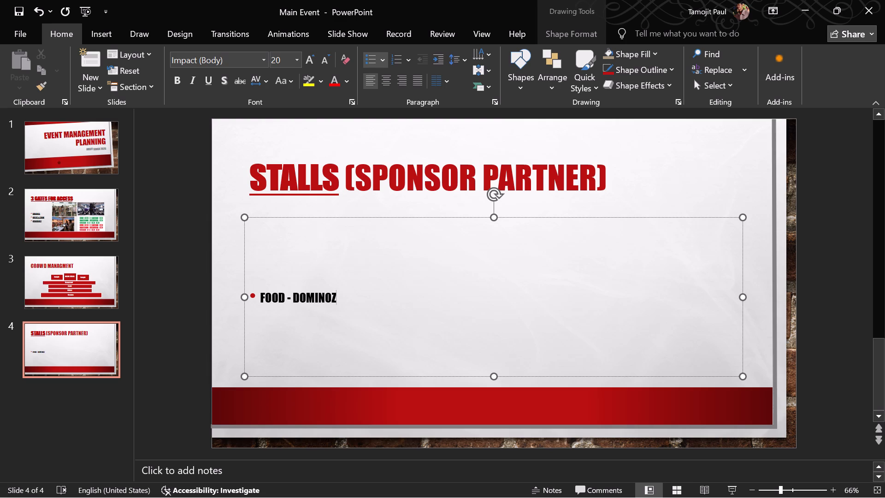
pyautogui.write(',kfc')
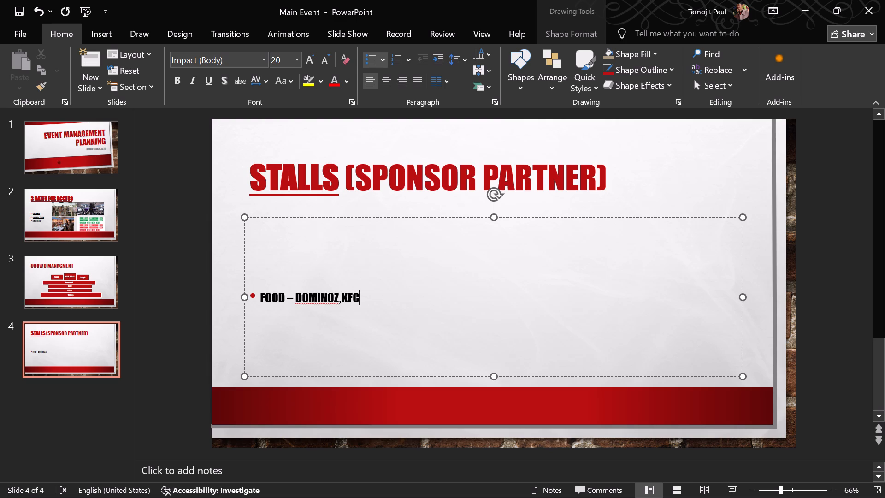
pyautogui.press(',')
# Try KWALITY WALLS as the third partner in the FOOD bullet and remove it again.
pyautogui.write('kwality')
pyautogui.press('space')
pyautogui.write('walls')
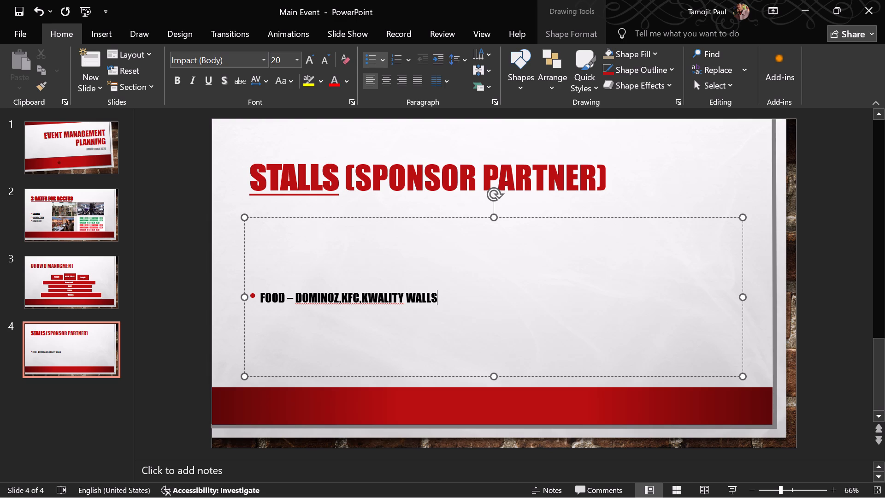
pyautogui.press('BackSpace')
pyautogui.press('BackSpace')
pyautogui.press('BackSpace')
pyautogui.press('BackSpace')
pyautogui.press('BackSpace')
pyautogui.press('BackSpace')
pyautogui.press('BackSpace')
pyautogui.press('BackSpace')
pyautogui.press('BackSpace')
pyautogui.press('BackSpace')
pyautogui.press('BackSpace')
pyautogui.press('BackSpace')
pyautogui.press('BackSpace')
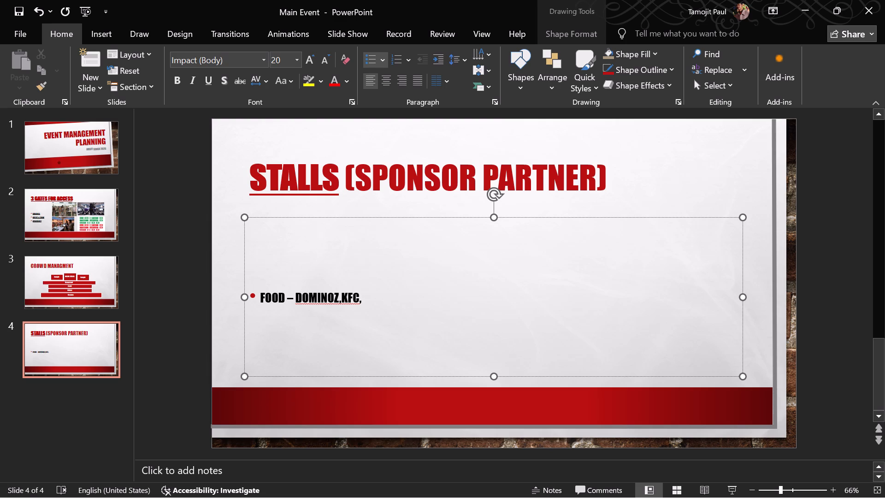
# Add WOW MOMOS after KFC in the FOOD bullet.
pyautogui.write('wow momo')
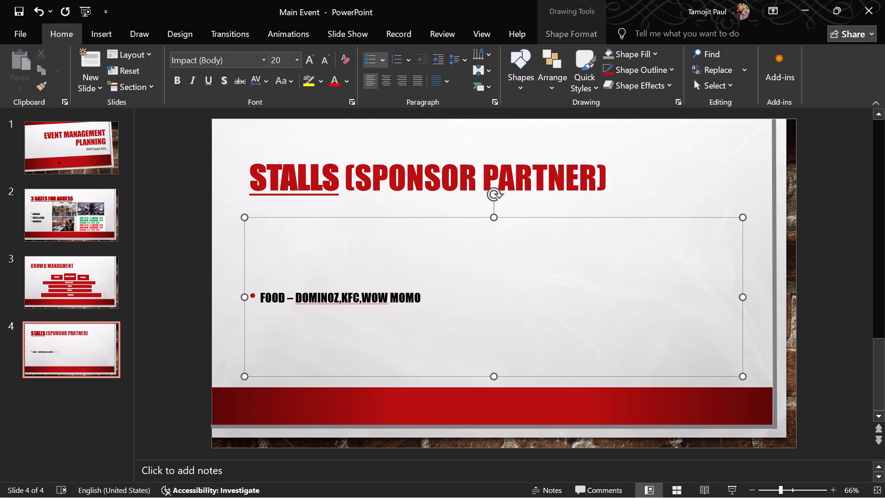
pyautogui.press('s')
# Add a second bullet reading "BEVAREGES-BISLERI,MC DOWELS,CERLSBERG" below the FOOD bullet.
pyautogui.press('Return')
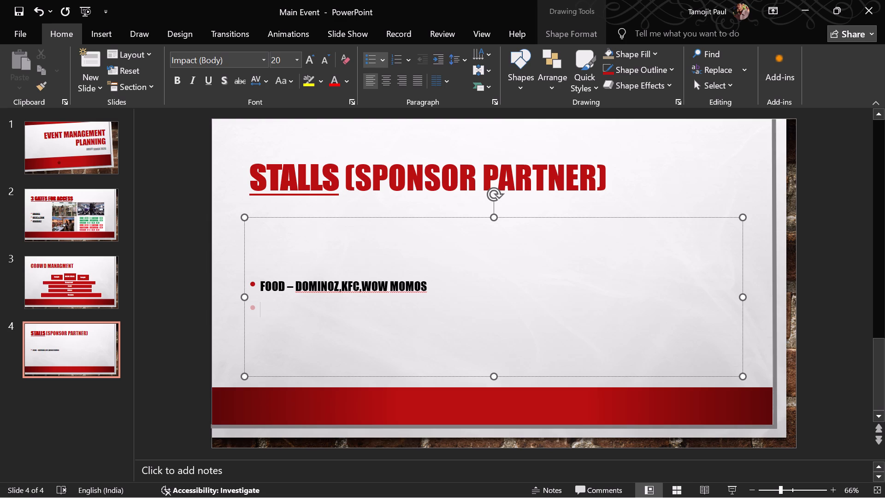
pyautogui.press('b')
pyautogui.write('evareges')
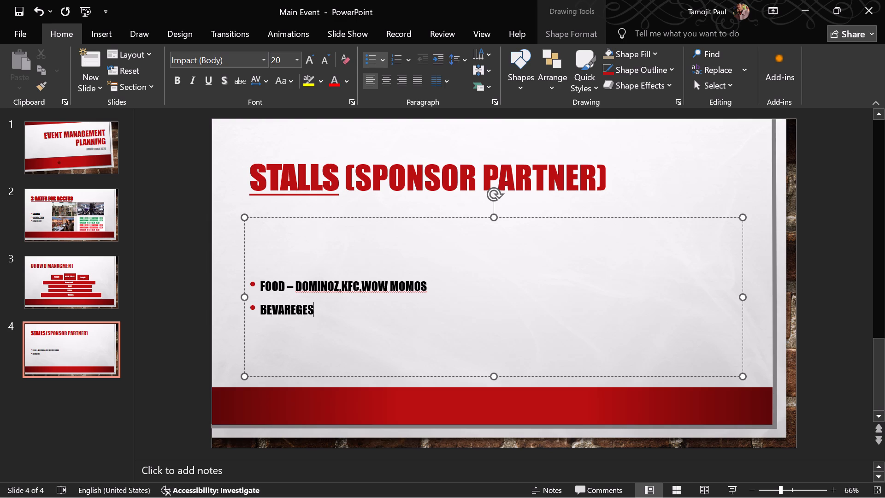
pyautogui.press('-')
pyautogui.write('bi')
pyautogui.write('sleri')
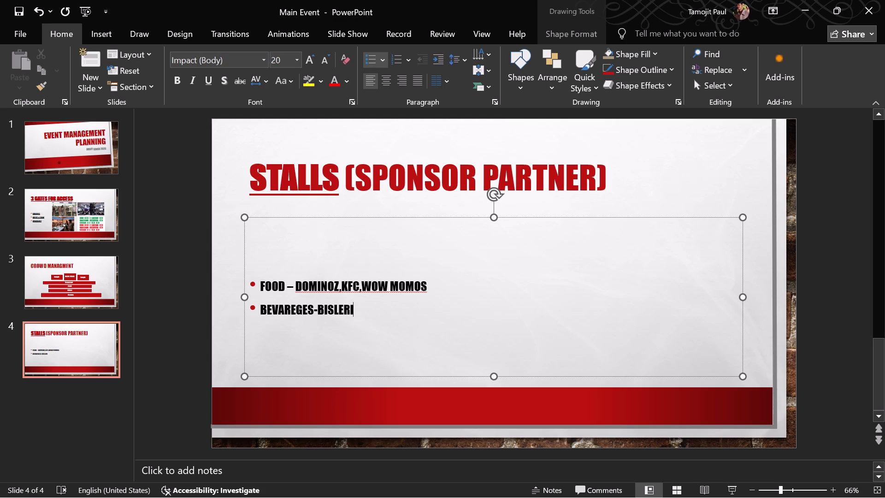
pyautogui.press(',')
pyautogui.write('mc')
pyautogui.press('d')
pyautogui.press('BackSpace')
pyautogui.press('space')
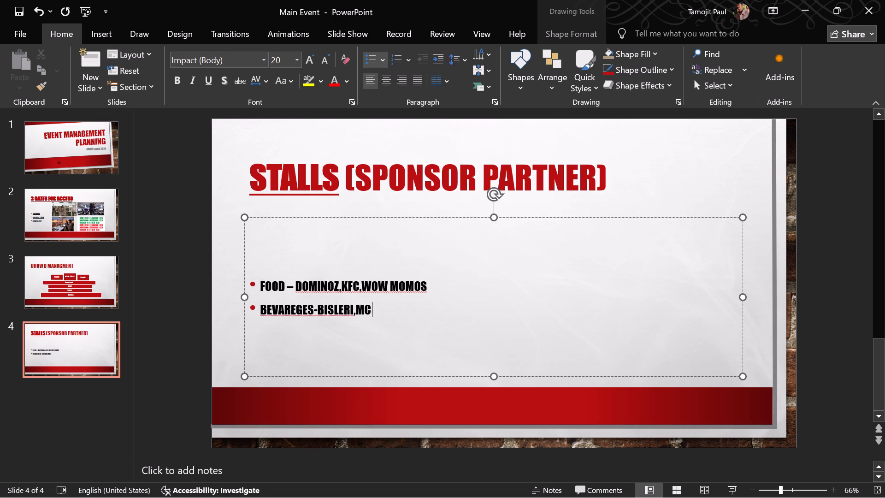
pyautogui.write('dowels')
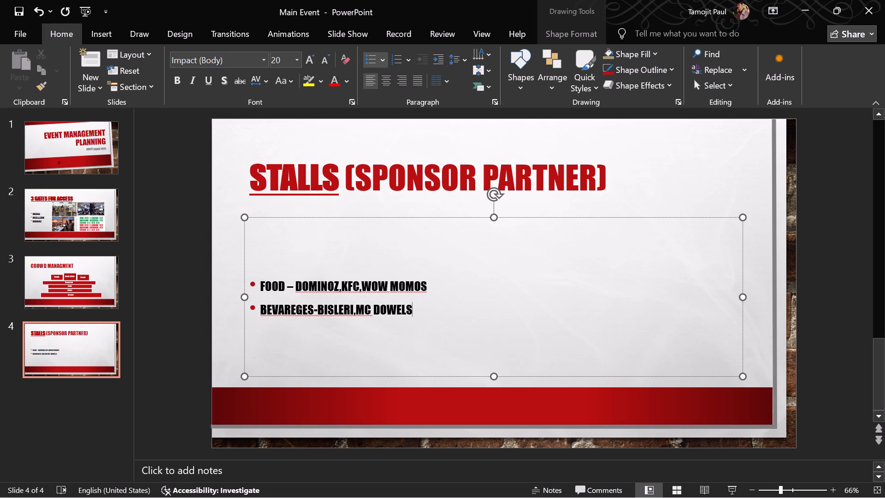
pyautogui.press(',')
pyautogui.write('cerls')
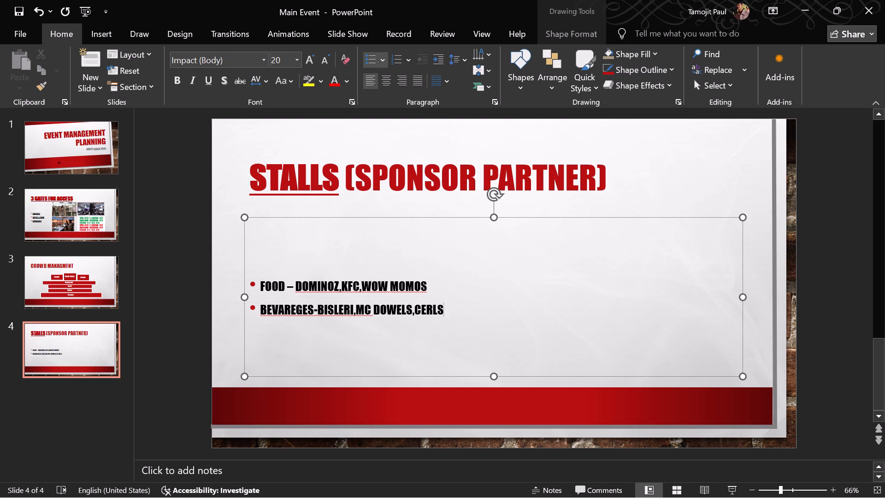
pyautogui.write('berg')
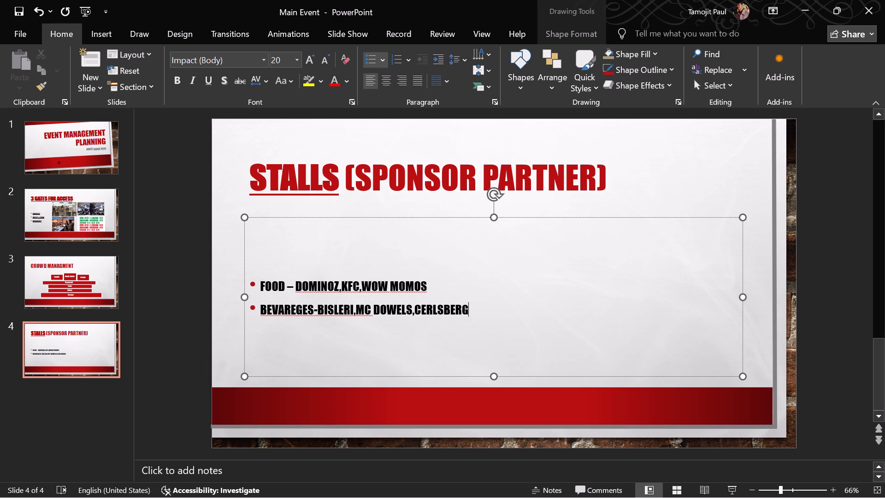
# Add a third bullet reading "DESERT-KWALITY WALLS," below the beverages bullet.
pyautogui.press('Return')
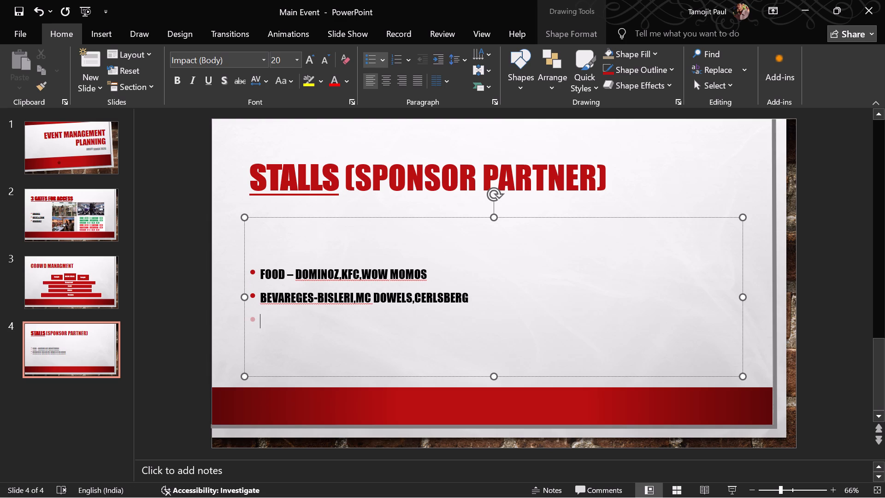
pyautogui.write('desert')
pyautogui.press('-')
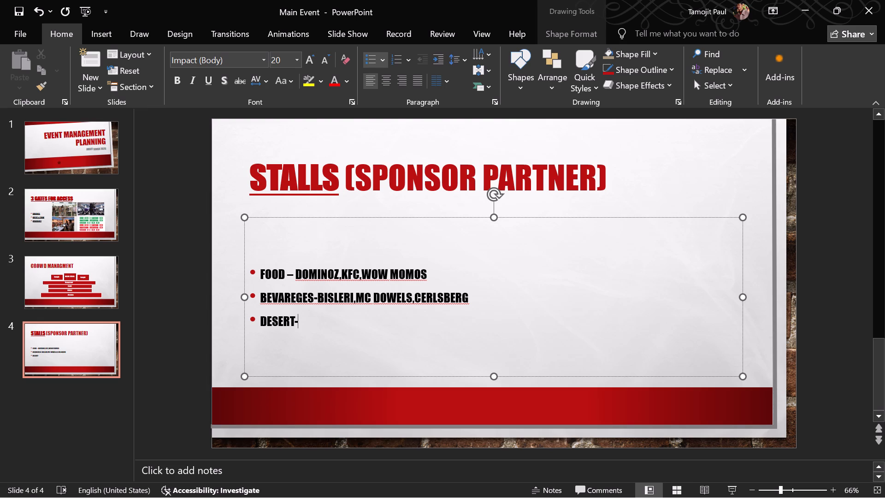
pyautogui.write('kwality walls')
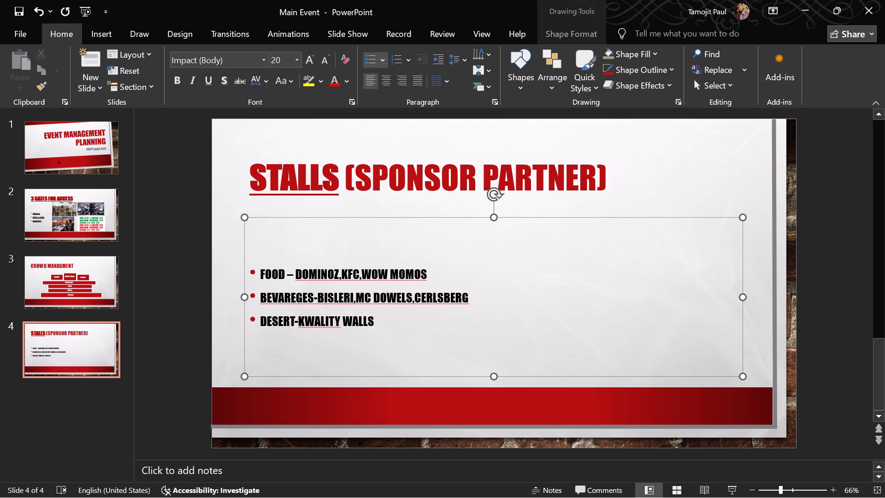
pyautogui.press(',')
# Delete CERLSBERG and the comma before it from the beverages bullet.
pyautogui.click(485, 299)
pyautogui.press('BackSpace')
pyautogui.press('BackSpace')
pyautogui.press('BackSpace')
pyautogui.press('BackSpace')
pyautogui.press('BackSpace')
pyautogui.press('BackSpace')
pyautogui.press('BackSpace')
pyautogui.press('BackSpace')
pyautogui.press('BackSpace')
pyautogui.press('BackSpace')
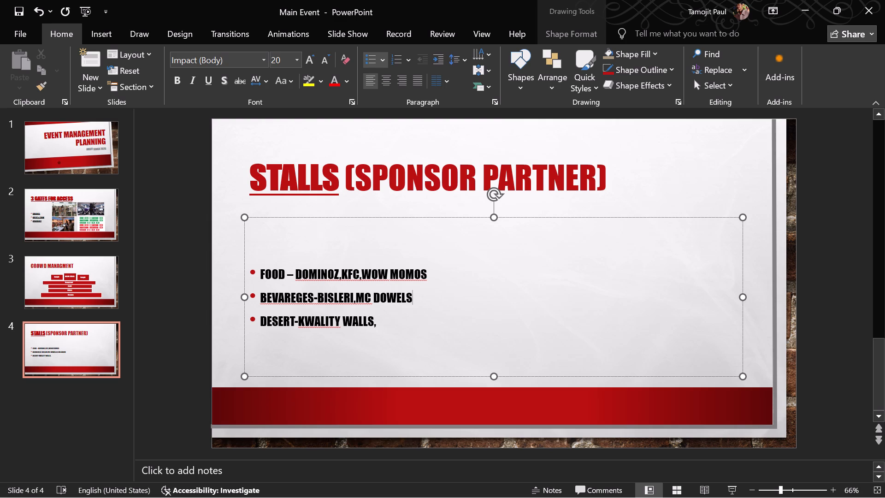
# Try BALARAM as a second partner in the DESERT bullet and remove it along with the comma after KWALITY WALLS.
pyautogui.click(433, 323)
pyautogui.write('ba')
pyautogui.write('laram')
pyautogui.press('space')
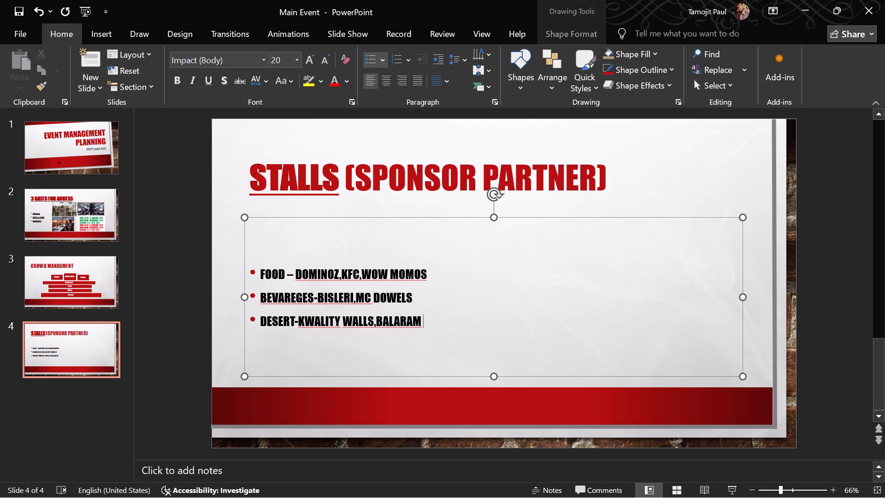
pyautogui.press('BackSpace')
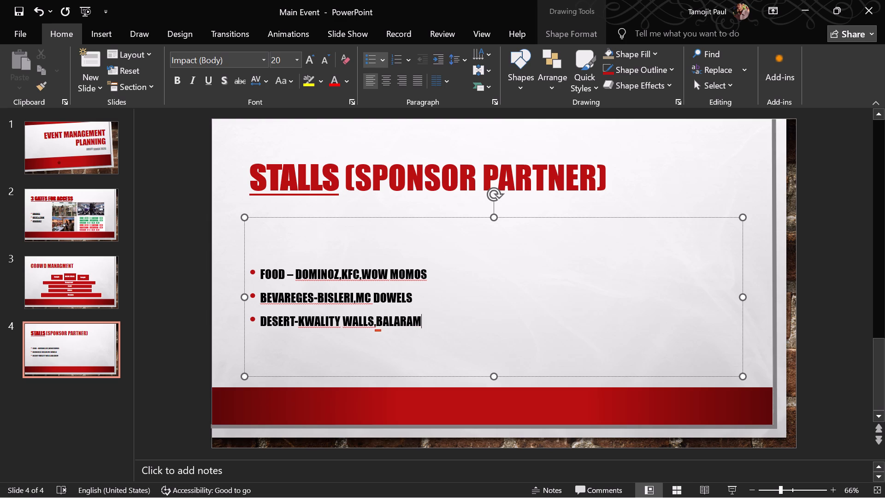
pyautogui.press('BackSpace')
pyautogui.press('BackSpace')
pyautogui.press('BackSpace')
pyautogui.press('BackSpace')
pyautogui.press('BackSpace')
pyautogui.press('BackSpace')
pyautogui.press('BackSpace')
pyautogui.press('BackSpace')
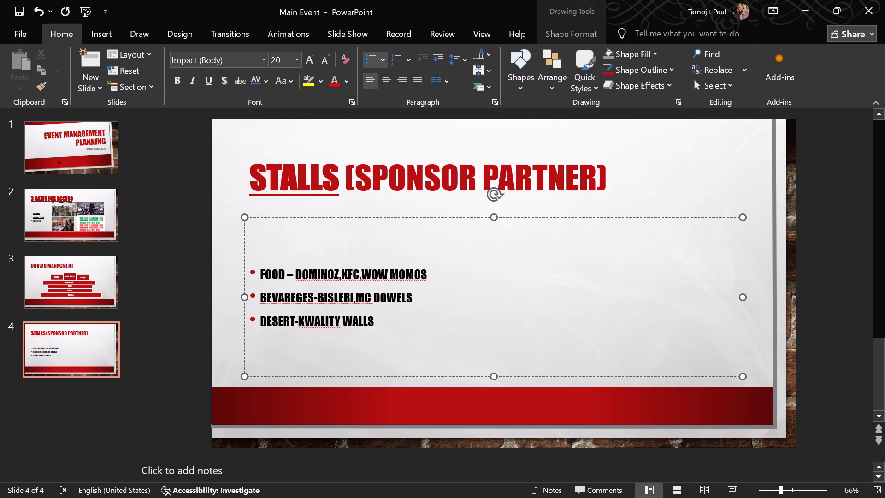
# Add ",6 BALLYGUGE PLACE" after WOW MOMOS at the end of the FOOD bullet.
pyautogui.click(437, 274)
pyautogui.press(',')
pyautogui.press('7')
pyautogui.press('BackSpace')
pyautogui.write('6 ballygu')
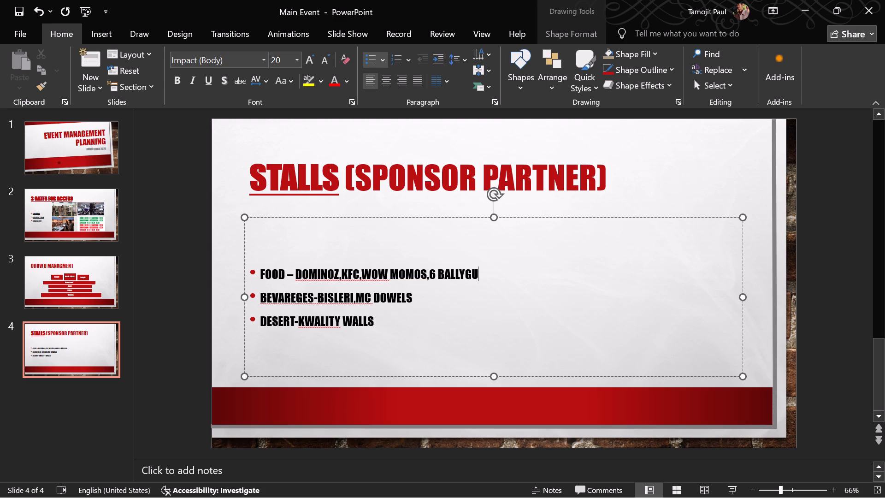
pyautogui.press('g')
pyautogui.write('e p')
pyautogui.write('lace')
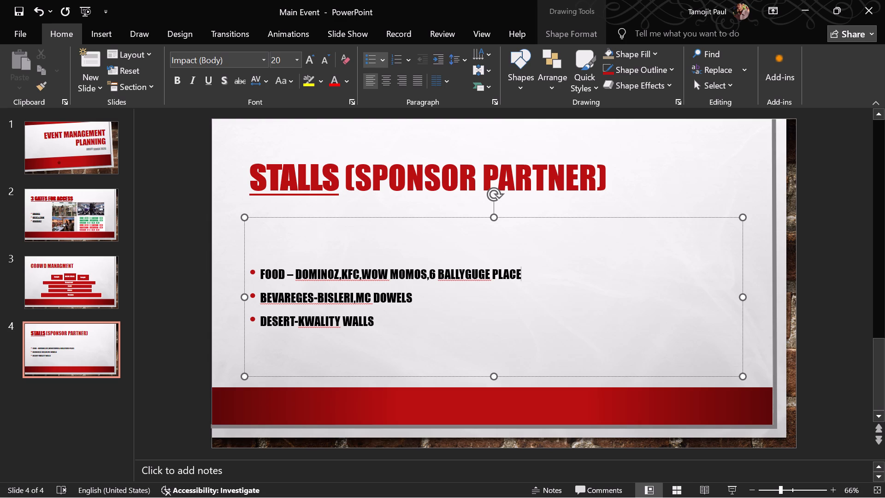
# Start a new line without a bullet below the DESERT bullet.
pyautogui.click(440, 336)
pyautogui.press('Return')
pyautogui.press('BackSpace')
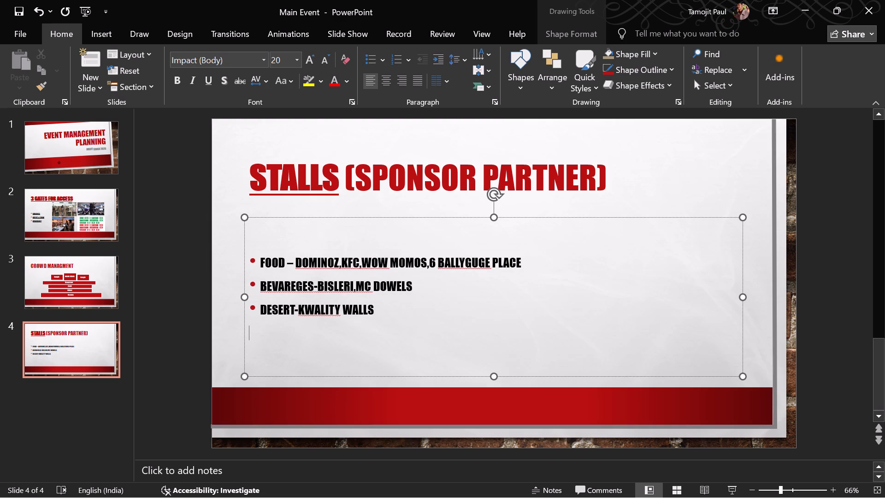
pyautogui.hotkey('shift', '*')
pyautogui.press('BackSpace')
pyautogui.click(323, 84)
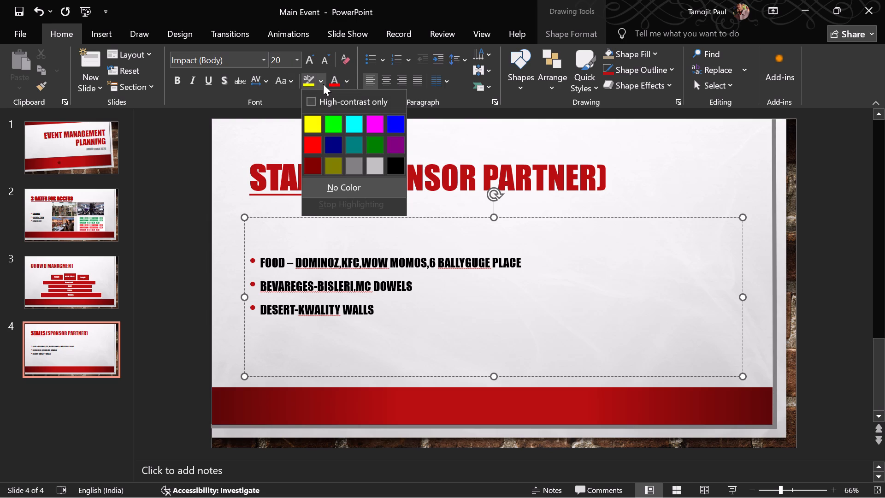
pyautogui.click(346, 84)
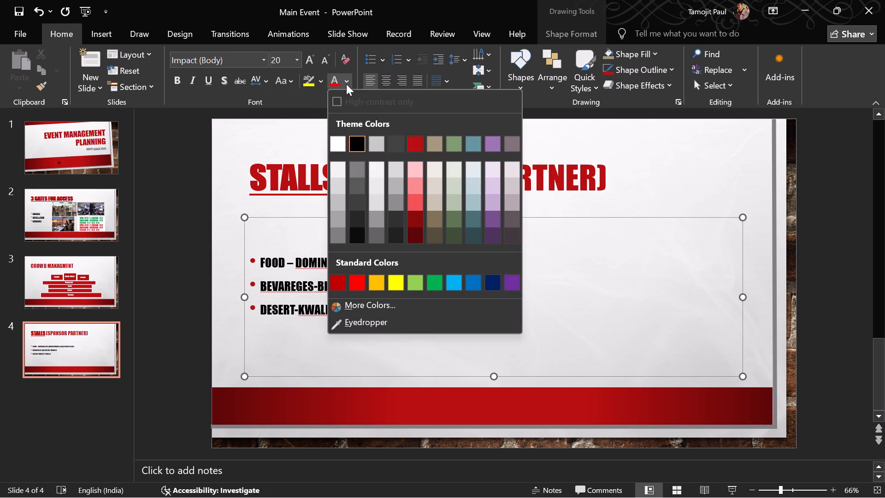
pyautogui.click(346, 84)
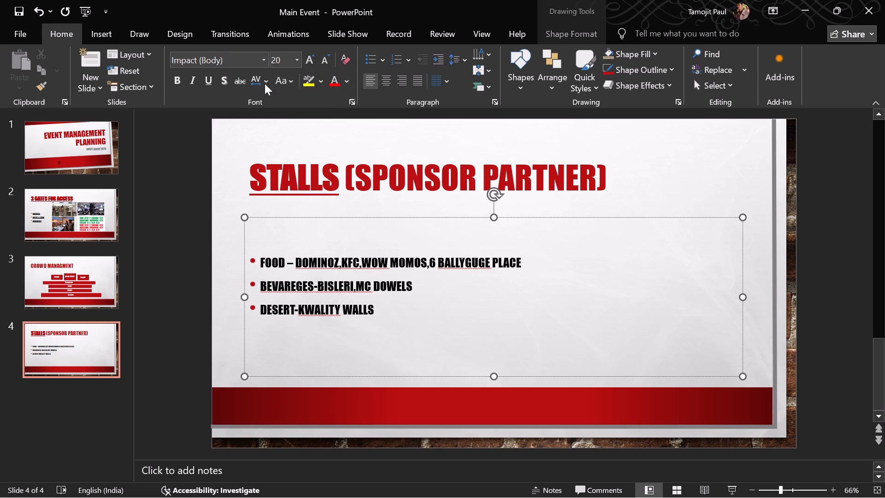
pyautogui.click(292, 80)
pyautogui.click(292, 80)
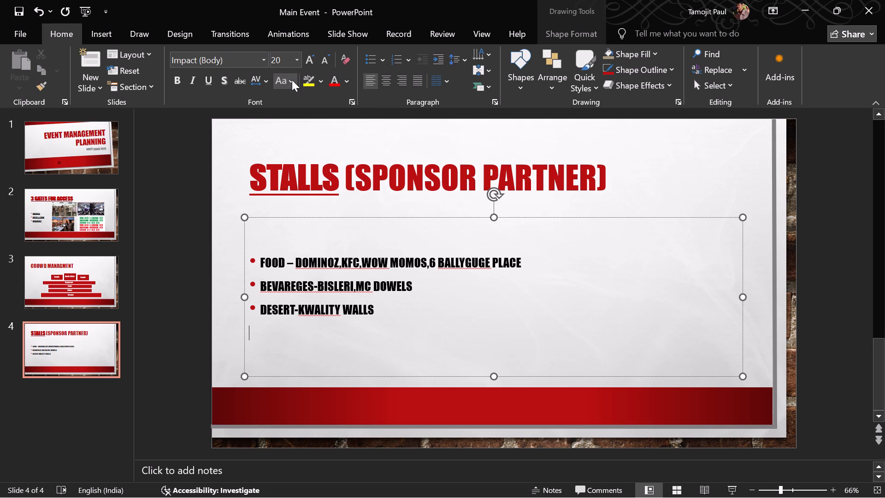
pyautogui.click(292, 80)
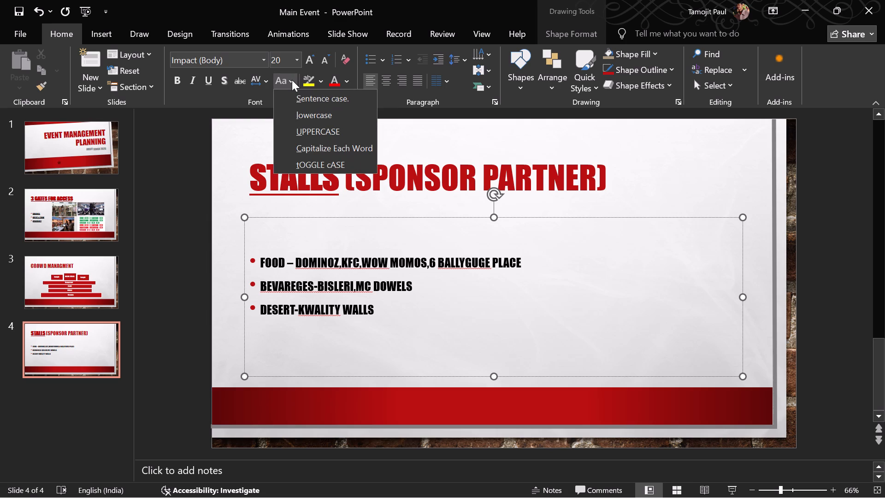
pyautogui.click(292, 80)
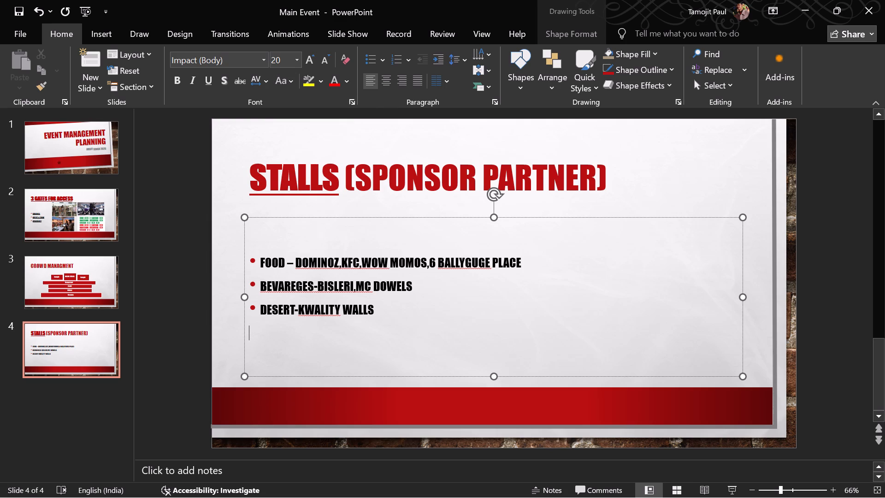
# Insert an asterisk at the start of the unbulleted line below the DESERT bullet.
pyautogui.hotkey('shift', '*')
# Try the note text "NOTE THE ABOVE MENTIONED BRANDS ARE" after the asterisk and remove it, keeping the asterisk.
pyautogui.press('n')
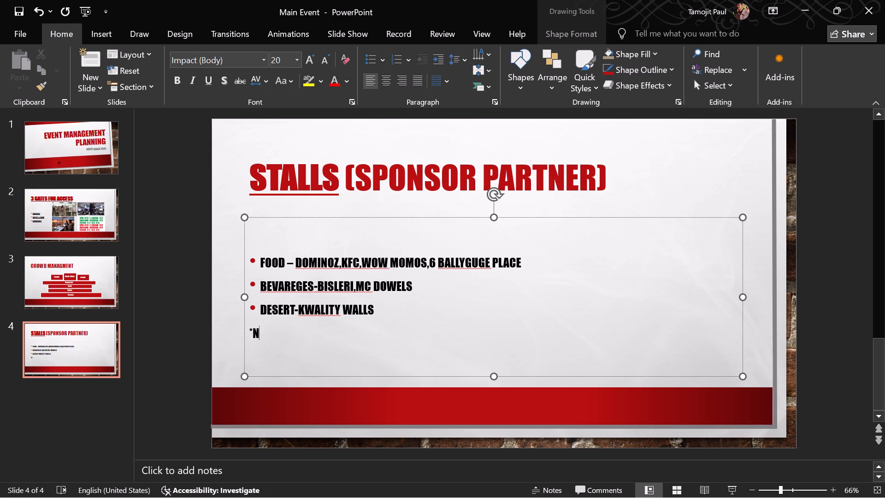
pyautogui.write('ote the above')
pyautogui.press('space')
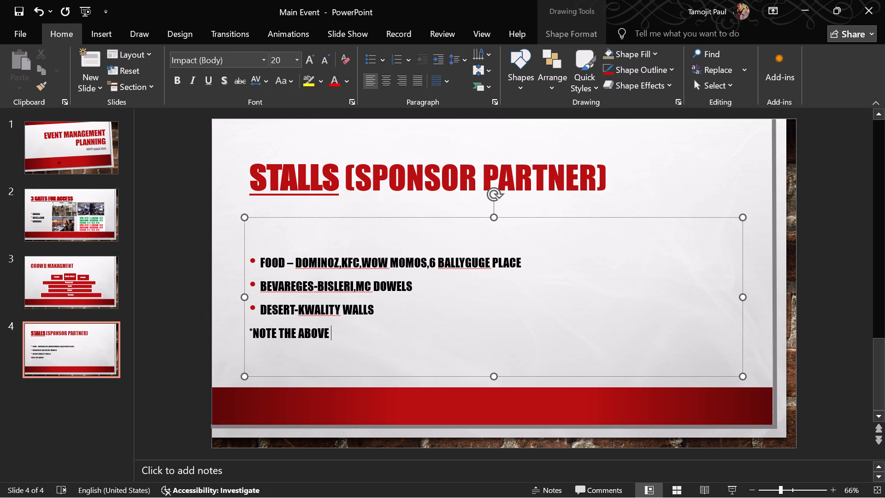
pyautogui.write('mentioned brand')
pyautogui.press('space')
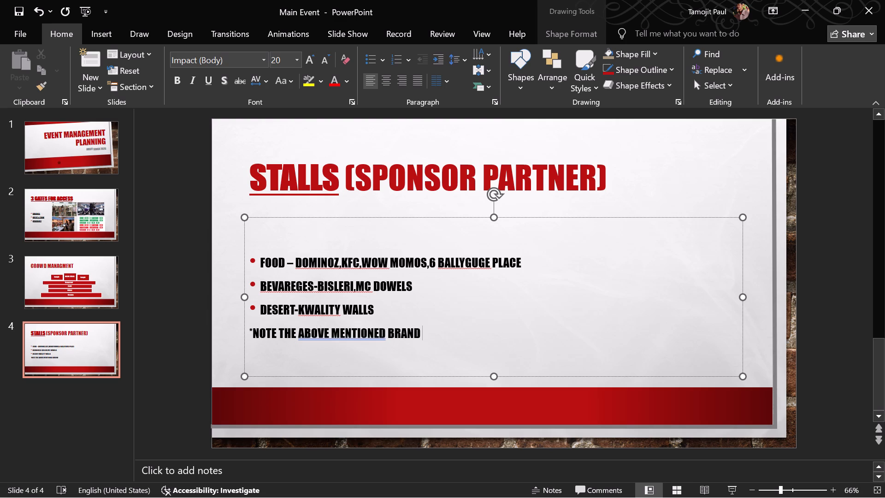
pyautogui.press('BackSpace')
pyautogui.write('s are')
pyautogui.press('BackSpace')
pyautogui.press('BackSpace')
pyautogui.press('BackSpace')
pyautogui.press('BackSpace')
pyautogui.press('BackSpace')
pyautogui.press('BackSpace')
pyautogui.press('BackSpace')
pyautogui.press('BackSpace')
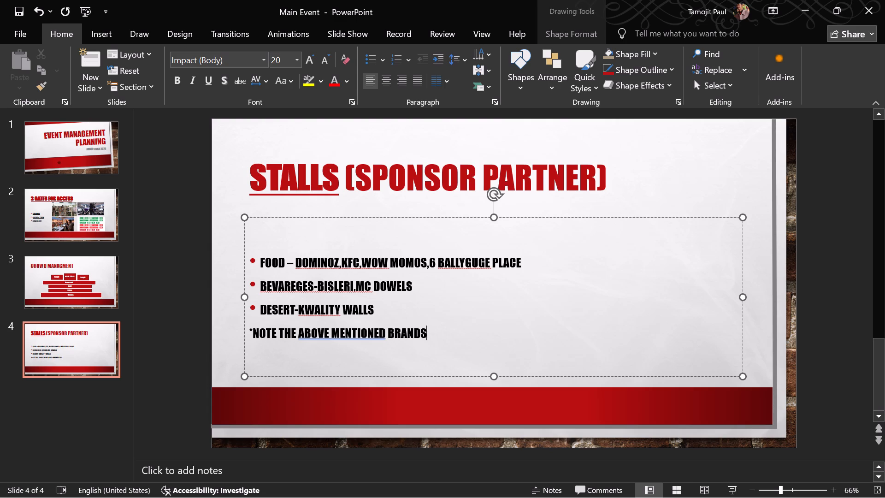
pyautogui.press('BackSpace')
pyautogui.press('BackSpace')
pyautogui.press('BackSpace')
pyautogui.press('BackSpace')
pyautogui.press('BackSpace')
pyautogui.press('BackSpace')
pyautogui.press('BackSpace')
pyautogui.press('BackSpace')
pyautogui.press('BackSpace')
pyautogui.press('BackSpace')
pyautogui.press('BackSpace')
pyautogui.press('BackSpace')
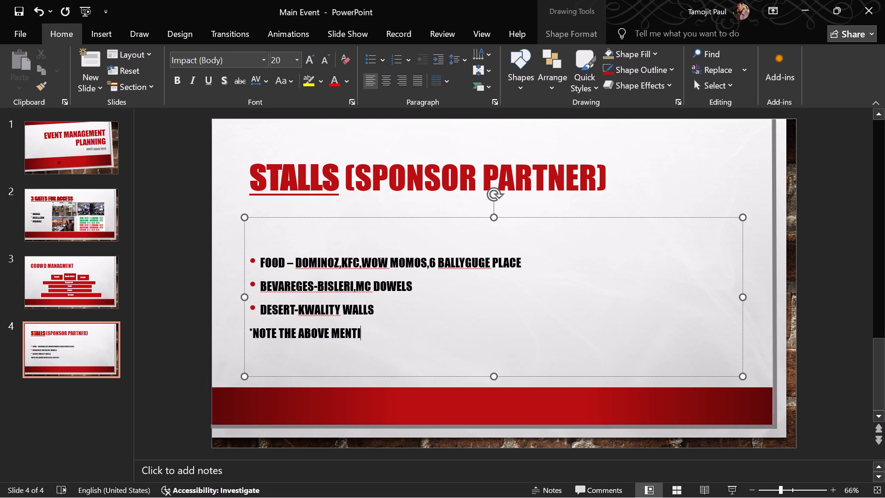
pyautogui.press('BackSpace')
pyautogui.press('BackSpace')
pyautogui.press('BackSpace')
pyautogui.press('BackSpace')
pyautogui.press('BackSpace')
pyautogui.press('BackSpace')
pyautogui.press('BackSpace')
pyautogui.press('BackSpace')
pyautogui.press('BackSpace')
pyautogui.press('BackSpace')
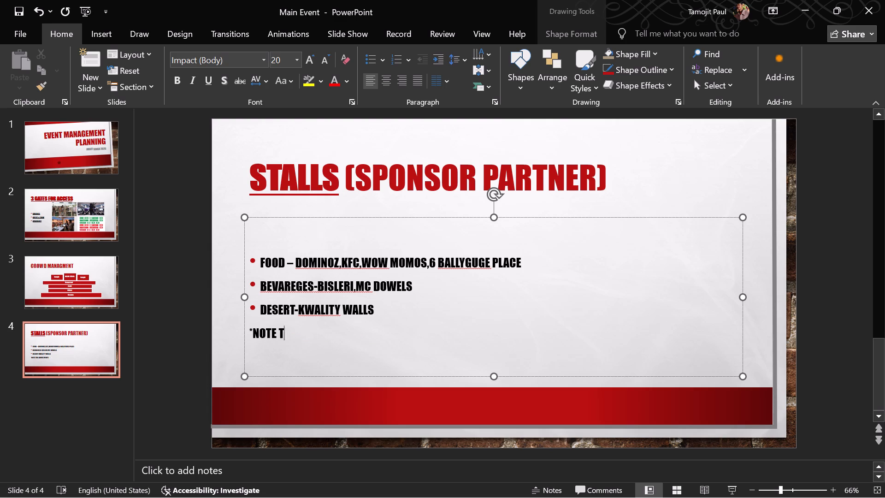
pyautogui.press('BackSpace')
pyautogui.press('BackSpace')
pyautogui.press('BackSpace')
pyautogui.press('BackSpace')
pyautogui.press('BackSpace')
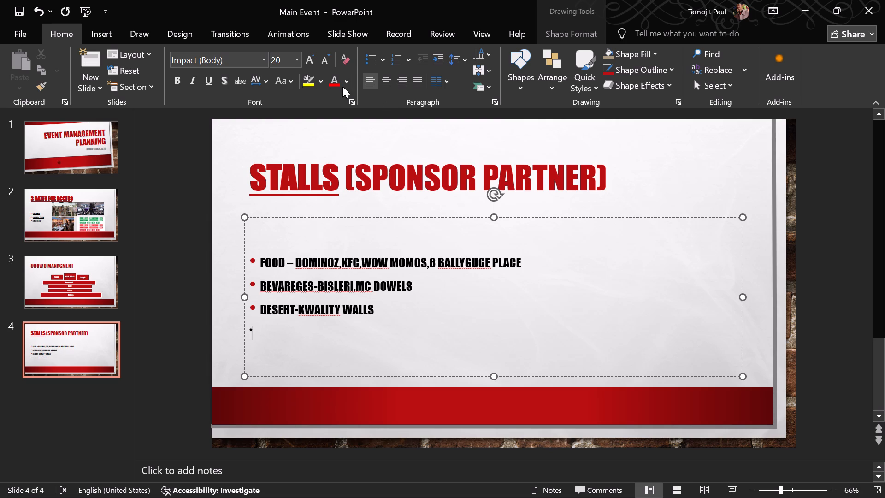
# Set the font to Arial for the text following the asterisk.
pyautogui.click(265, 62)
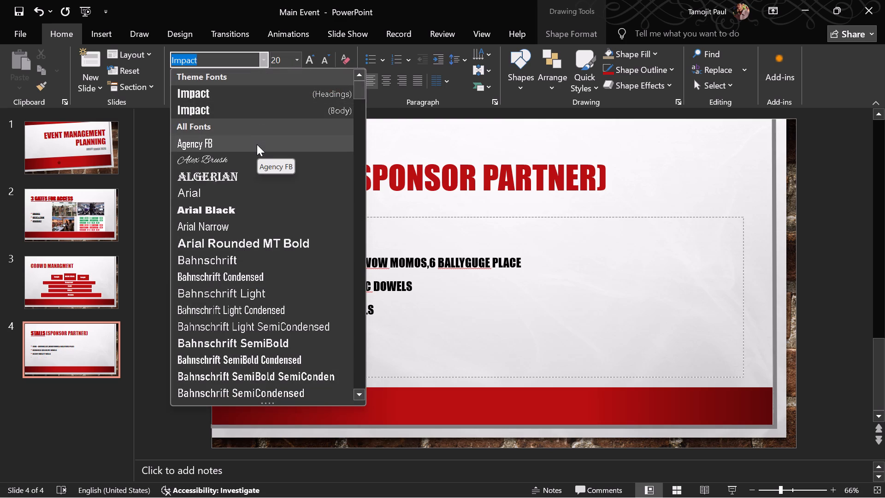
pyautogui.click(244, 190)
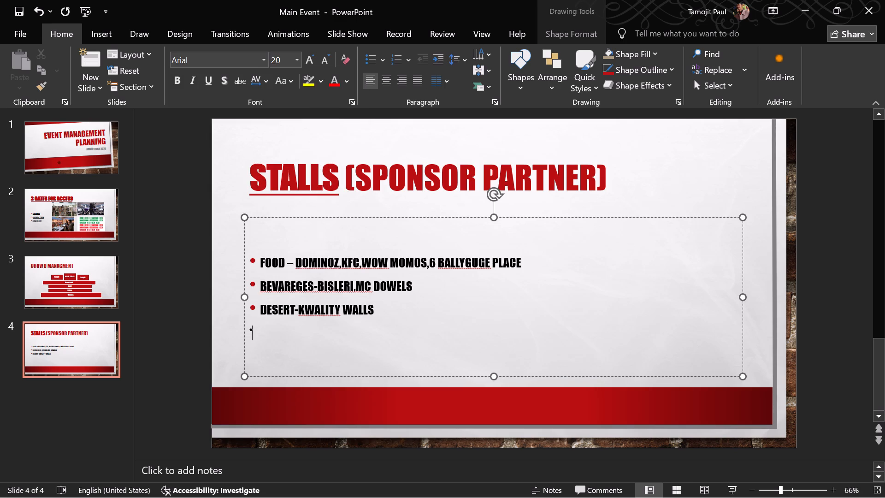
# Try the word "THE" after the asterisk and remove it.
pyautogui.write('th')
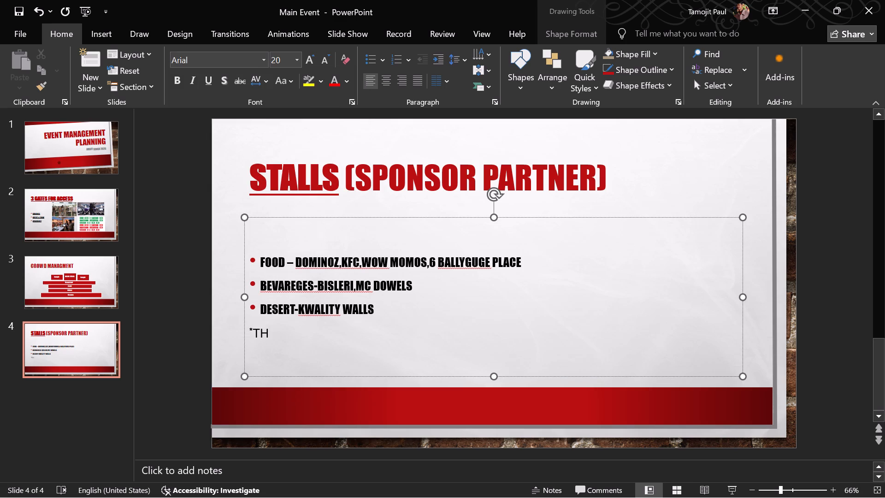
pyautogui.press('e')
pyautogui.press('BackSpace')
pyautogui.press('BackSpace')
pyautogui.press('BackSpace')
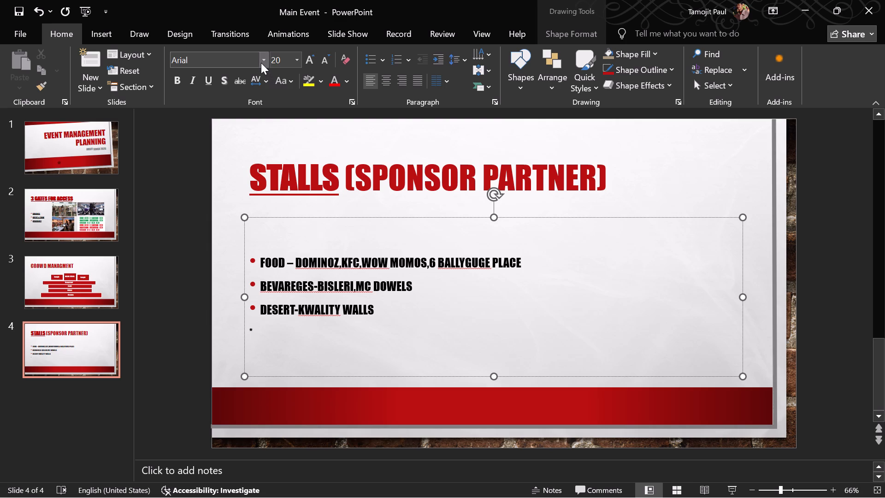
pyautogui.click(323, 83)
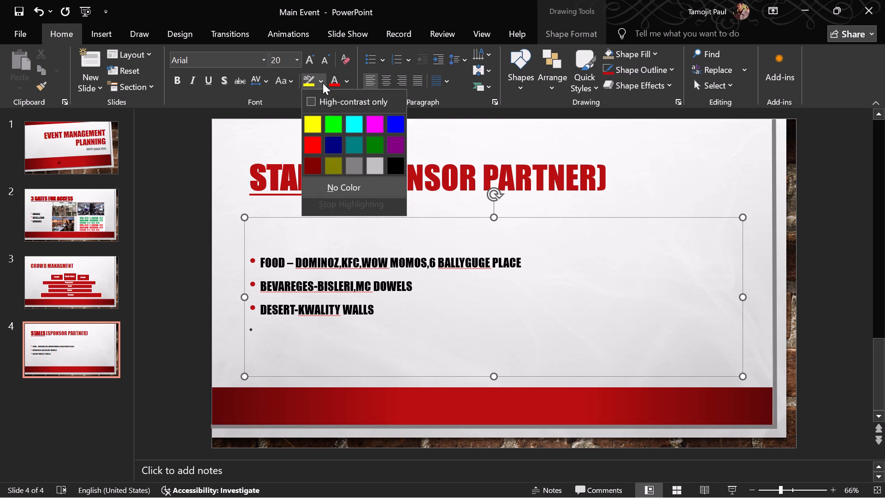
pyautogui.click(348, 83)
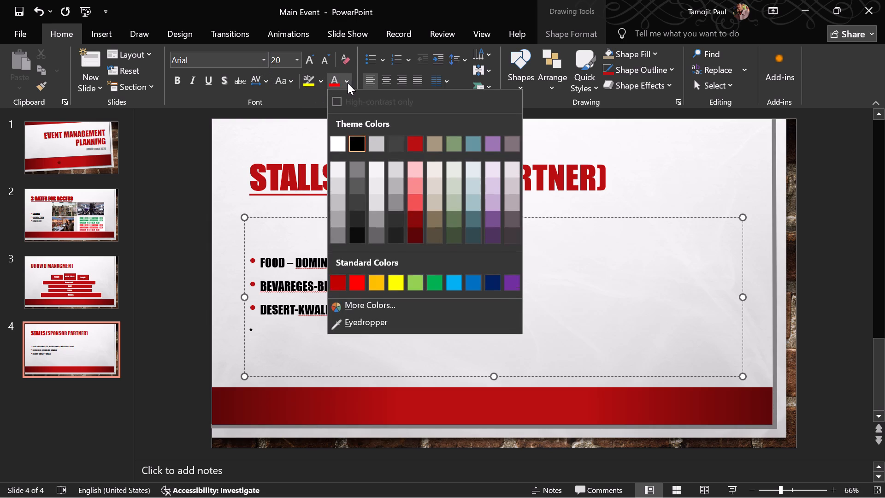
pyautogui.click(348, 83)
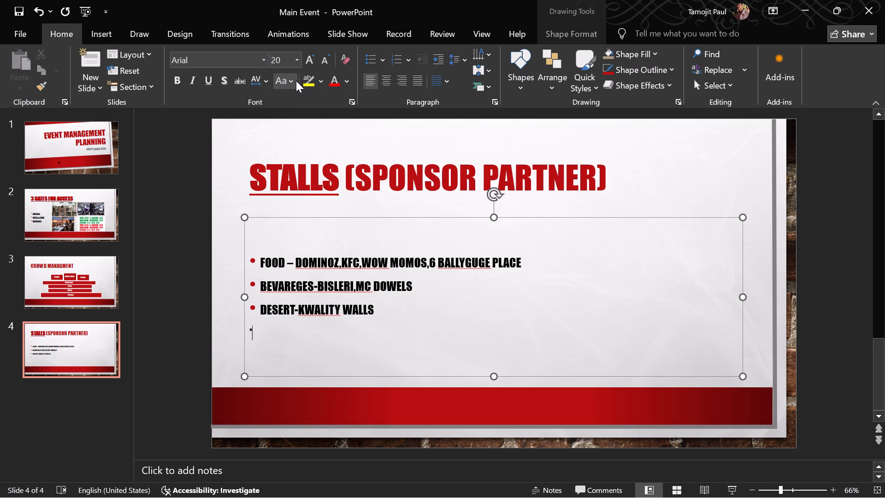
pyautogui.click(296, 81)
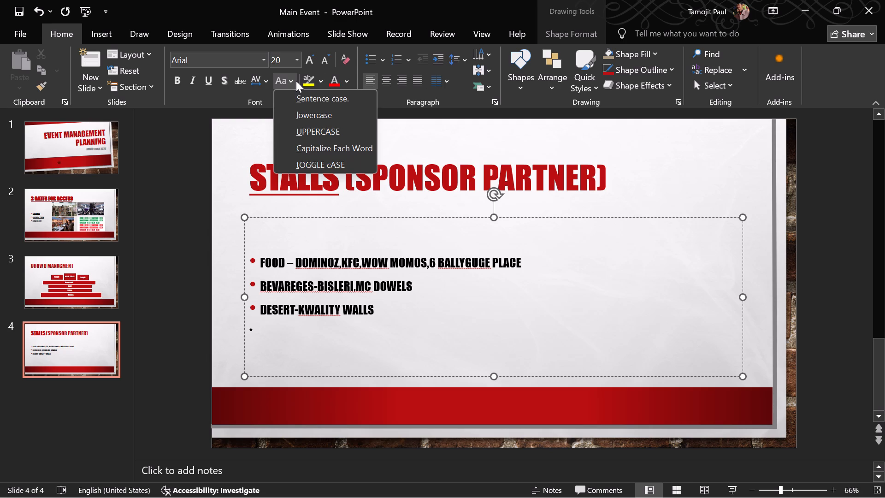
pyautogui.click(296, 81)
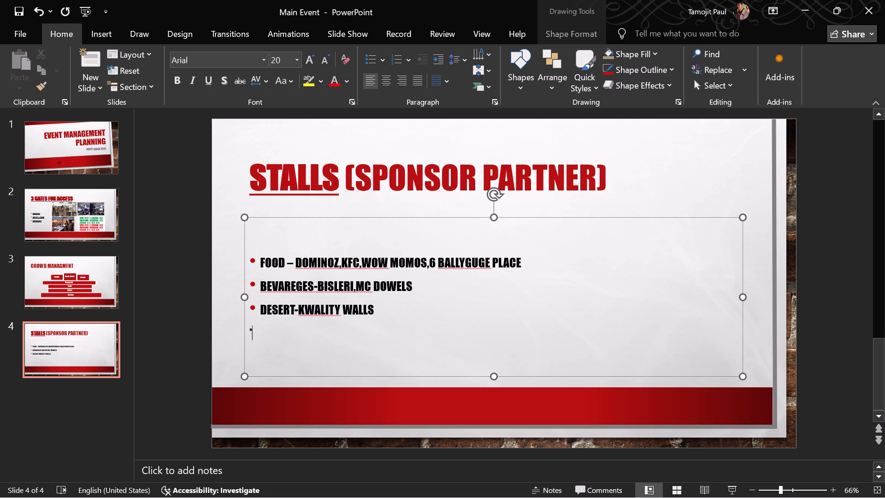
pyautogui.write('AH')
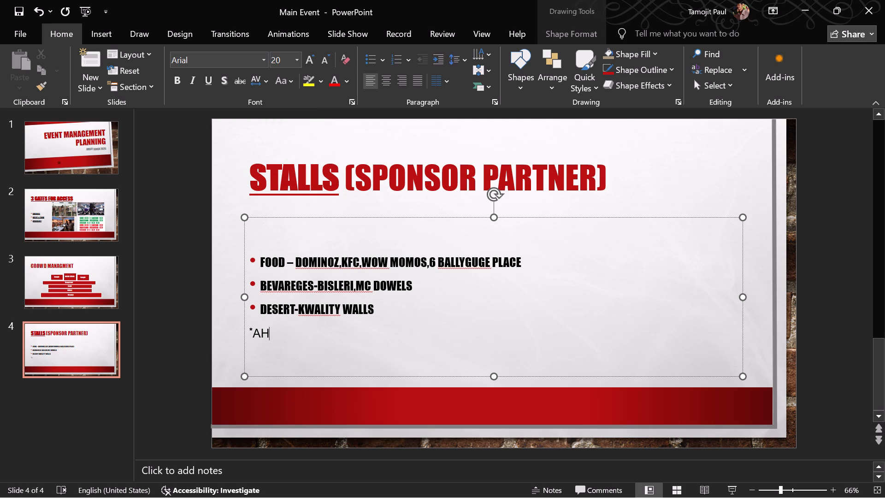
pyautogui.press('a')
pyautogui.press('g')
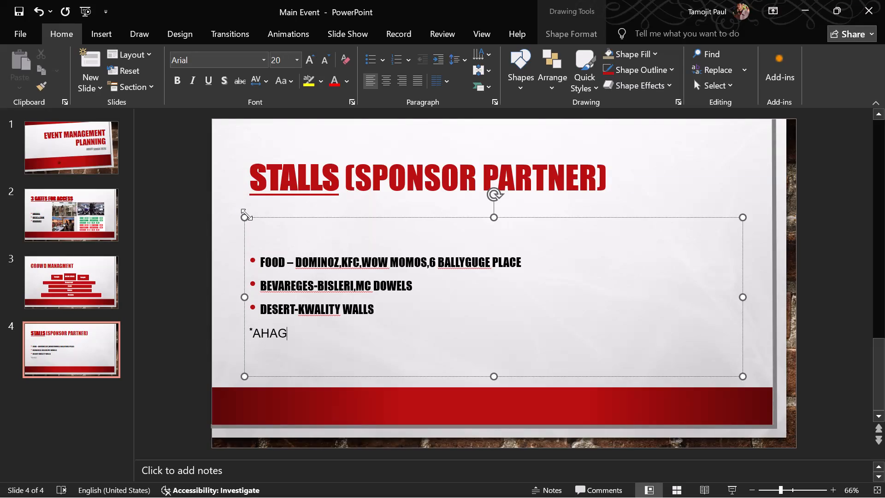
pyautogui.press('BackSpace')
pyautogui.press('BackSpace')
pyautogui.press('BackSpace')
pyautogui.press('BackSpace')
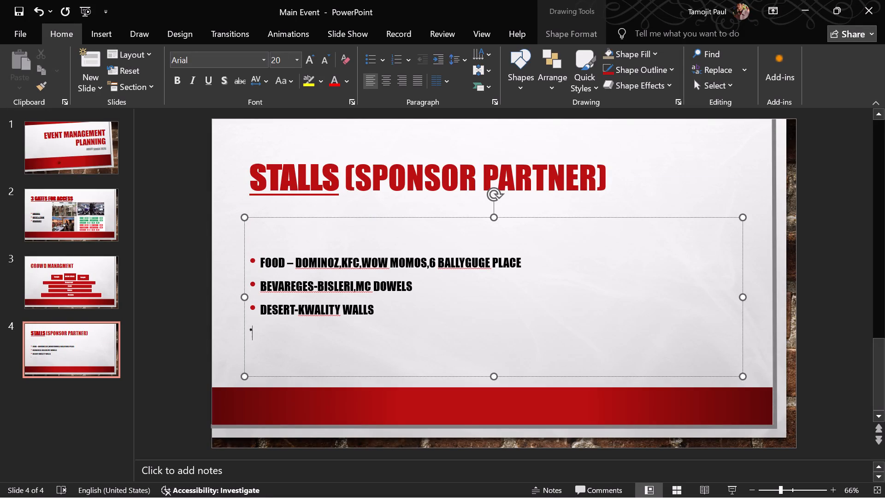
# Write the note "NOTE THE ABOVE MENTION BRANDS ARE VERIFIED SPONSOR OF THE EVENT" after the asterisk below the DESERT bullet.
pyautogui.write('note the above mention')
pyautogui.press('space')
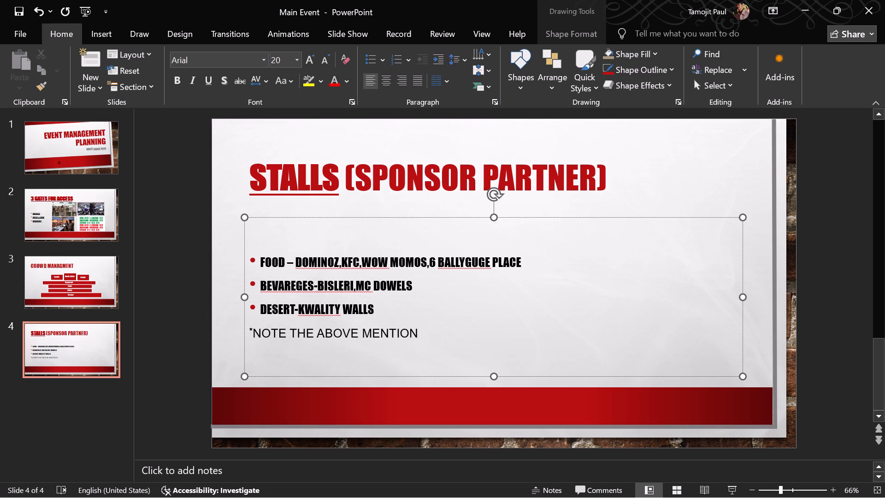
pyautogui.write('brands are verifie')
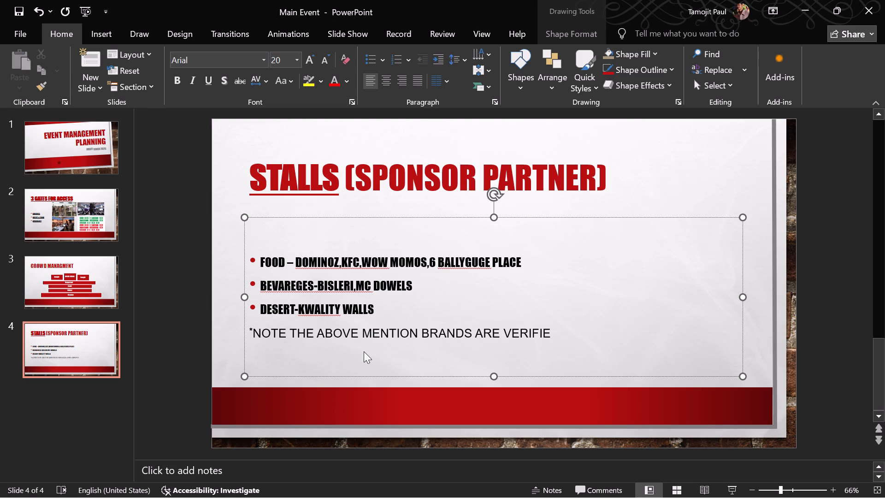
pyautogui.write('d spno')
pyautogui.press('BackSpace')
pyautogui.press('BackSpace')
pyautogui.write('onsor')
pyautogui.press('space')
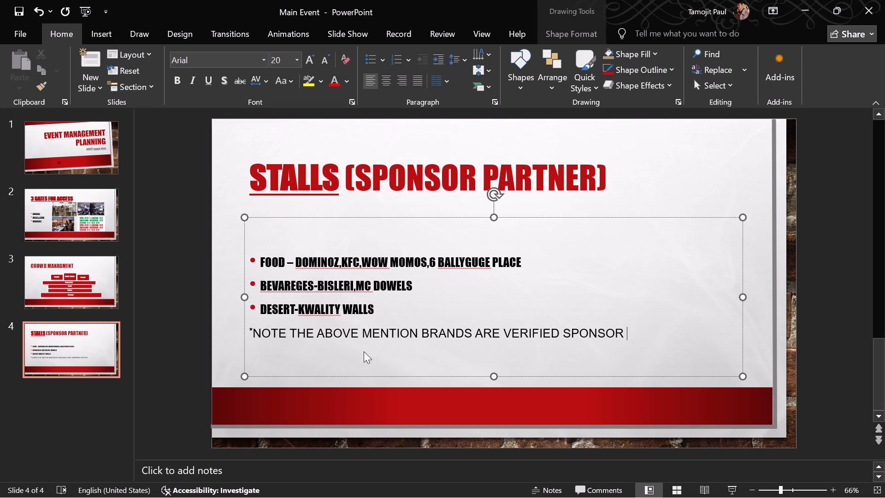
pyautogui.write('of the event')
pyautogui.press('space')
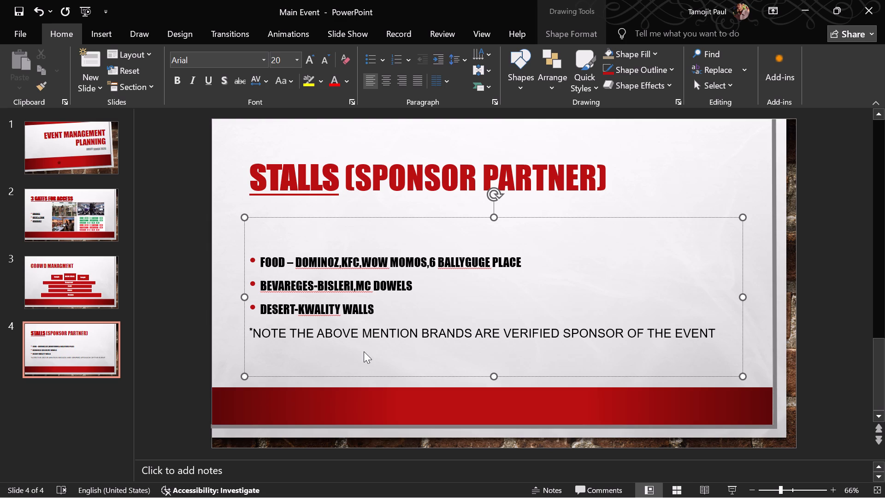
# Continue the note with "EXCEPT THIS NO BRAND OR OUTLETS ARE NOT SUPPOSED TO BE THERE".
pyautogui.write('exce')
pyautogui.write('pt this no')
pyautogui.press('space')
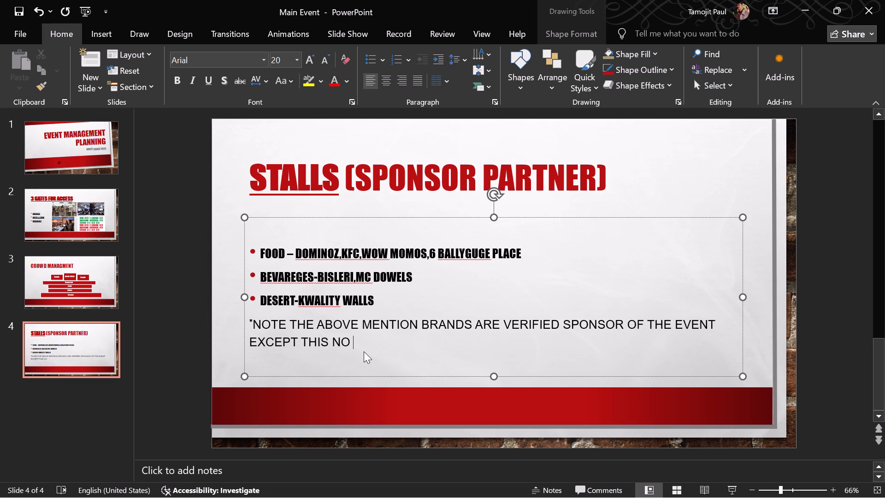
pyautogui.write('brand or')
pyautogui.press('space')
pyautogui.write('outlets')
pyautogui.press('space')
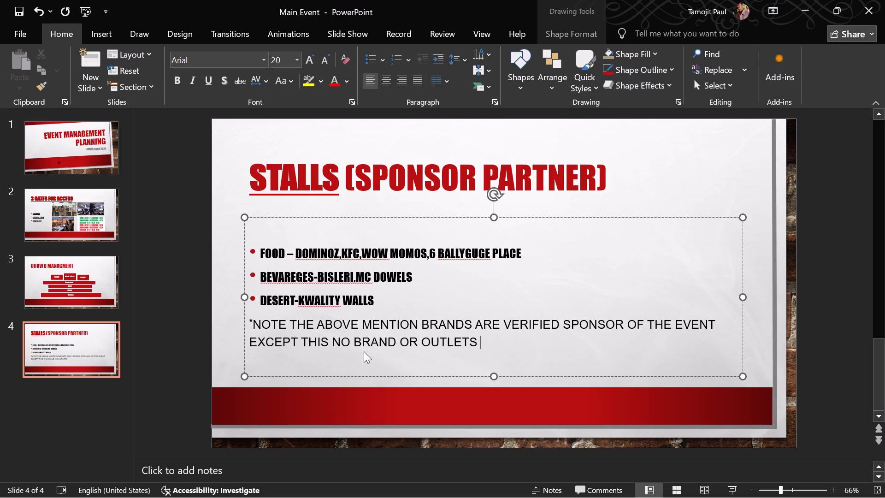
pyautogui.write('are')
pyautogui.press('space')
pyautogui.write('not supposed to be there')
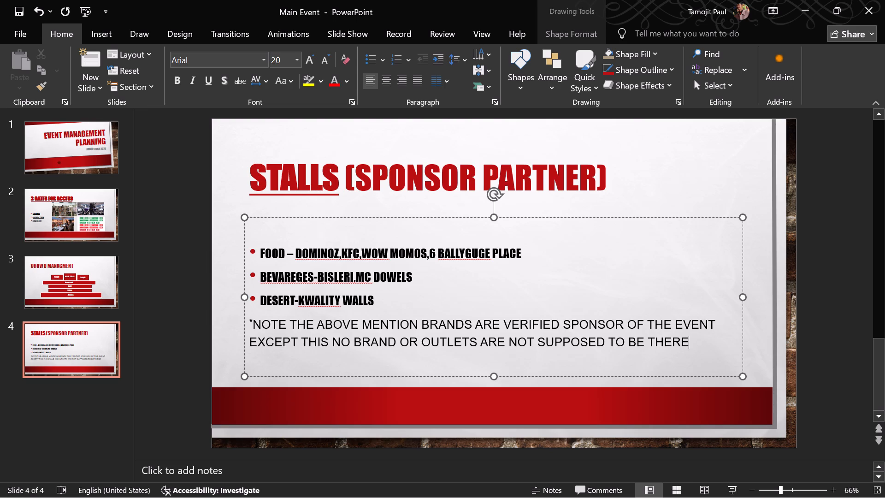
# Format the entire asterisked note in the theme's dark red colour and the Agency FB font.
pyautogui.moveTo(249, 320); pyautogui.dragTo(663, 367)
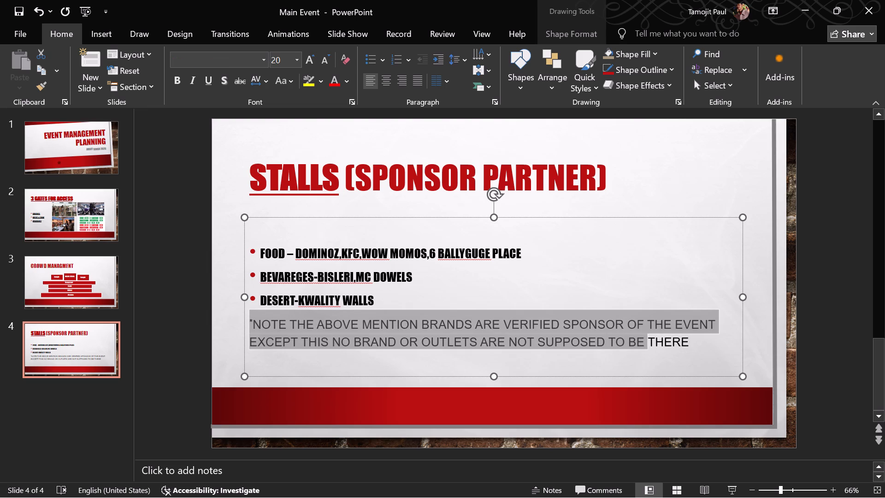
pyautogui.moveTo(663, 367); pyautogui.dragTo(692, 363)
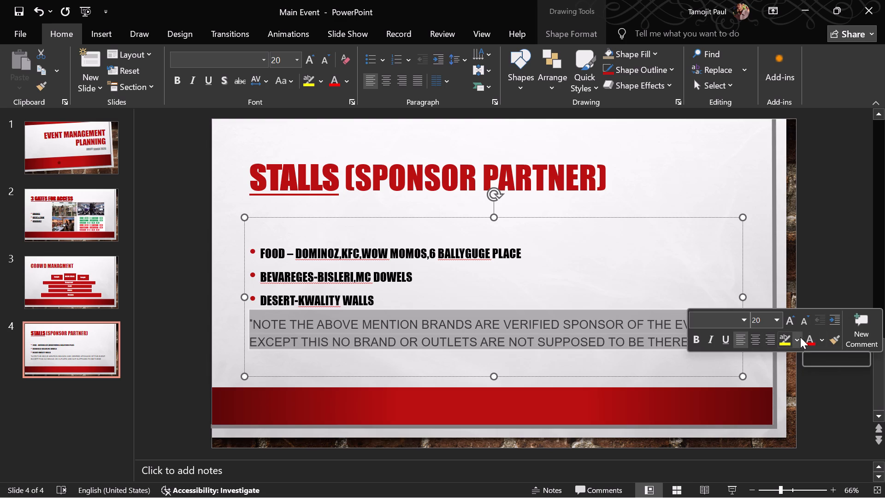
pyautogui.click(826, 338)
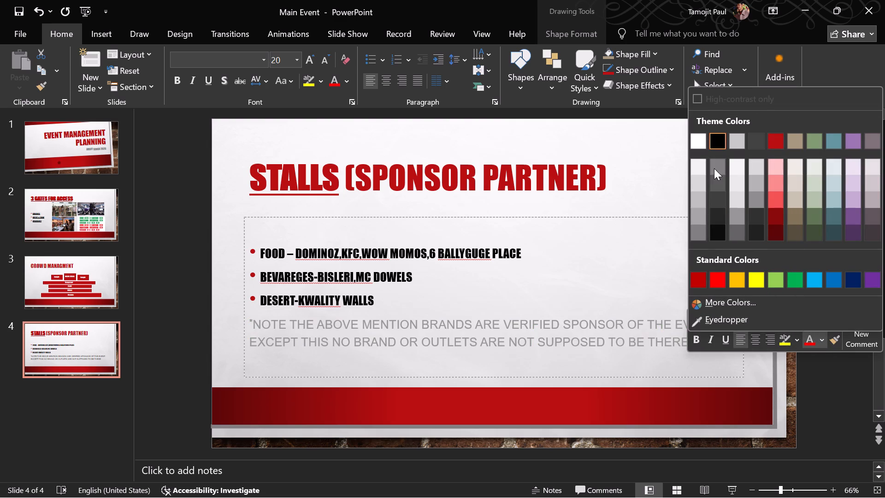
pyautogui.click(781, 142)
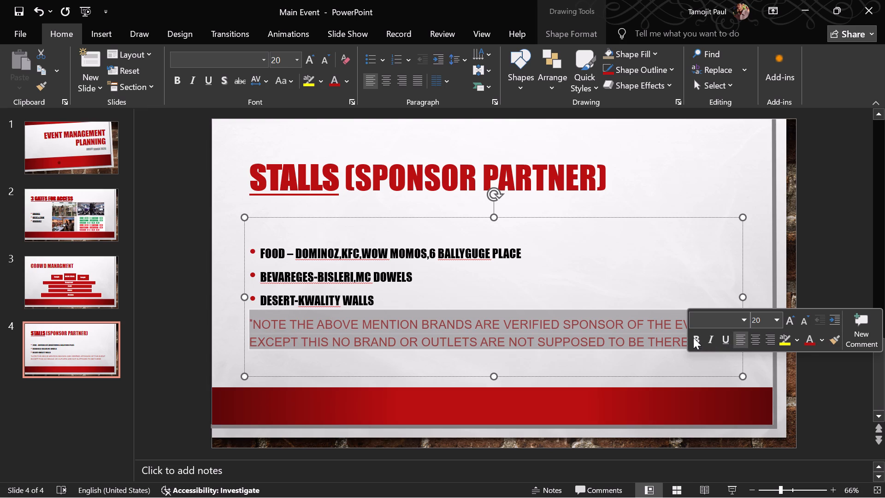
pyautogui.click(749, 324)
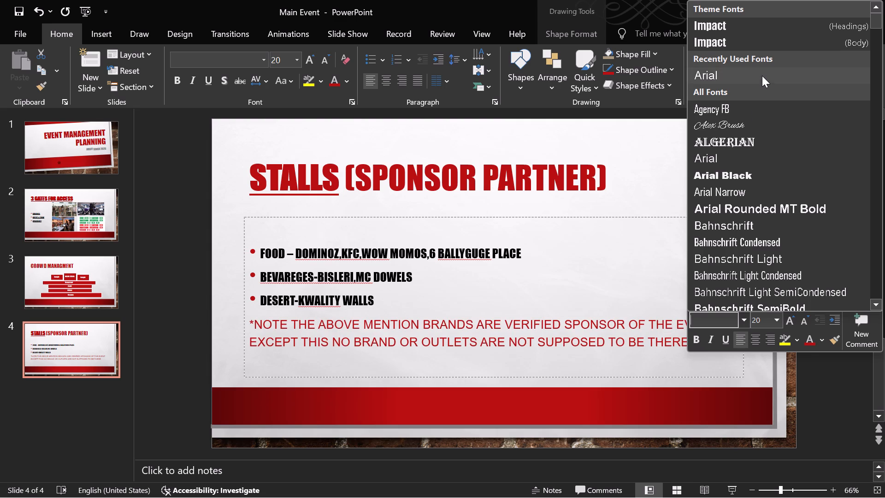
pyautogui.click(754, 114)
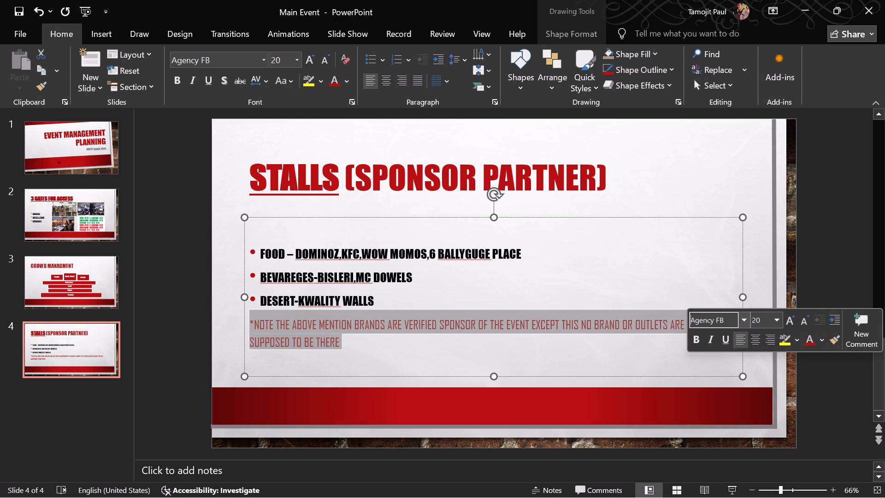
# Add a new slide with title and content placeholders after the STALLS (SPONSOR PARTNER) slide.
pyautogui.click(130, 247)
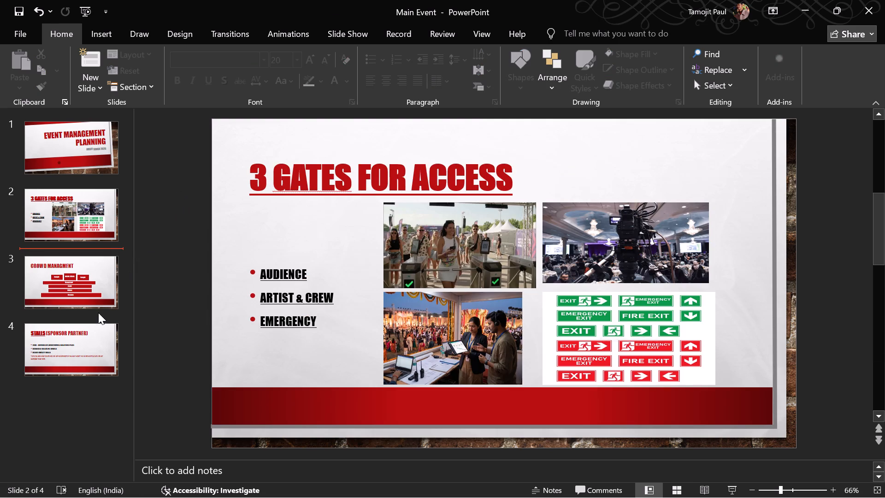
pyautogui.click(85, 344)
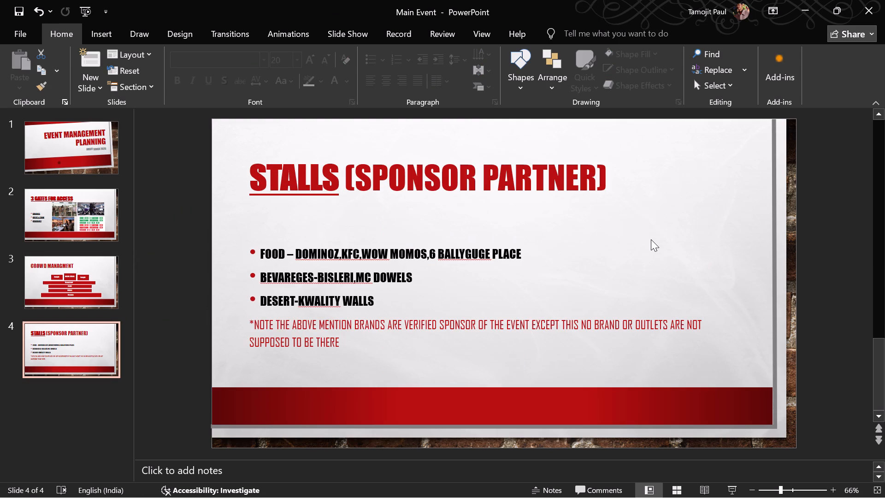
pyautogui.press('Return')
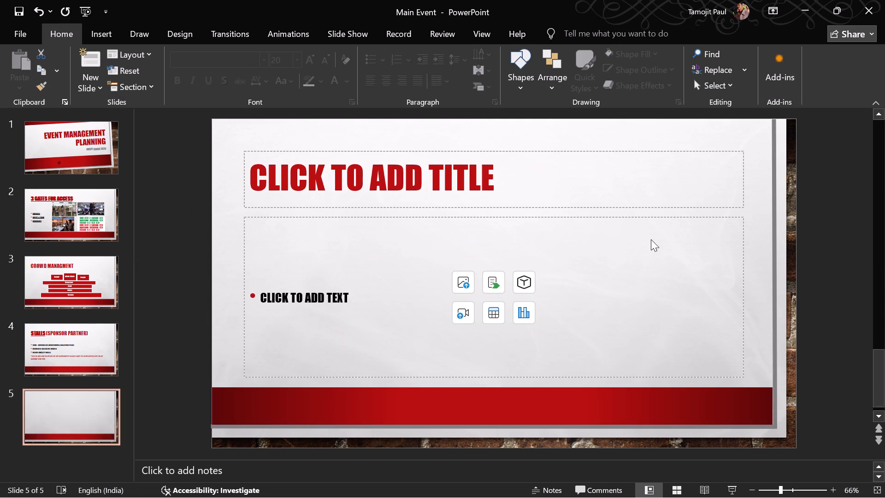
# Open the title placeholder of the new fifth slide for text entry.
pyautogui.click(581, 172)
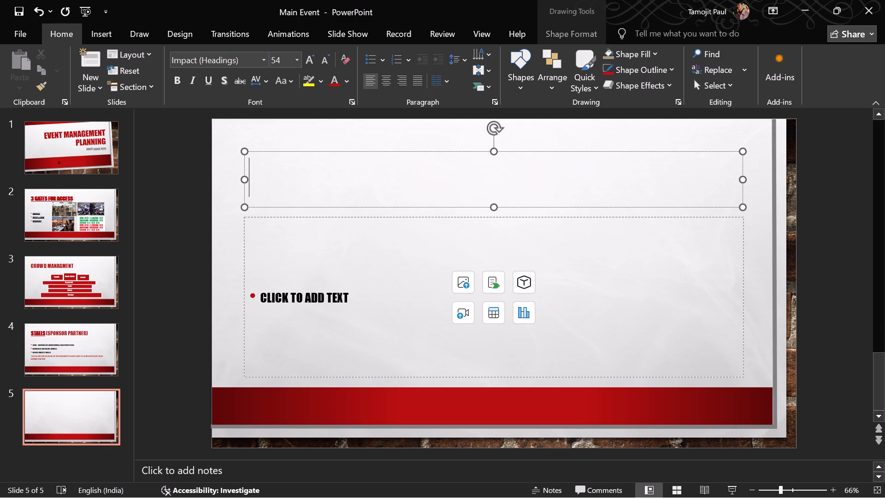
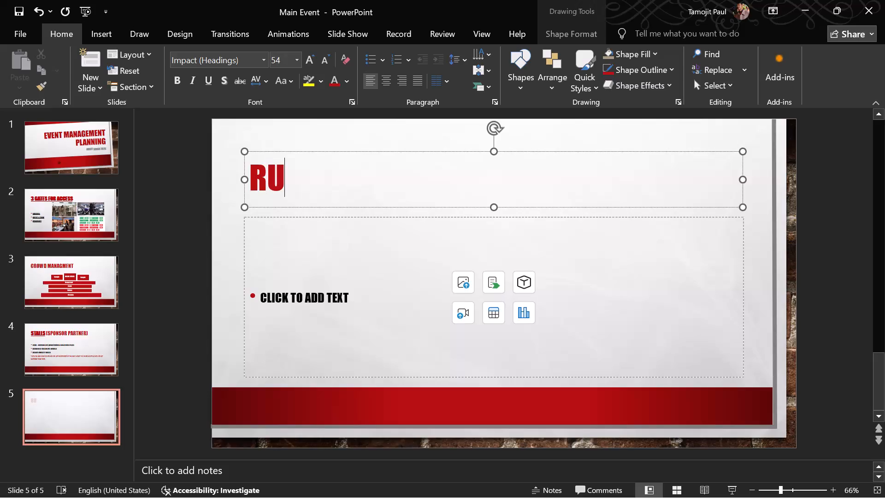
# Complete the fifth slide's title as "RULES FOR ENTY(BOOKMYSHOW)".
pyautogui.write('for')
pyautogui.press('space')
pyautogui.write('enty')
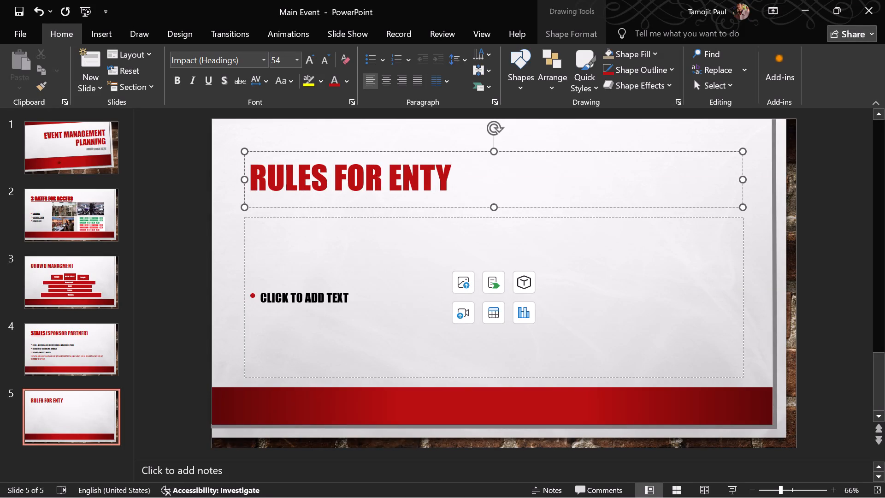
pyautogui.hotkey('shift', '(')
pyautogui.write('bookmyshow')
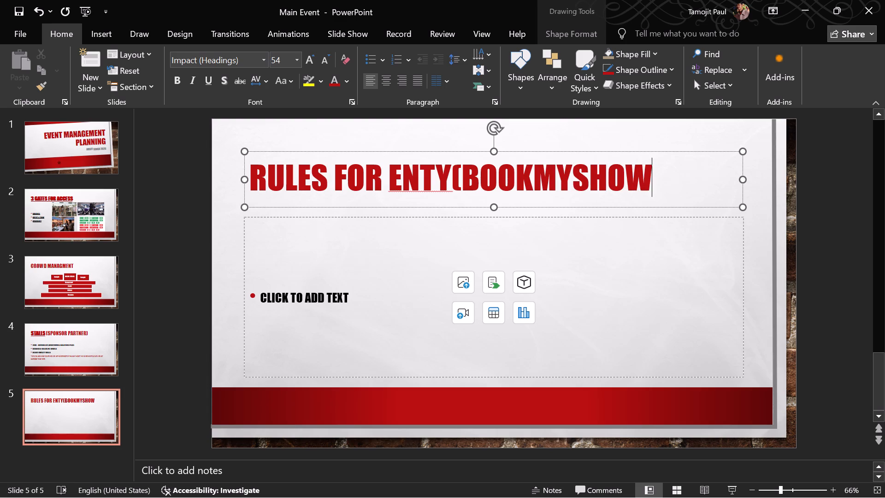
pyautogui.hotkey('shift', ')')
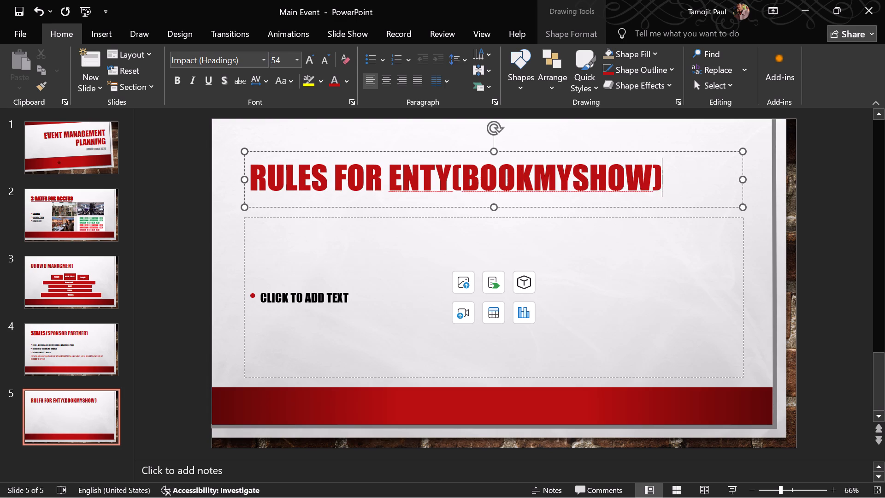
# Enter "1 TICKET ONLY ONE PERSON" as the first bullet in the content placeholder.
pyautogui.click(354, 299)
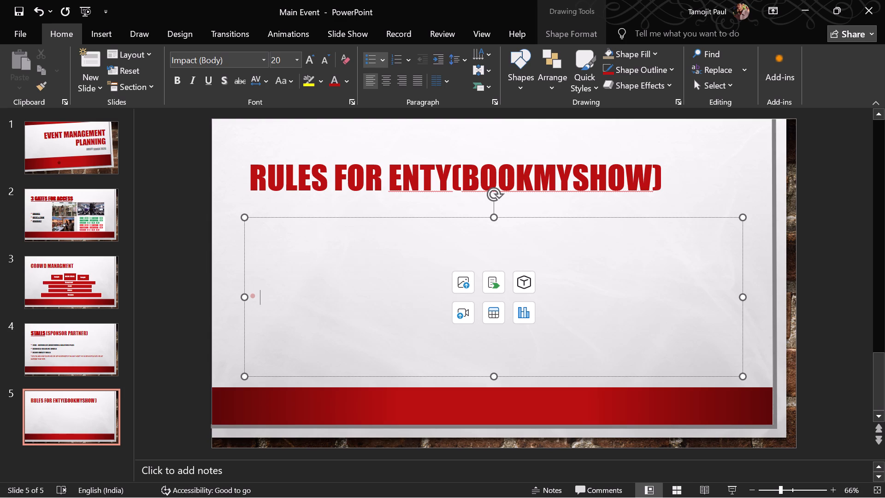
pyautogui.press('1')
pyautogui.press('space')
pyautogui.write('ticket')
pyautogui.press('space')
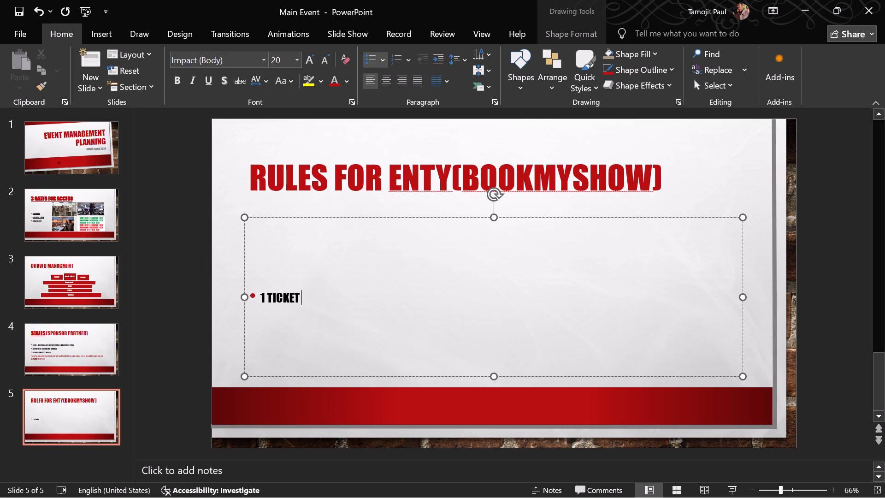
pyautogui.write('onlky')
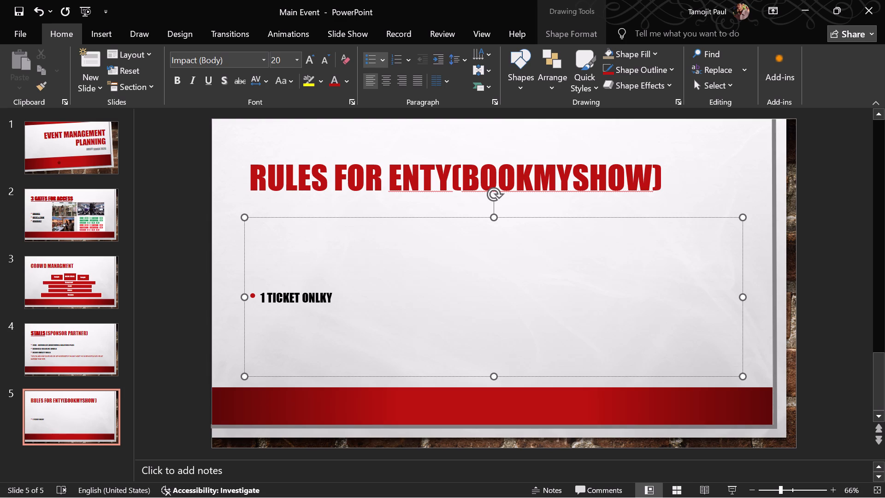
pyautogui.press('BackSpace')
pyautogui.press('BackSpace')
pyautogui.press('y')
pyautogui.press('space')
pyautogui.press('i')
pyautogui.press('BackSpace')
pyautogui.write('one')
pyautogui.press('space')
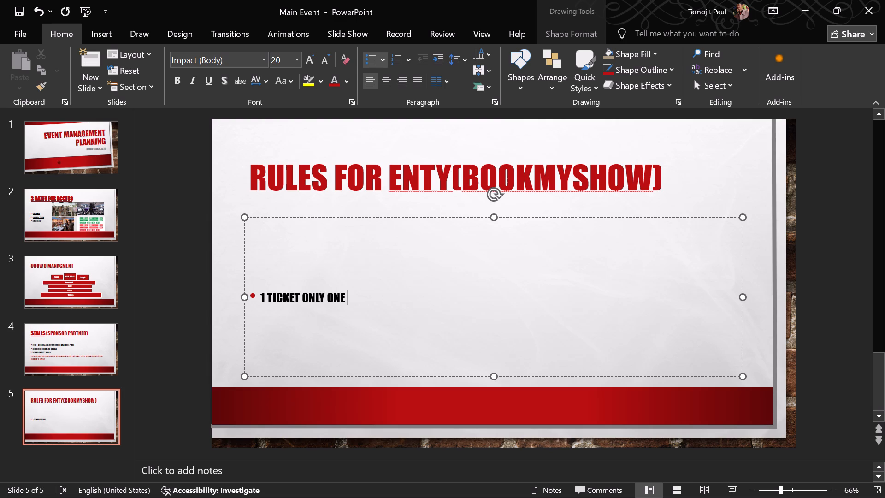
pyautogui.write('person')
# Append the exception "(EXCEPT UNDER 5YRS)" to the first bullet.
pyautogui.hotkey('shift', '(')
pyautogui.write('except')
pyautogui.press('space')
pyautogui.write('under 5')
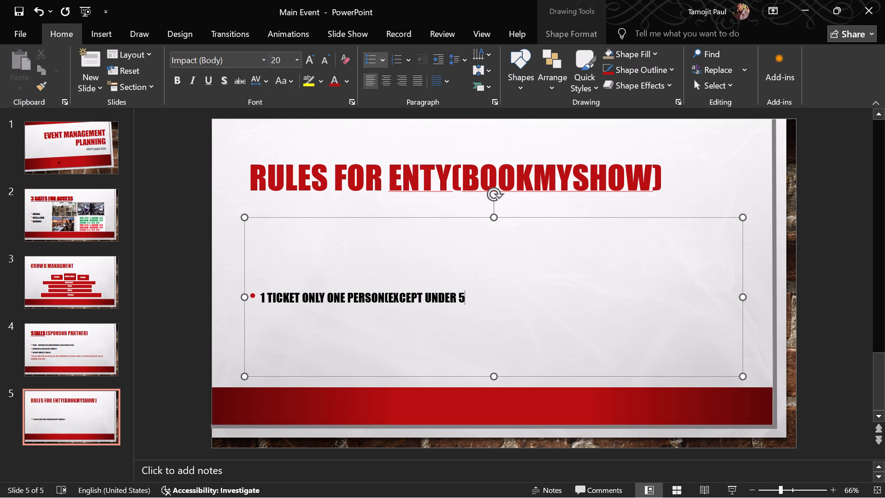
pyautogui.write('yrs')
pyautogui.hotkey('shift', ')')
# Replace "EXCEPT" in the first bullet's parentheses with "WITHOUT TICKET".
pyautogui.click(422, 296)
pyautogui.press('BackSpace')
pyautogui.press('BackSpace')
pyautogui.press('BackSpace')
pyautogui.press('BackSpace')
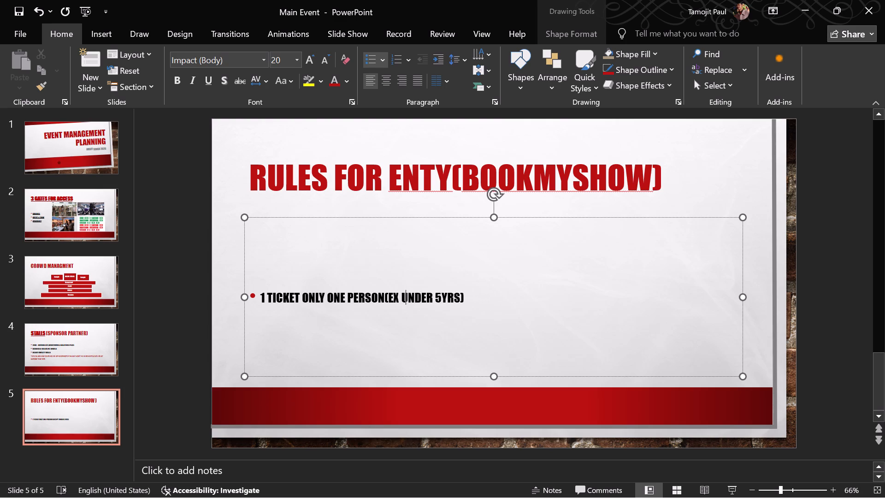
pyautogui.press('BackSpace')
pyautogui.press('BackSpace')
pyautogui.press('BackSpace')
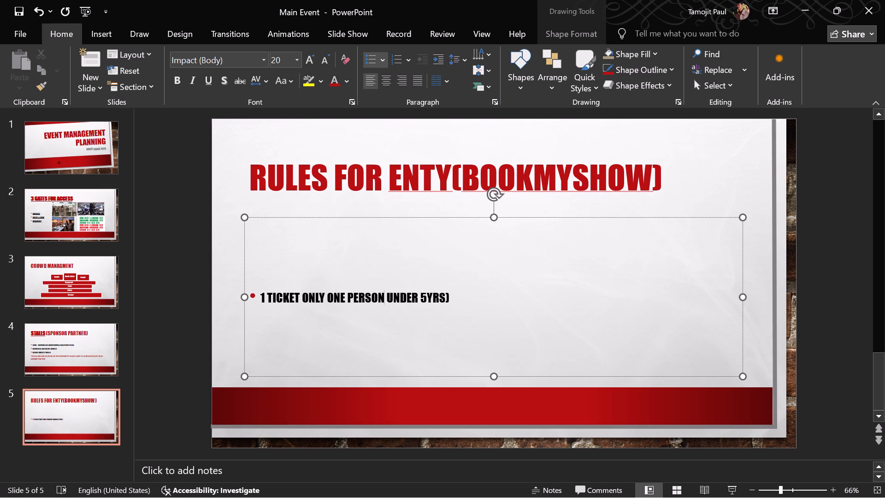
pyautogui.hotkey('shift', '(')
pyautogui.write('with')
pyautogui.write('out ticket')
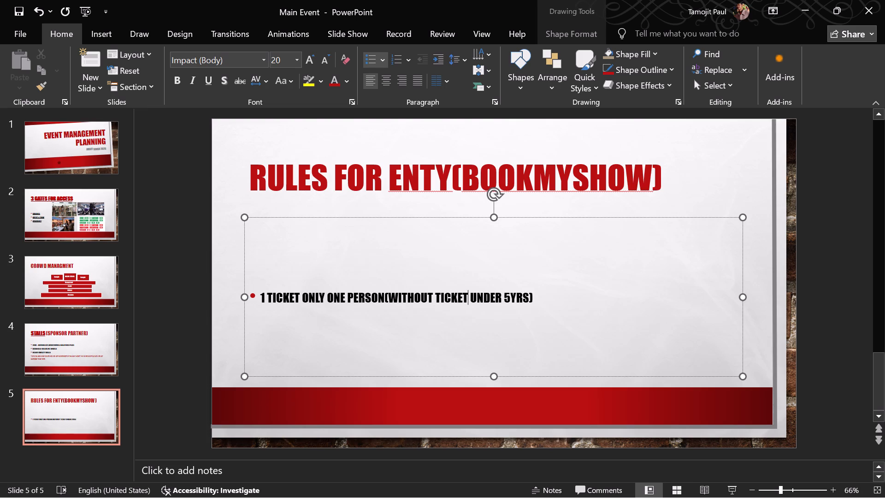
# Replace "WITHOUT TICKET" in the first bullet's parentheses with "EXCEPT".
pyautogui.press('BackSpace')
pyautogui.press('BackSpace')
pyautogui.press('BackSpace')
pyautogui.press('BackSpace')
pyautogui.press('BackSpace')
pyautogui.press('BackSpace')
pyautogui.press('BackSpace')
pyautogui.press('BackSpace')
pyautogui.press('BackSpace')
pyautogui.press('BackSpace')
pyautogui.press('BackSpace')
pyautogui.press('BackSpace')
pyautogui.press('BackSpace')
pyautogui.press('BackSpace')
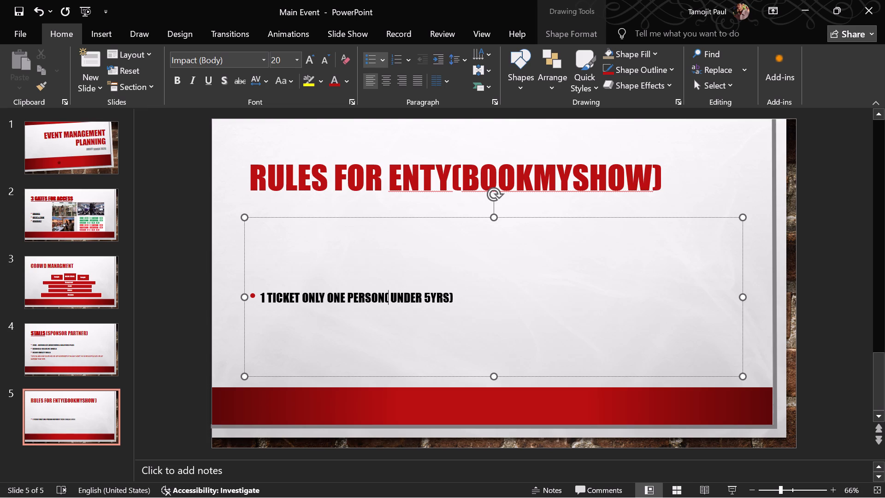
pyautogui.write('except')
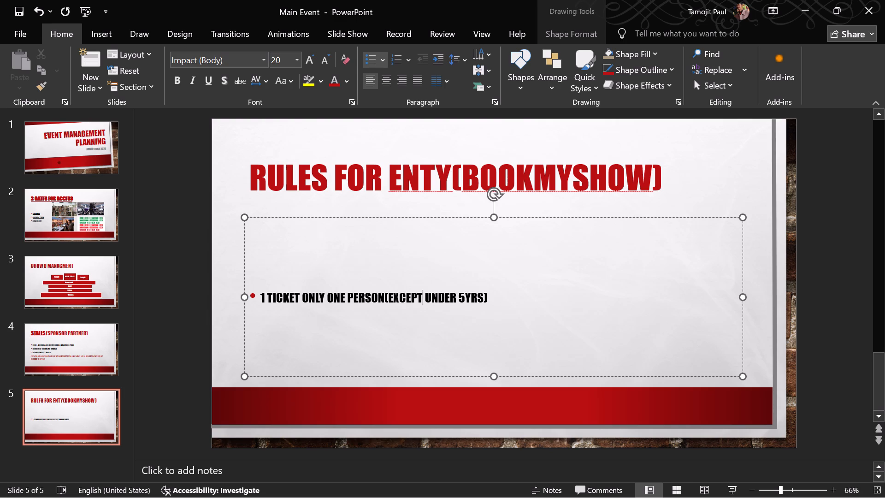
# Insert a space between "PERSON" and the opening parenthesis in the first bullet.
pyautogui.click(385, 300)
pyautogui.press('space')
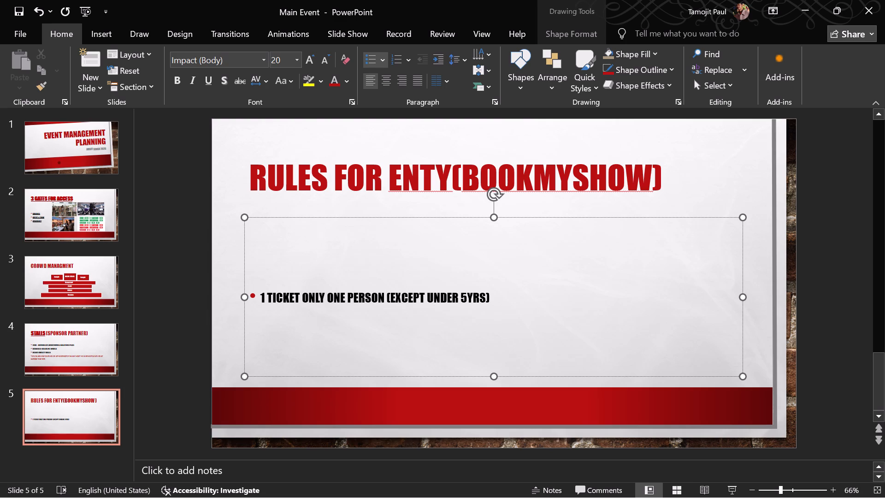
# Start a second bullet below the ticket rule with the text "SPONSORED PARTNER".
pyautogui.click(520, 301)
pyautogui.press('Return')
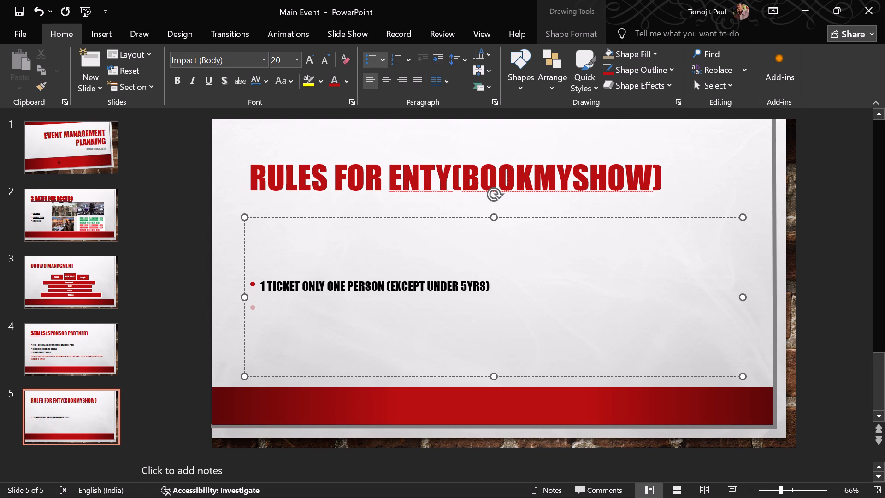
pyautogui.write('snpo')
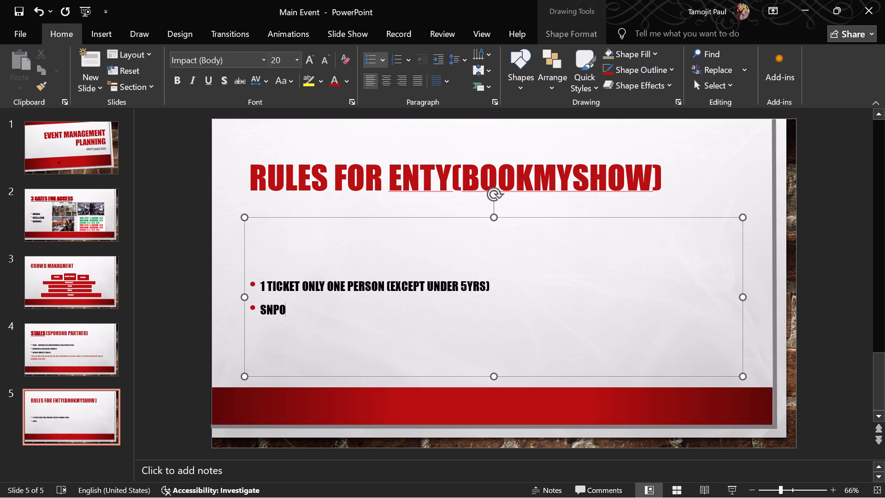
pyautogui.press('BackSpace')
pyautogui.press('BackSpace')
pyautogui.press('BackSpace')
pyautogui.write('po')
pyautogui.press('n')
pyautogui.press('s')
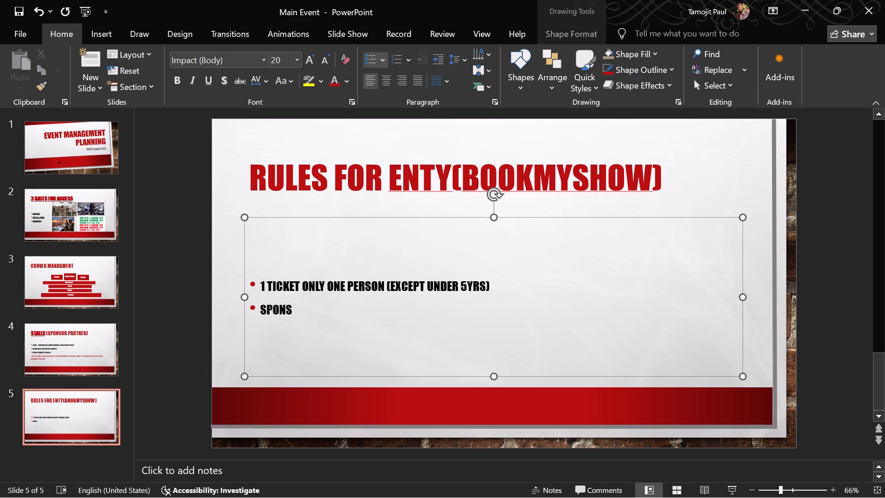
pyautogui.write('ored')
pyautogui.press('space')
pyautogui.write('partnere')
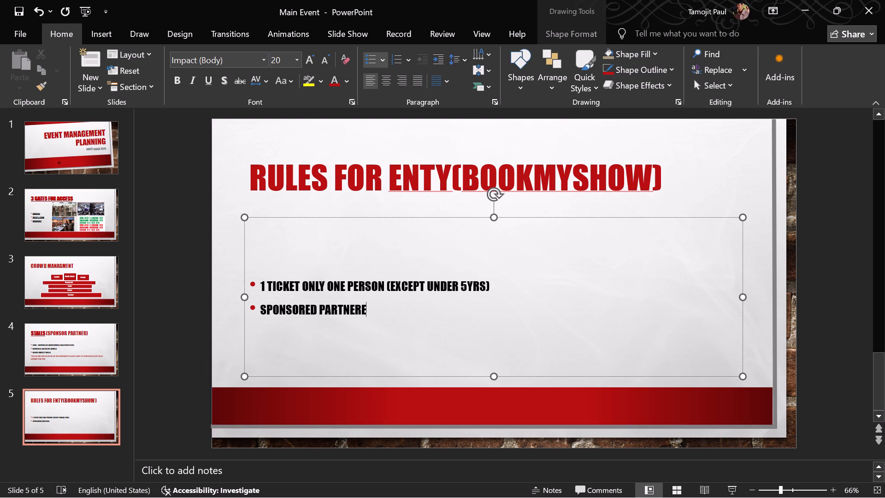
pyautogui.press('BackSpace')
# Continue the second bullet with "COMPLEMENTARY PASS CAN BE ADMIT ONE OR CAN BE A FAMILY".
pyautogui.press('space')
pyautogui.write('comn')
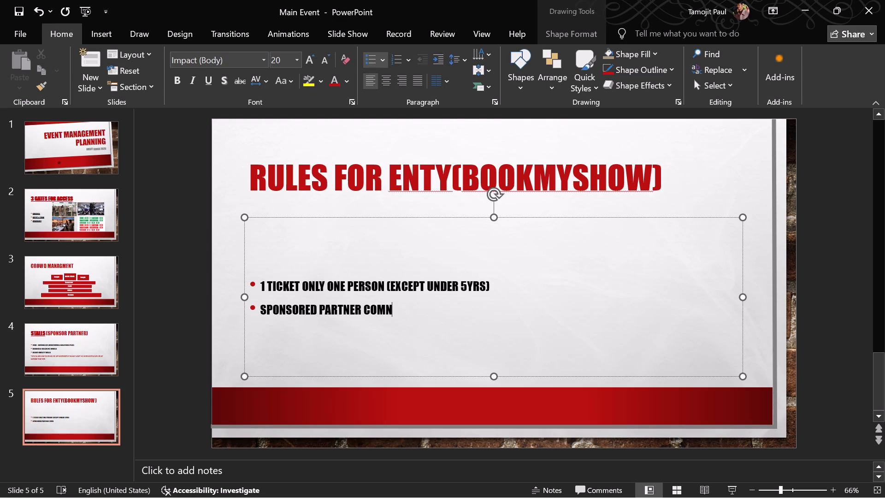
pyautogui.press('BackSpace')
pyautogui.write('ple')
pyautogui.write('mentary')
pyautogui.press('space')
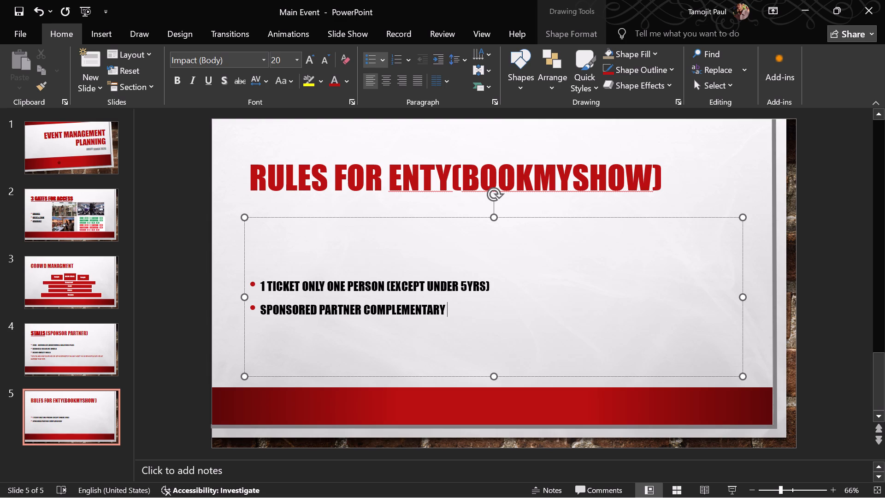
pyautogui.write('pass')
pyautogui.press('space')
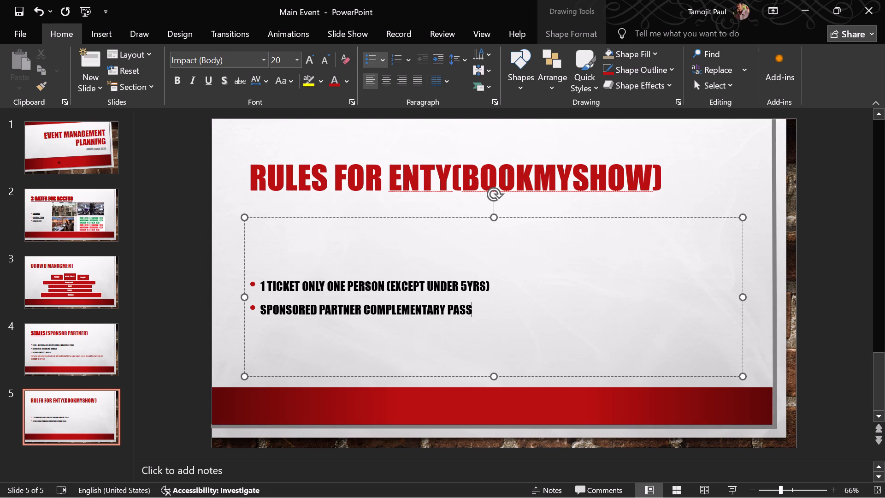
pyautogui.write('can be')
pyautogui.press('space')
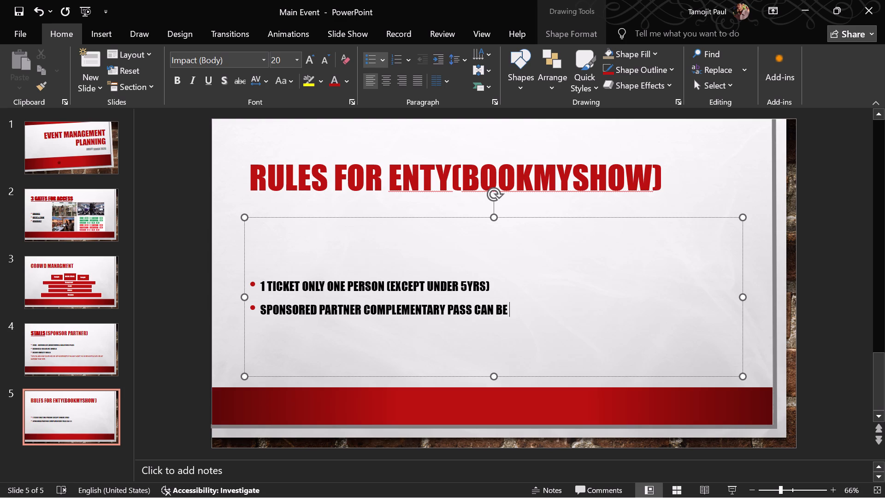
pyautogui.write('admit one or can be a family')
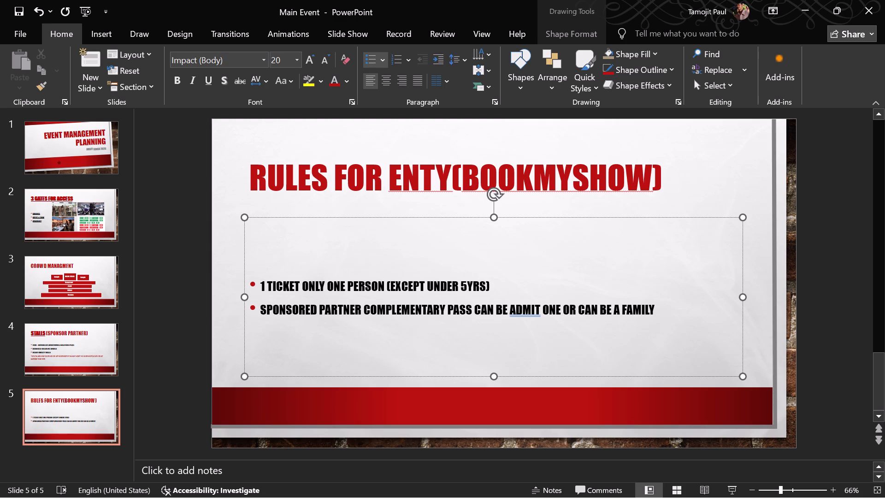
# Extend the second bullet after "FAMILY" with "...SO CHECK CAREFULLY".
pyautogui.hotkey('shift', '(')
pyautogui.write('so')
pyautogui.press('BackSpace')
pyautogui.press('BackSpace')
pyautogui.press('BackSpace')
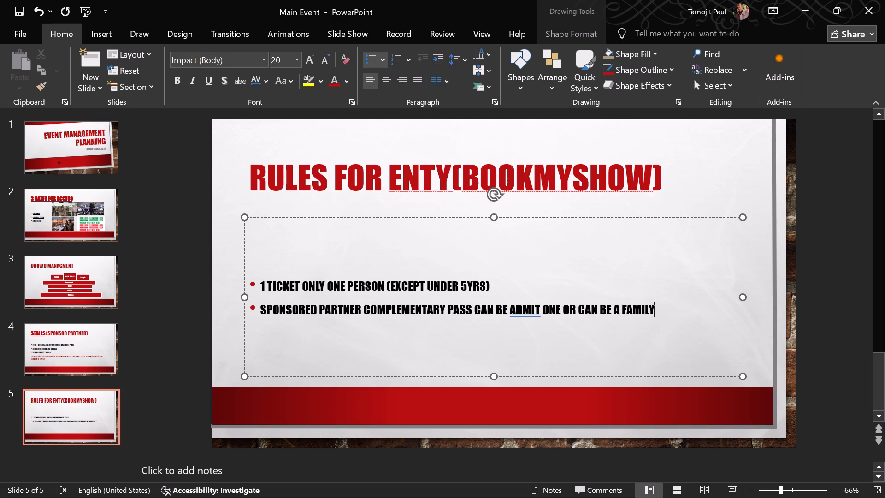
pyautogui.write('...')
pyautogui.write('so reaqd')
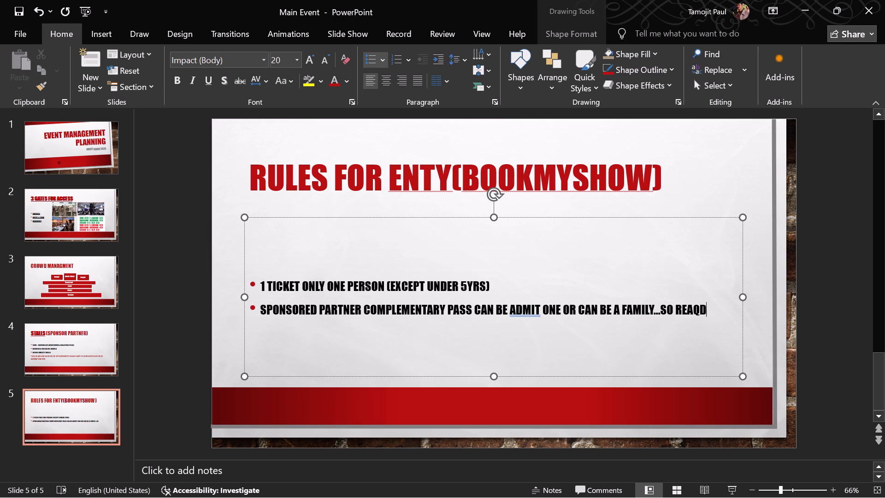
pyautogui.press('BackSpace')
pyautogui.press('BackSpace')
pyautogui.press('BackSpace')
pyautogui.press('BackSpace')
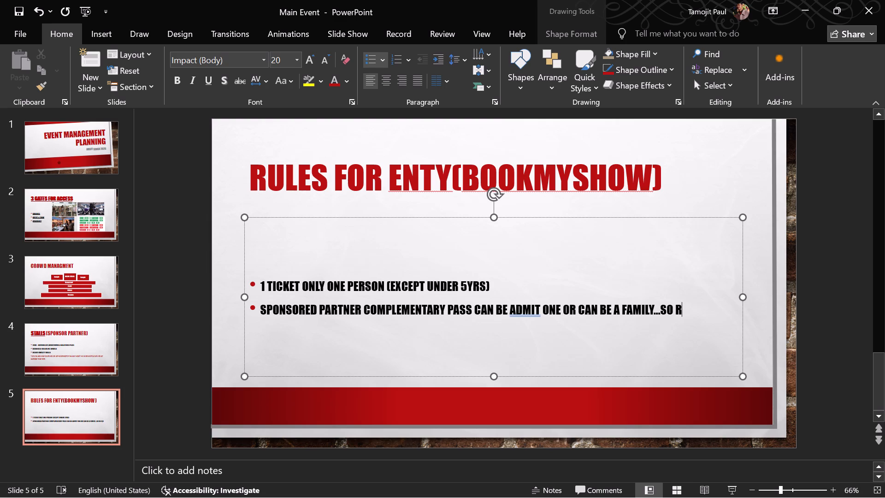
pyautogui.press('BackSpace')
pyautogui.write('check carefully')
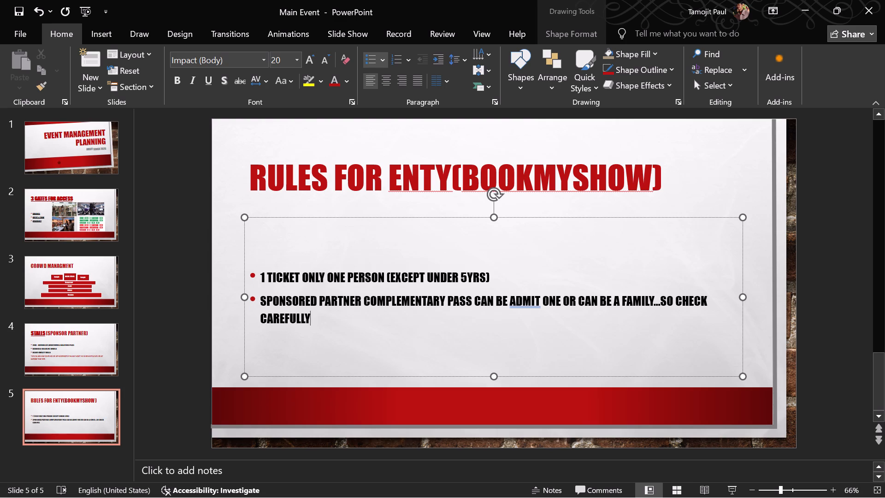
# Start a third bullet below the sponsored partner rule with the text "CREW TEAM MEMBERS".
pyautogui.press('Return')
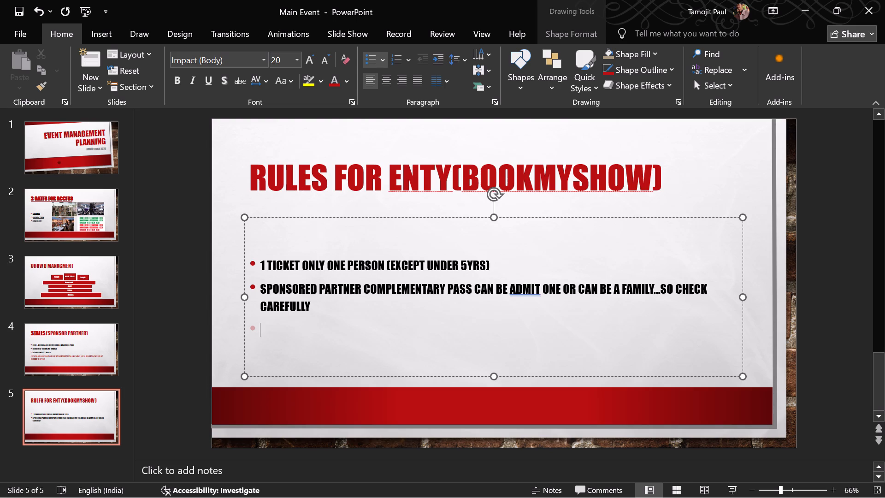
pyautogui.press('a')
pyautogui.press('BackSpace')
pyautogui.write('crew')
pyautogui.press('space')
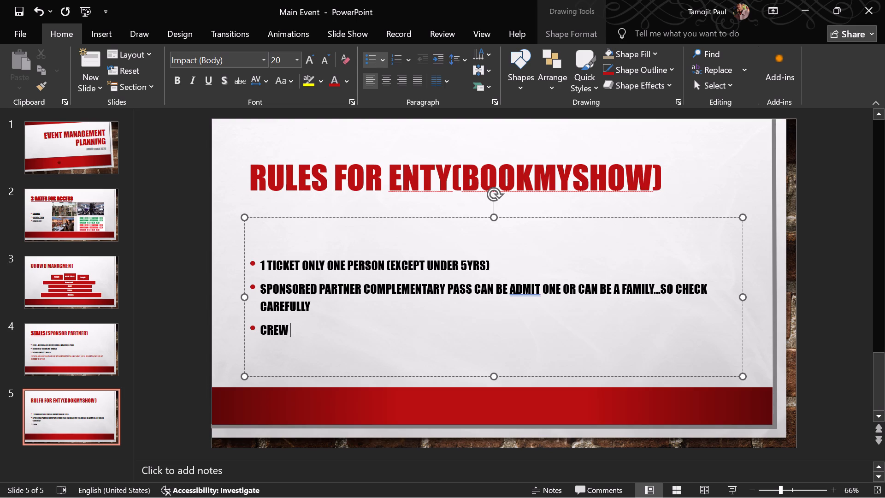
pyautogui.write('shou')
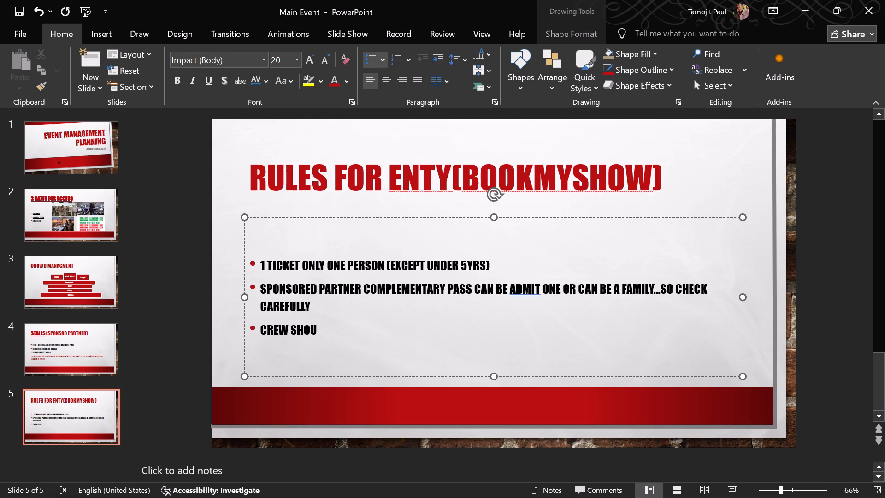
pyautogui.write('ld')
pyautogui.press('space')
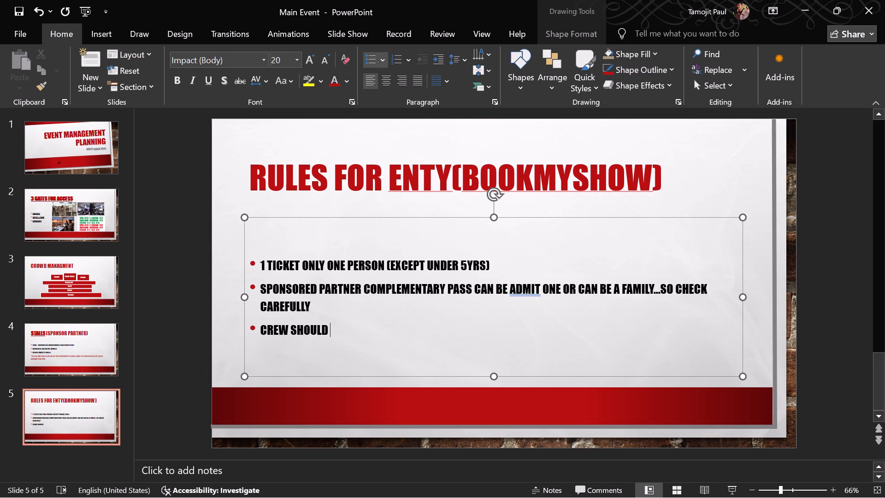
pyautogui.press('BackSpace')
pyautogui.press('BackSpace')
pyautogui.press('BackSpace')
pyautogui.press('BackSpace')
pyautogui.press('BackSpace')
pyautogui.press('BackSpace')
pyautogui.press('BackSpace')
pyautogui.write('team memn')
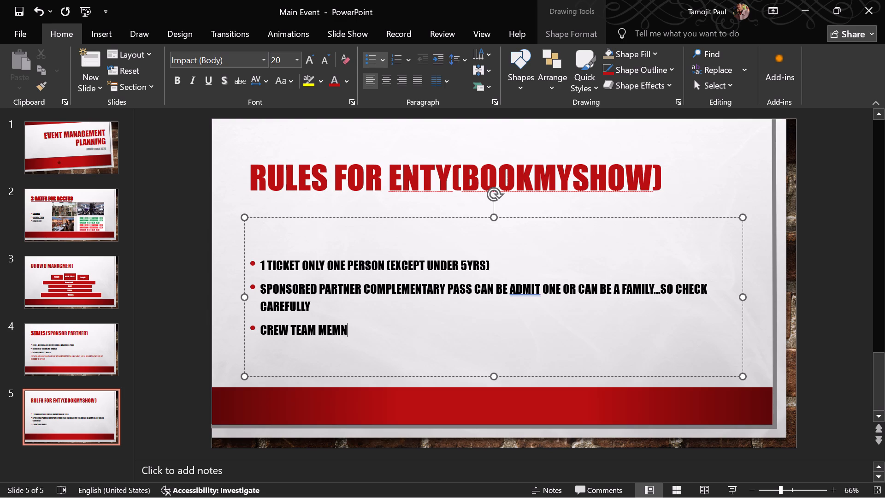
pyautogui.press('BackSpace')
pyautogui.write('bers')
# Open parentheses after "CREW TEAM MEMBERS" and list "ARTIST TEAM,EVENT MANAGEMENT," inside them.
pyautogui.hotkey('shift', '(')
pyautogui.write('artist team')
pyautogui.press(',')
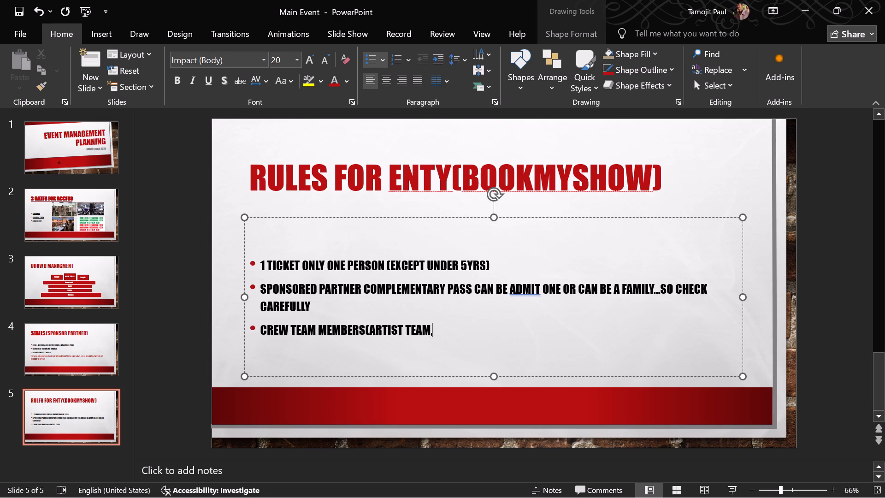
pyautogui.press('e')
pyautogui.write('ve')
pyautogui.write('nt mana')
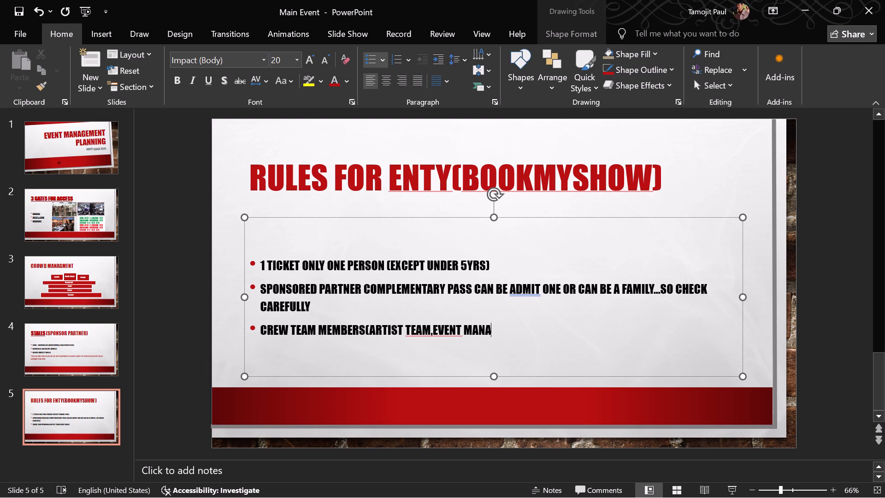
pyautogui.press('g')
pyautogui.write('men')
pyautogui.write('t,s')
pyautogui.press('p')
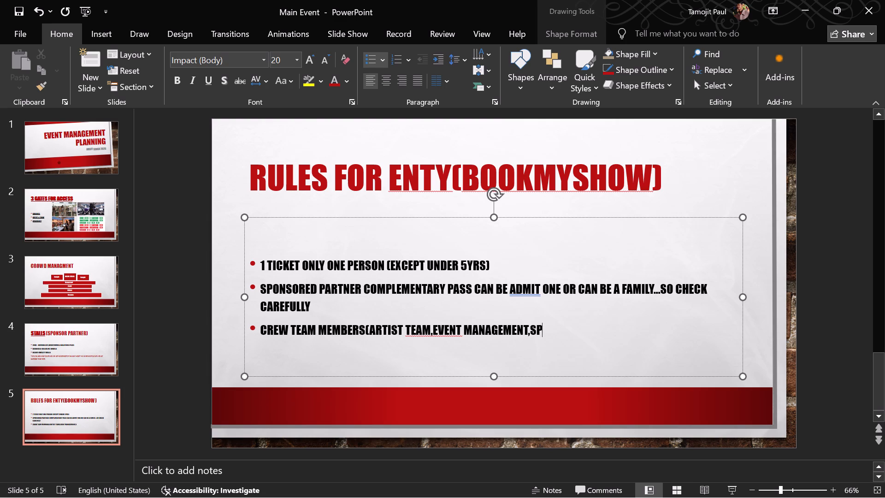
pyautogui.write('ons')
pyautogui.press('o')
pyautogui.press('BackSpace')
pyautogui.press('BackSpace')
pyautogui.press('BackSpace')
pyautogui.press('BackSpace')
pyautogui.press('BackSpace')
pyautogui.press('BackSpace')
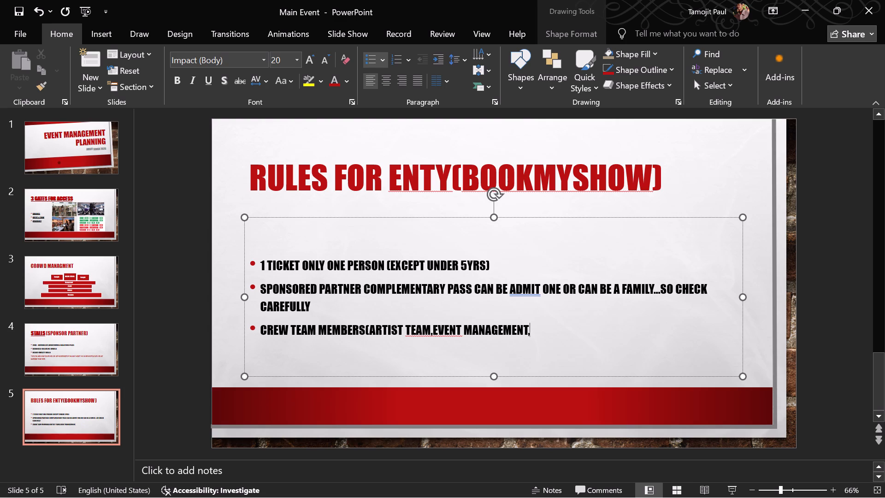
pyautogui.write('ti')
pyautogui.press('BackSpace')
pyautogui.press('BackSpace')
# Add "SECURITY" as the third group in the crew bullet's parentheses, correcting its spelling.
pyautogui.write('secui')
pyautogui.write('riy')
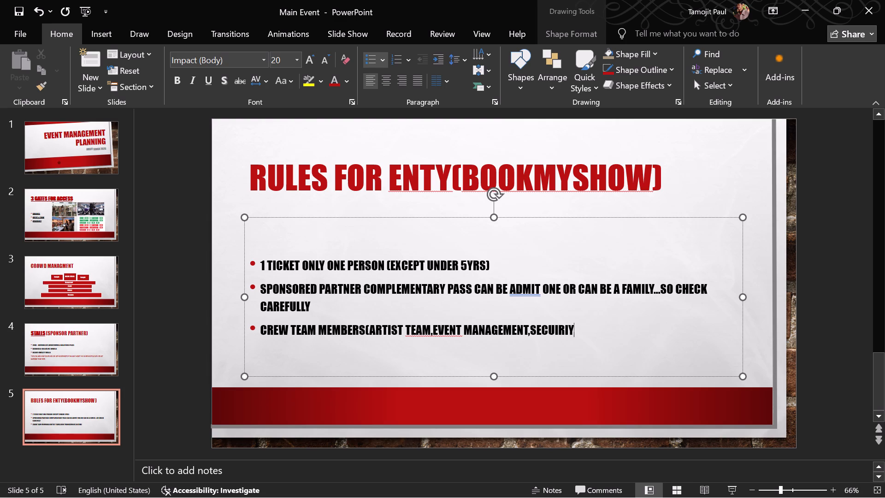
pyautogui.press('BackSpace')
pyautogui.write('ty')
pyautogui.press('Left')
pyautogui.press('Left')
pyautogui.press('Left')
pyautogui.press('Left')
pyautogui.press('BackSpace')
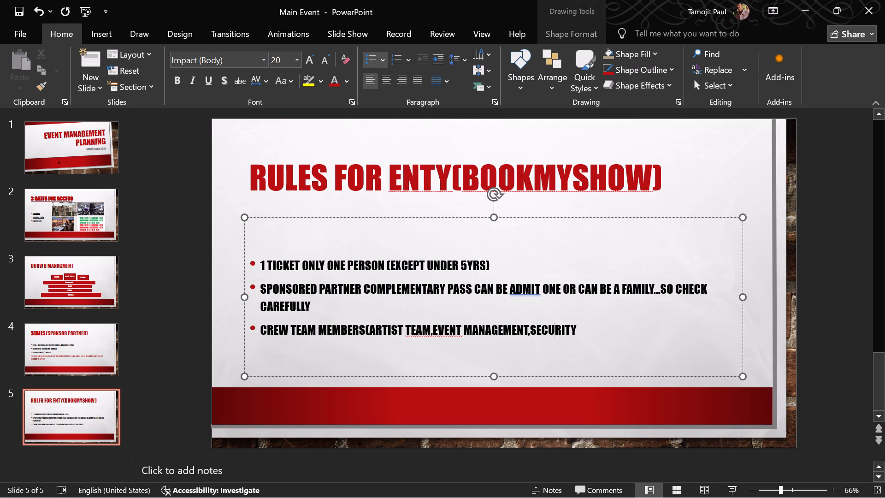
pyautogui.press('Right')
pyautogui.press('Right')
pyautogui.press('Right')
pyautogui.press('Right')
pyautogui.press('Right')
# Replace "SECURITY" in the crew bullet with "BOUNCERS" and close the parentheses.
pyautogui.press('BackSpace')
pyautogui.press('BackSpace')
pyautogui.press('BackSpace')
pyautogui.press('BackSpace')
pyautogui.press('BackSpace')
pyautogui.press('BackSpace')
pyautogui.press('BackSpace')
pyautogui.press('BackSpace')
pyautogui.write('bouncers')
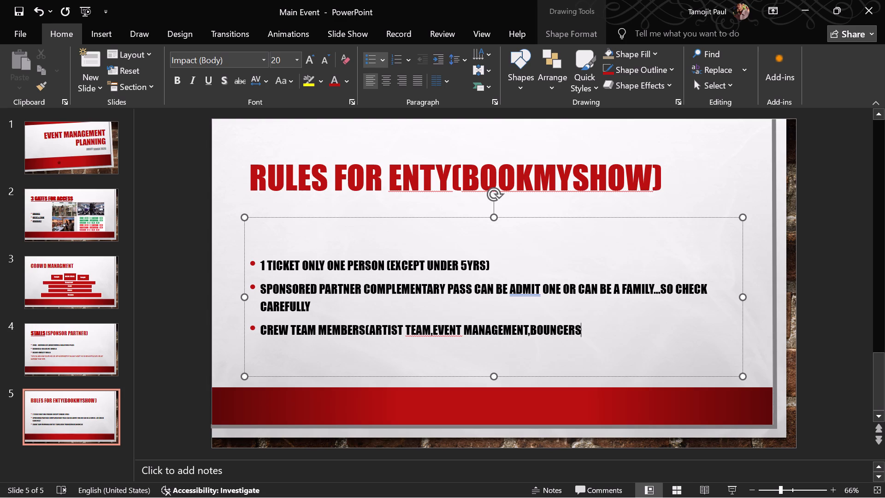
pyautogui.hotkey('shift', ')')
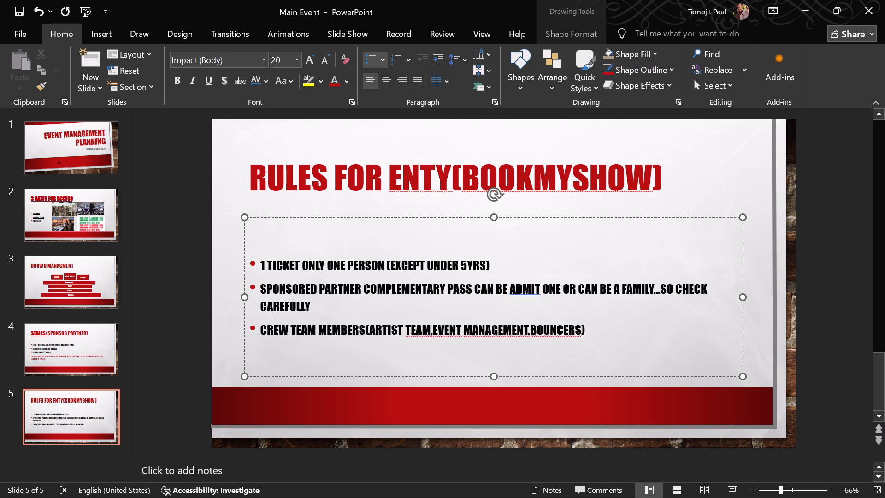
# Complete the crew bullet with "SHOULD ONLY BE ALLOW WITH THEIR RESPECTIVE ID-CARDS".
pyautogui.write('should a')
pyautogui.press('BackSpace')
pyautogui.write('only be allow with their respecd')
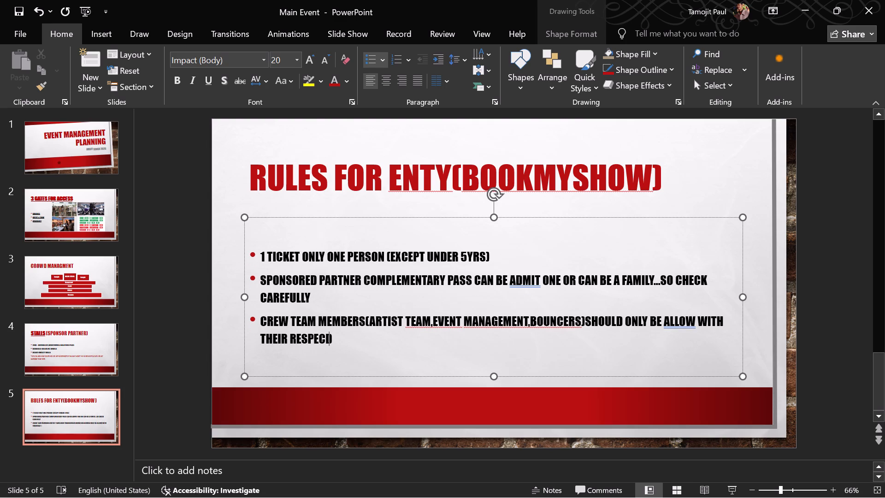
pyautogui.write('tive')
pyautogui.press('space')
pyautogui.press('BackSpace')
pyautogui.press('BackSpace')
pyautogui.press('BackSpace')
pyautogui.press('BackSpace')
pyautogui.press('BackSpace')
pyautogui.press('BackSpace')
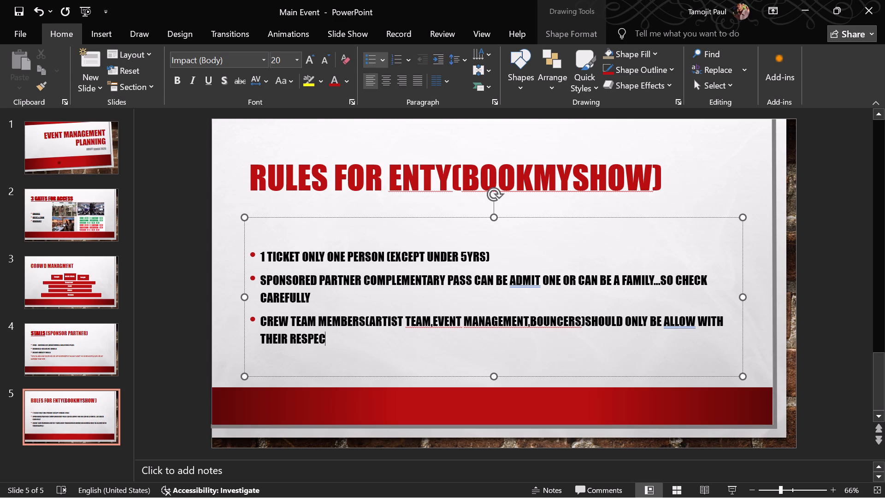
pyautogui.write('tive id')
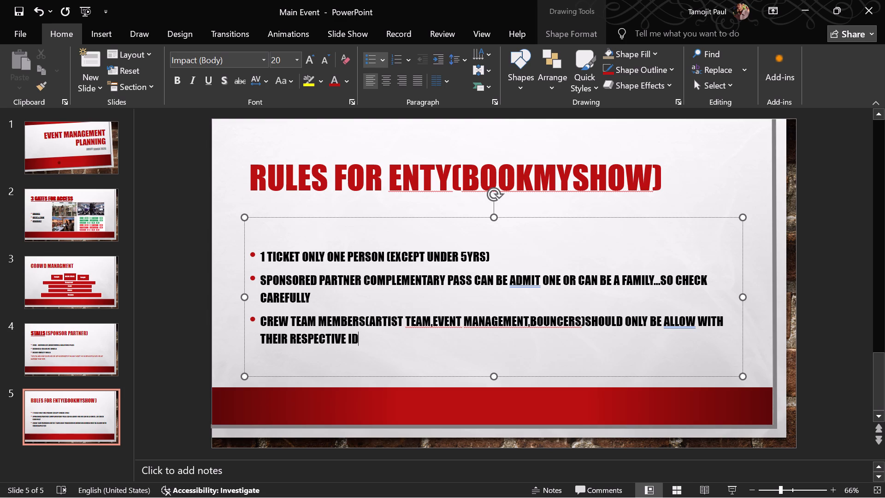
pyautogui.write('-cards')
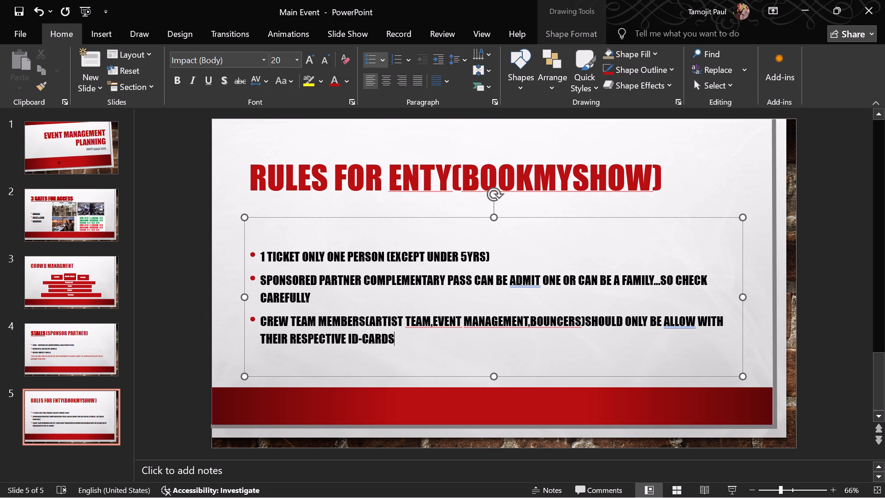
# Add a new slide after the entry rules slide.
pyautogui.hotkey('ctrl', 'm')
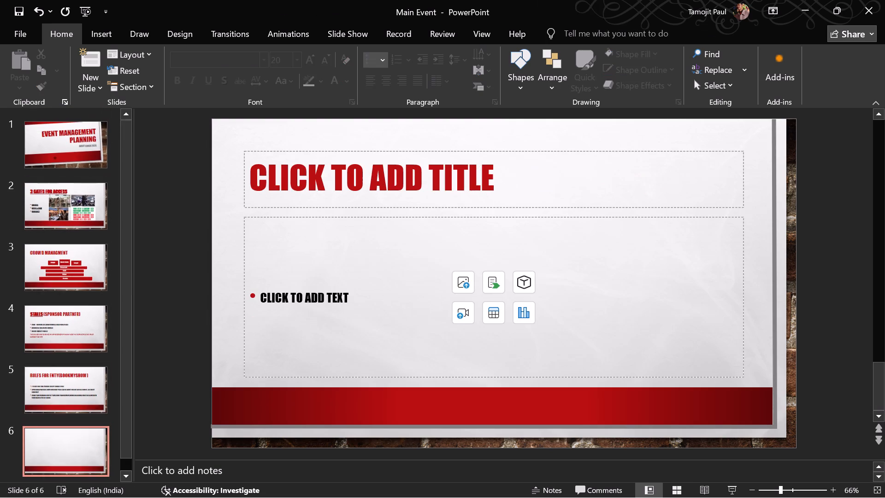
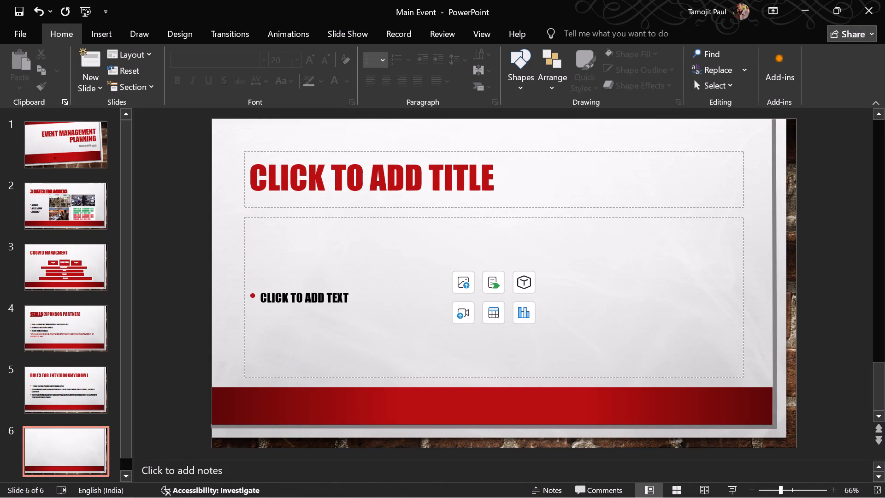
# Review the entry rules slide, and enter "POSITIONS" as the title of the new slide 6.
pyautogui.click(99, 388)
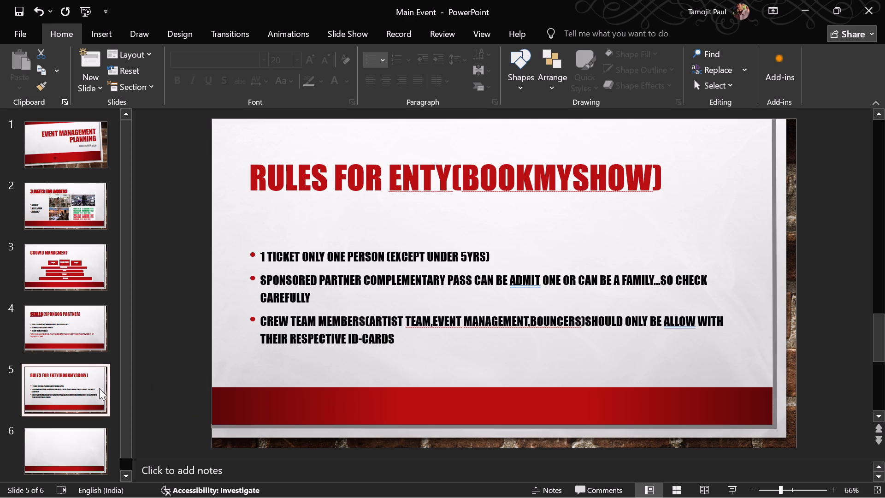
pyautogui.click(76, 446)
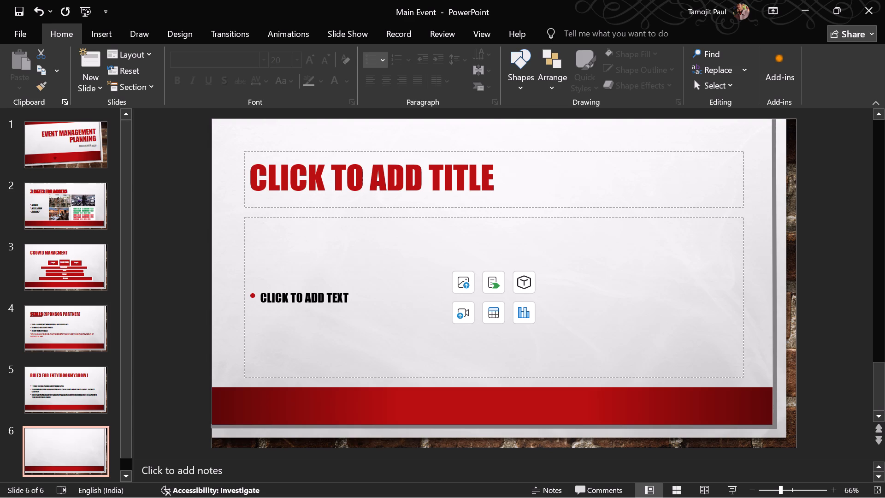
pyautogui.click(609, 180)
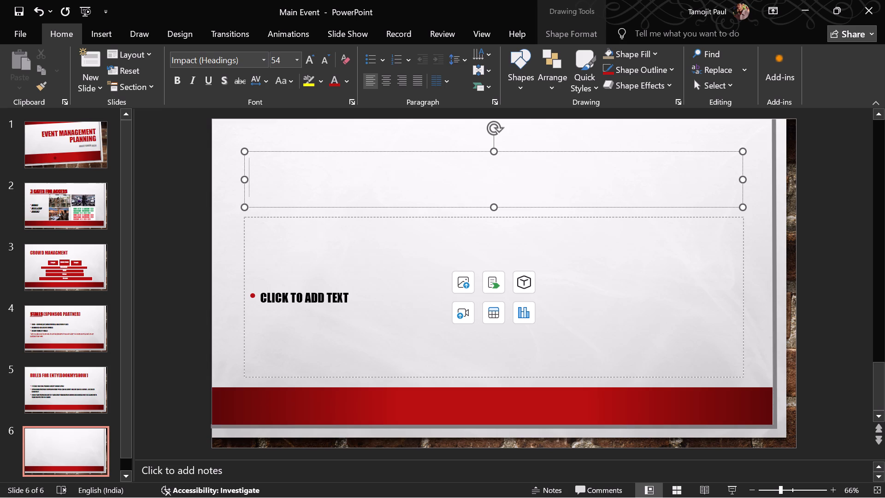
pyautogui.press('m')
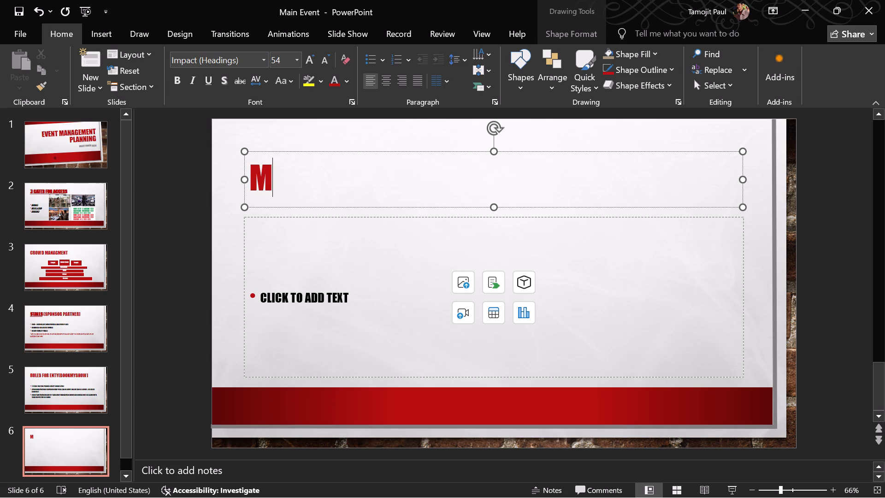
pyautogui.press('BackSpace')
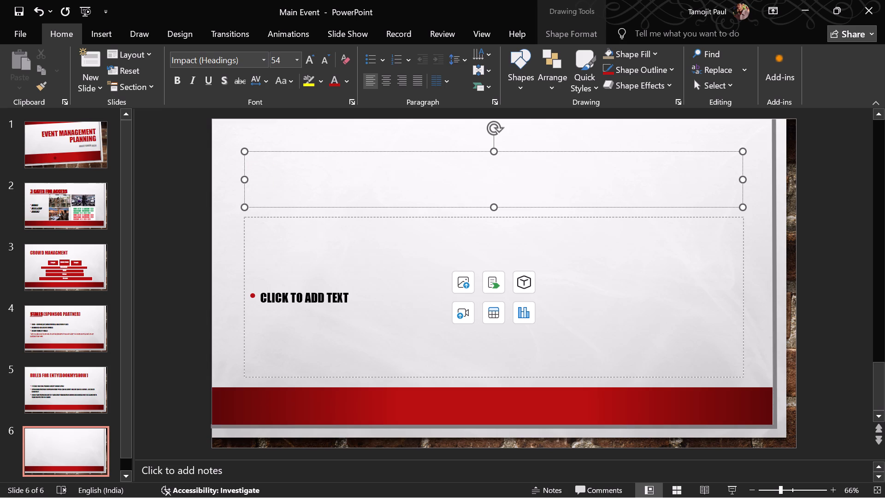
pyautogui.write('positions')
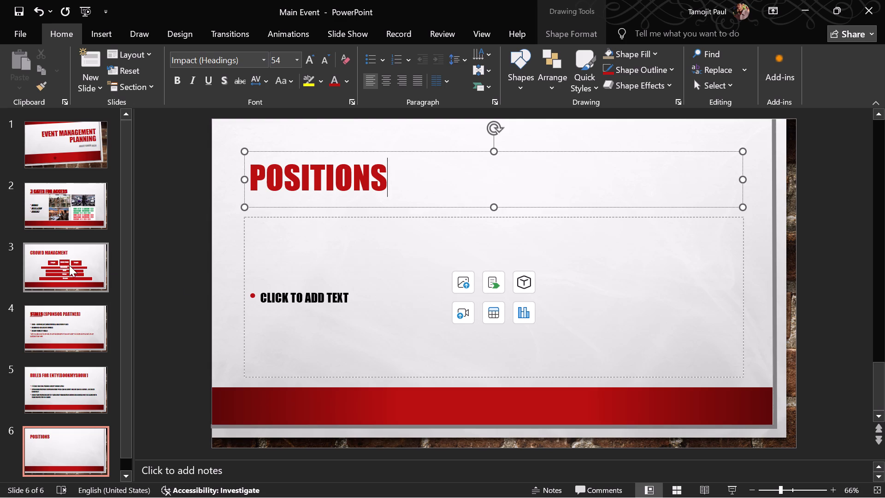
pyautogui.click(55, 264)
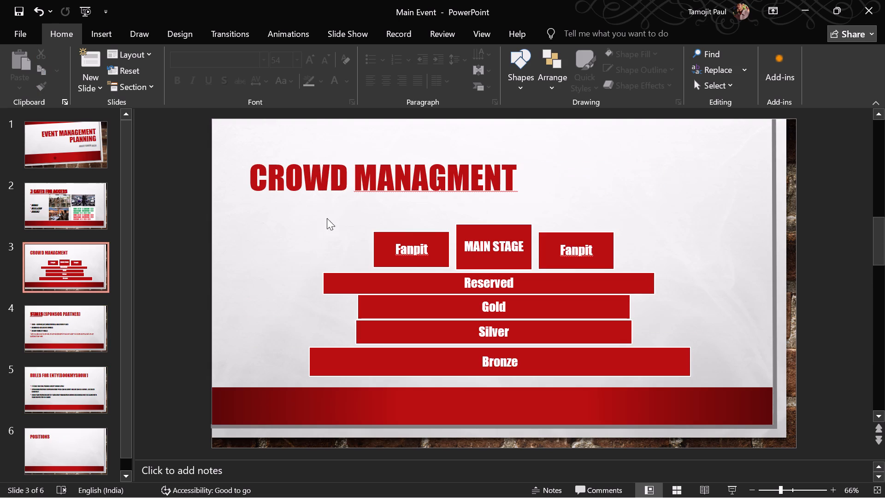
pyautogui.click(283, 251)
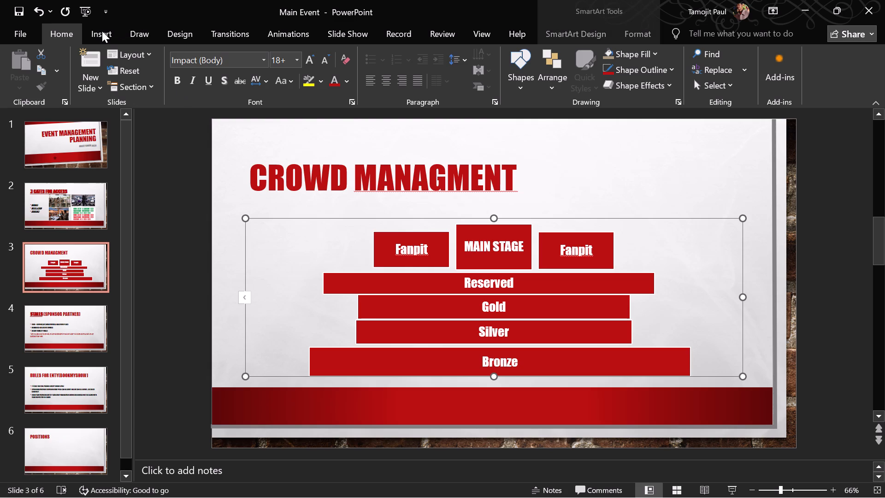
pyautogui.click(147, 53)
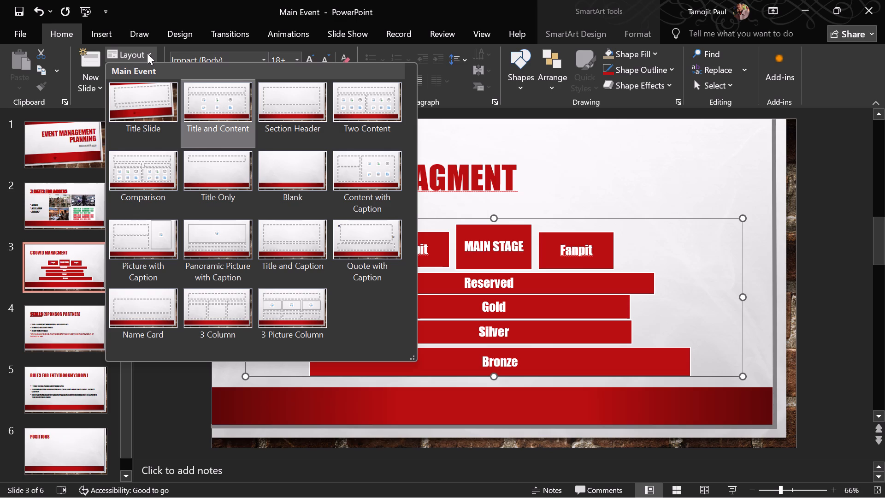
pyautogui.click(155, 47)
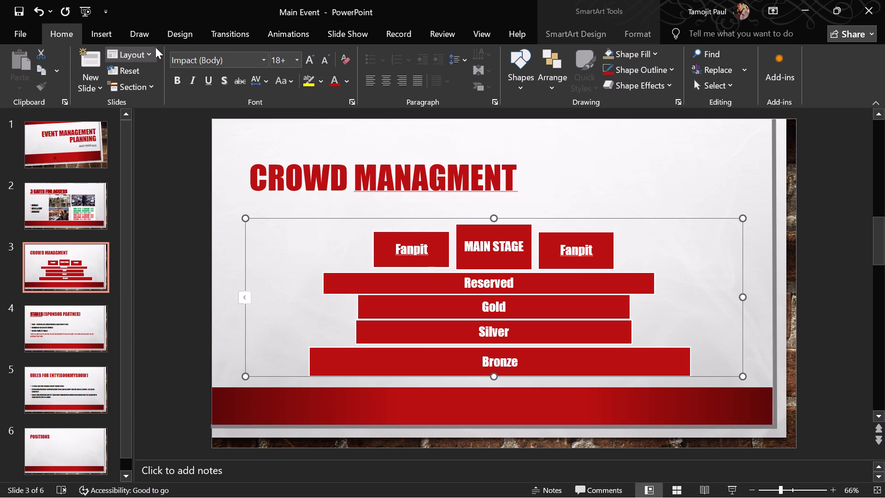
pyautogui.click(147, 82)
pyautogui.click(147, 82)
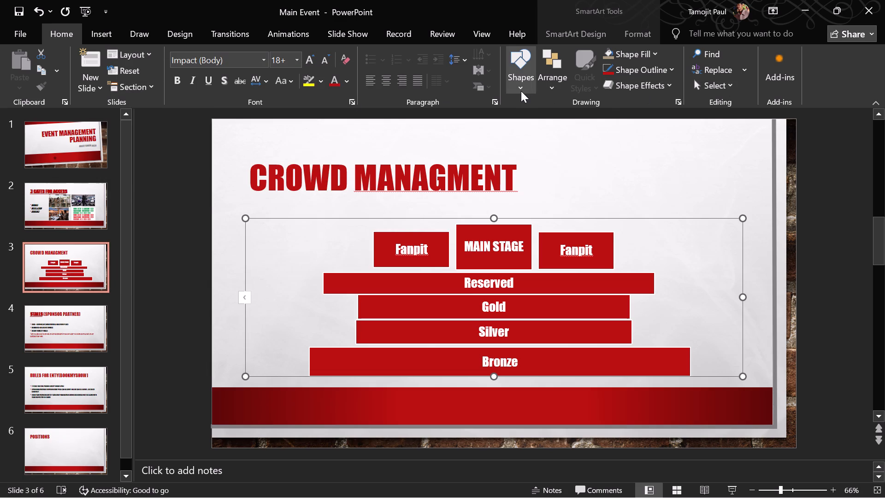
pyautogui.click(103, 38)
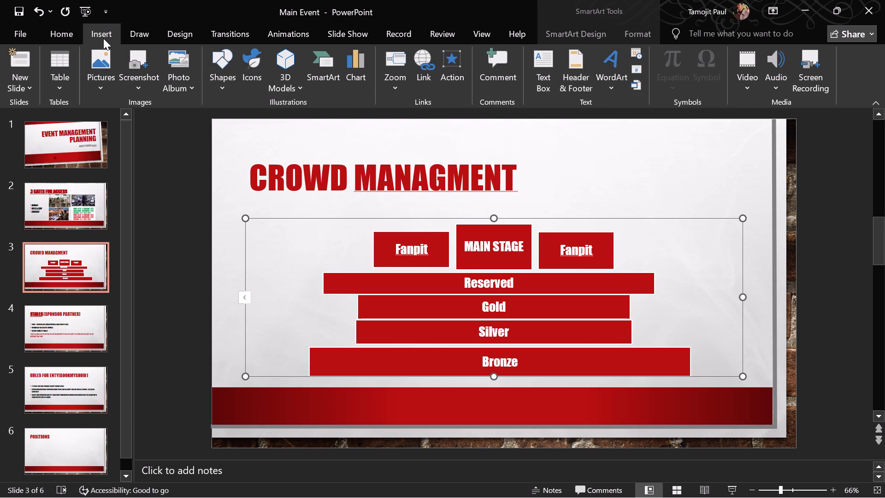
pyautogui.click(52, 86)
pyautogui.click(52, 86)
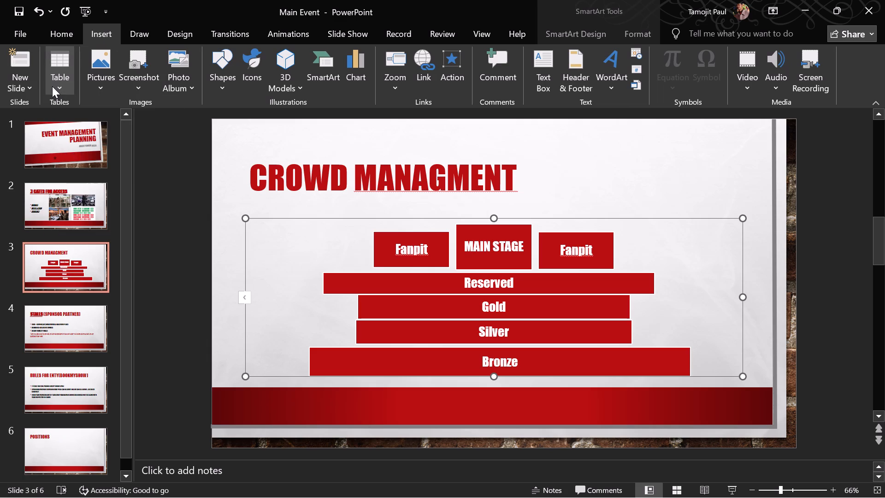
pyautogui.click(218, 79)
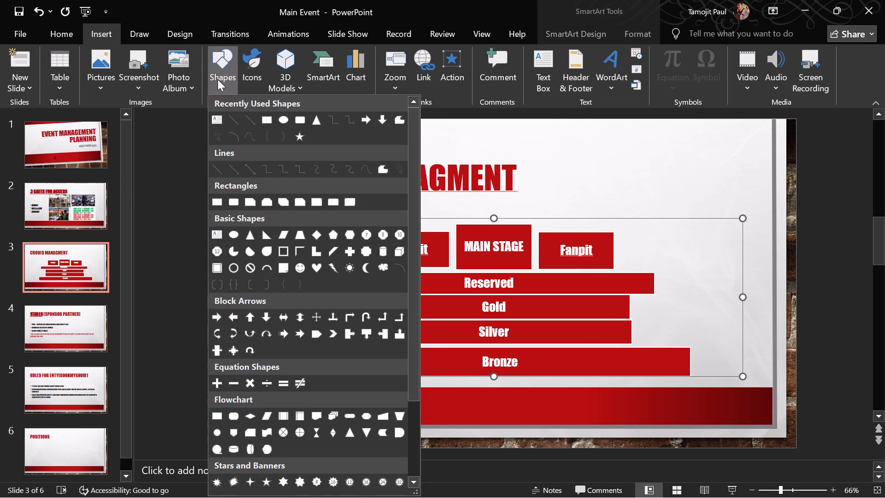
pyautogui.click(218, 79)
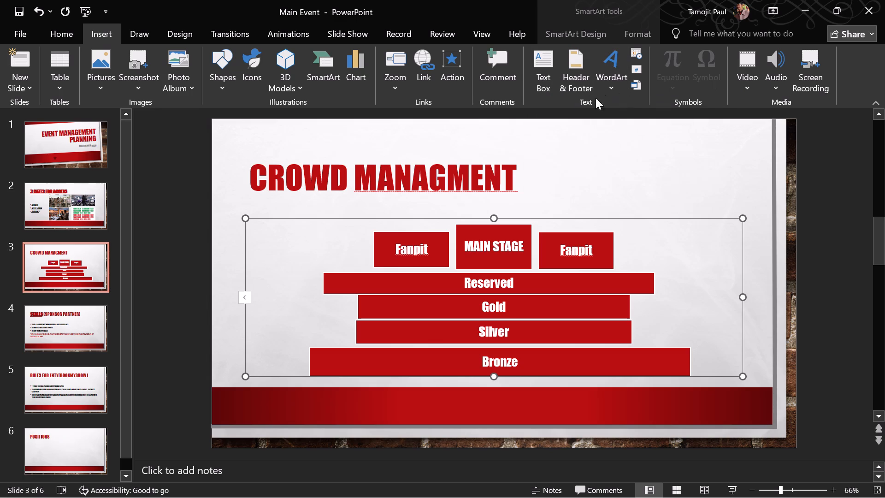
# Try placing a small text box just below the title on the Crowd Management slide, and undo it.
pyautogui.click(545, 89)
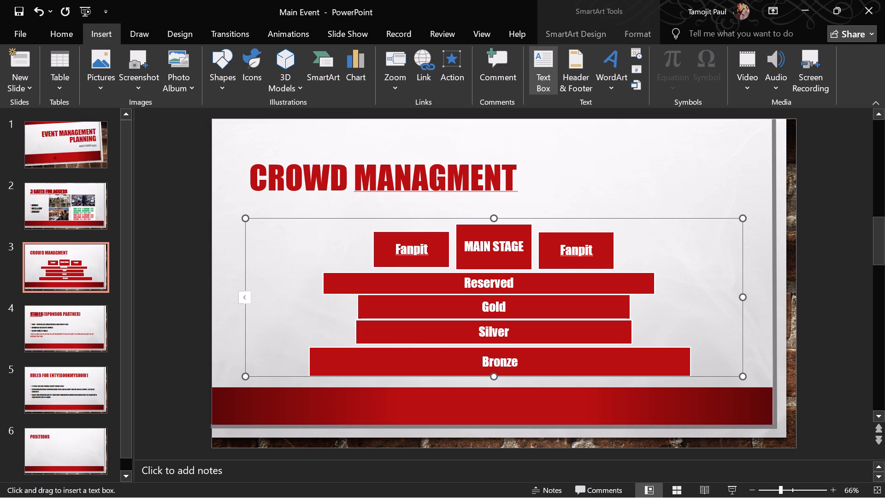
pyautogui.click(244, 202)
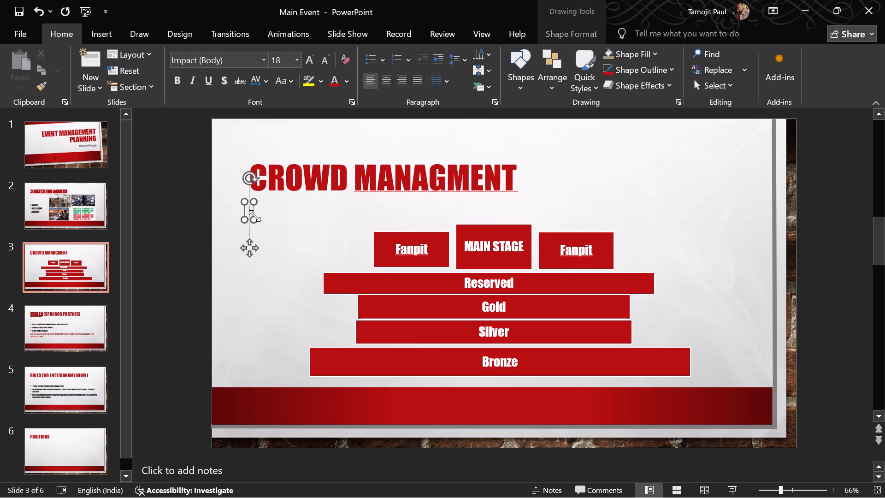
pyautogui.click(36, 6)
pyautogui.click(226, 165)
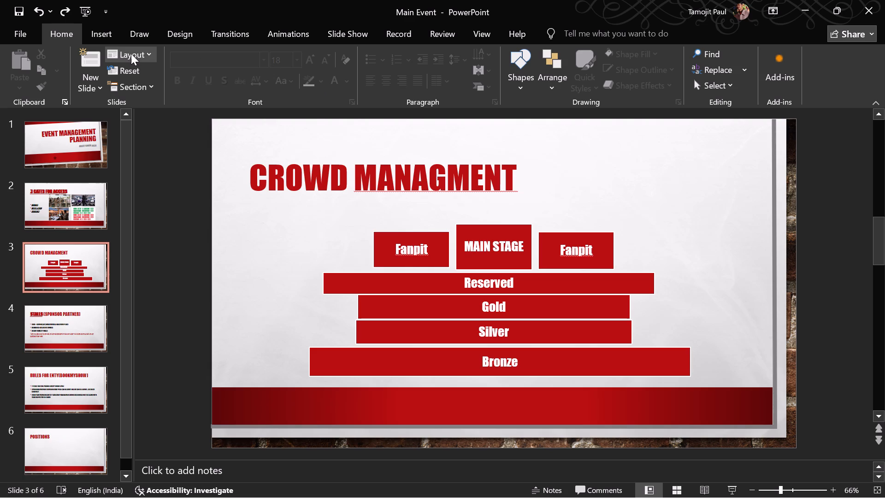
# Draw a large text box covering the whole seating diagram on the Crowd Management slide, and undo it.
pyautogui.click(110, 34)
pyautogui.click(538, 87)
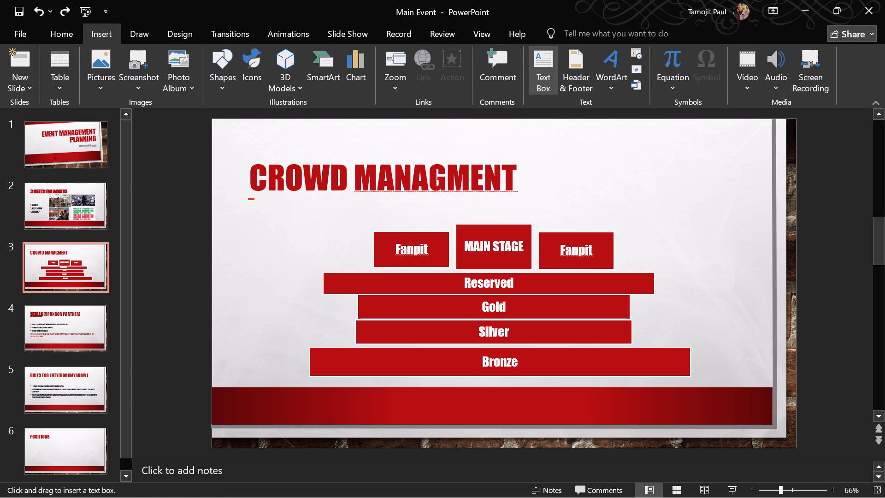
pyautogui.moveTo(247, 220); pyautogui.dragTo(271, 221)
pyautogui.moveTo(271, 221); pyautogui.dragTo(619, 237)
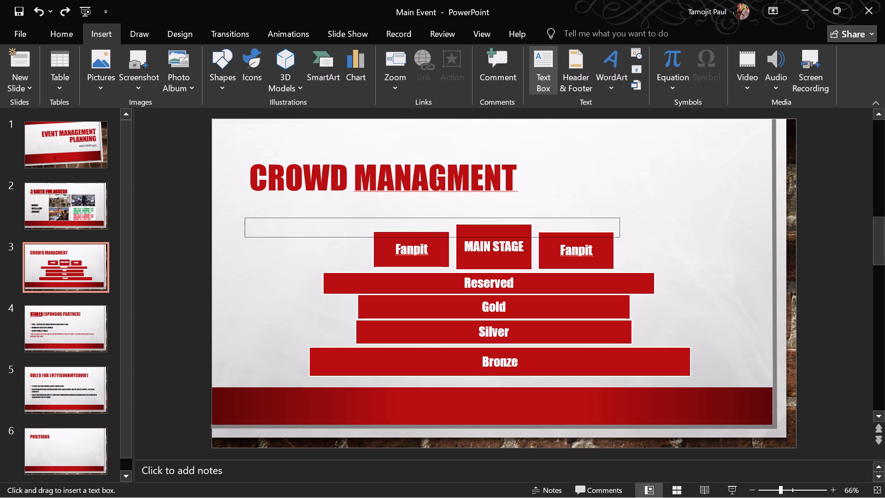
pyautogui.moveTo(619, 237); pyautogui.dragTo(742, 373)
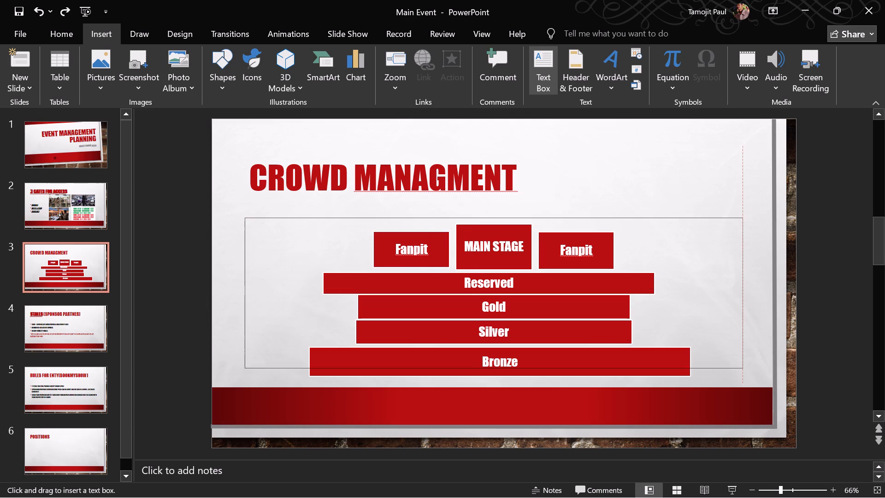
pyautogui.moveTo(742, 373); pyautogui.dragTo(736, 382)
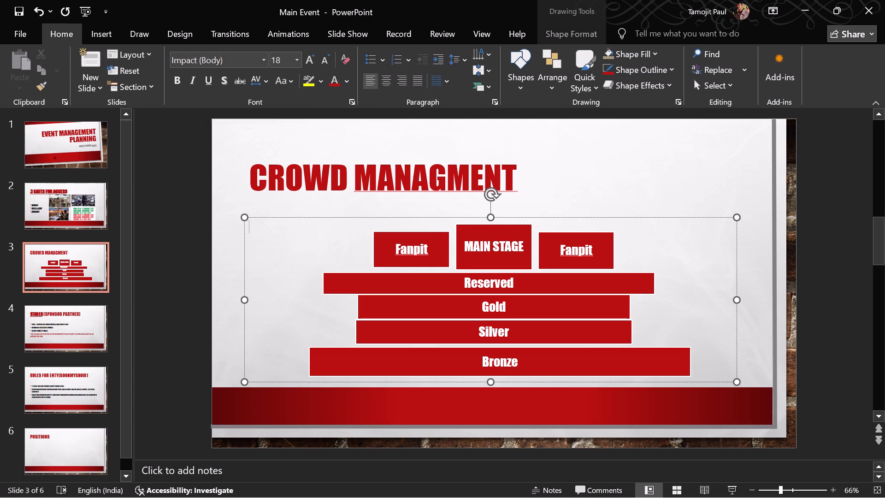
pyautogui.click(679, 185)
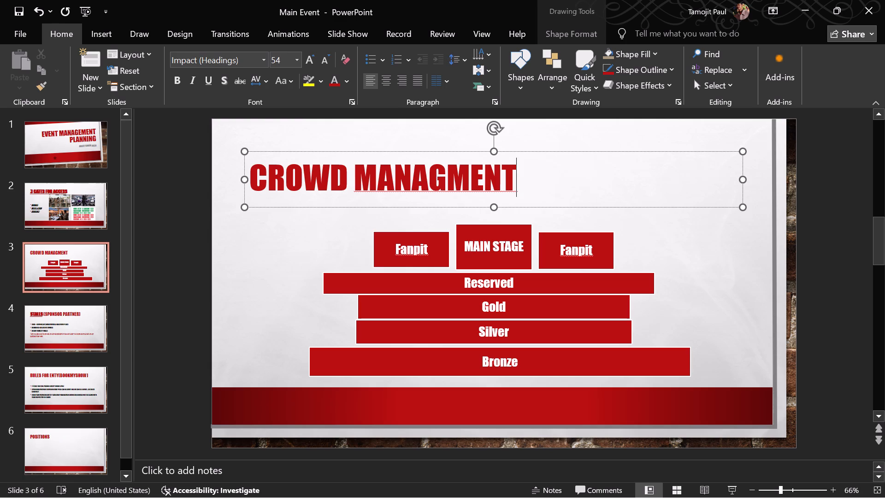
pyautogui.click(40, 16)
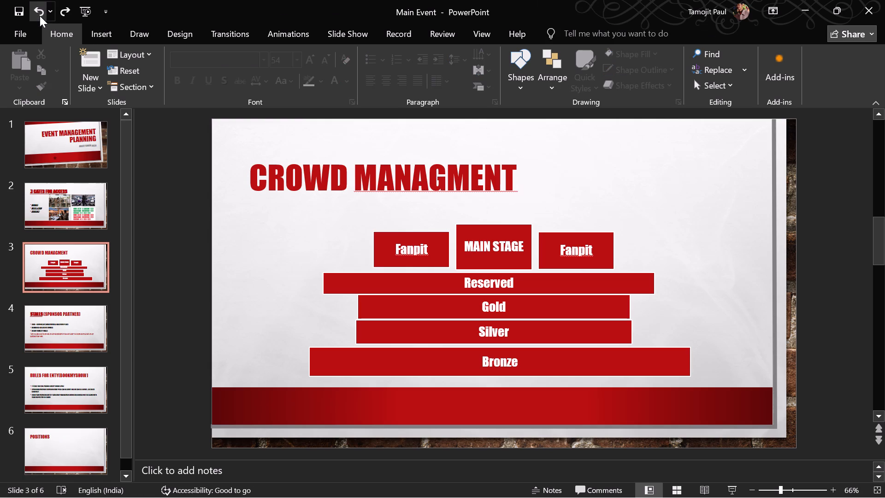
# Show the drawing ruler on the Crowd Management slide and reposition it diagonally across the seating diagram.
pyautogui.click(103, 37)
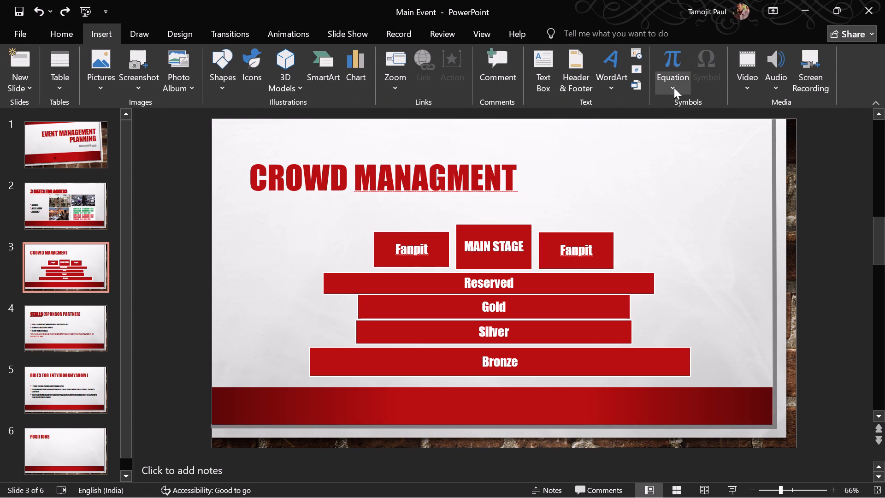
pyautogui.click(145, 35)
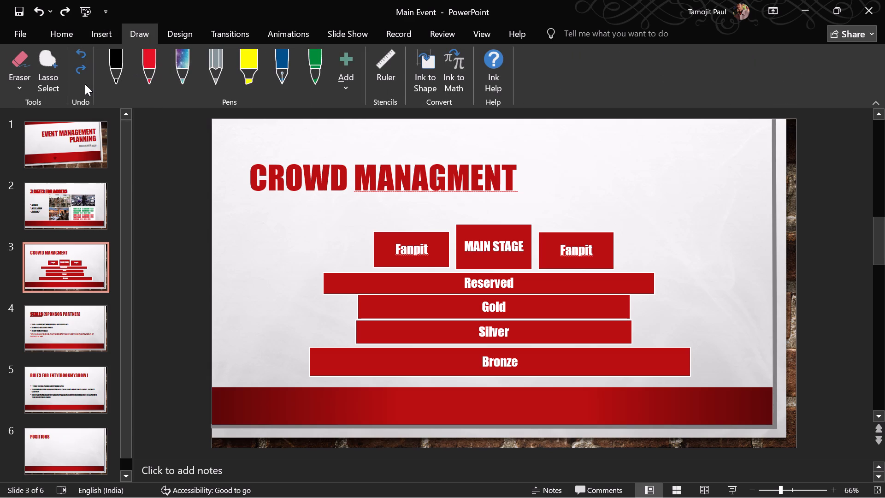
pyautogui.click(386, 90)
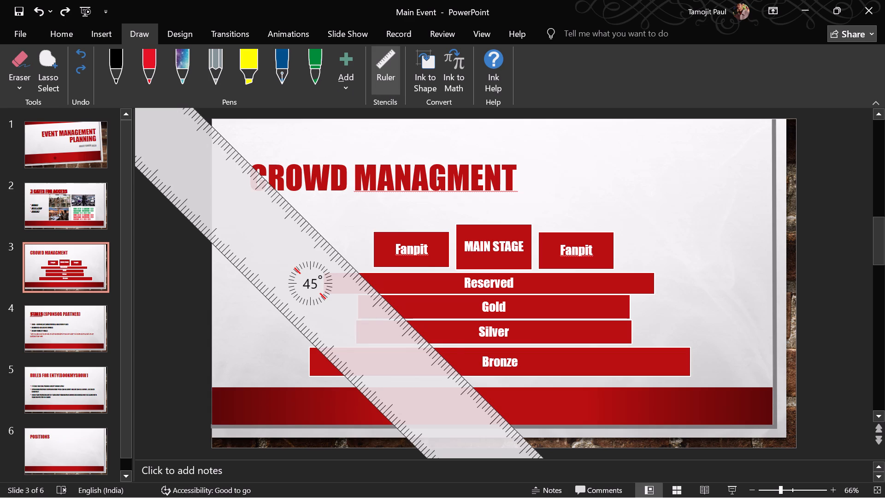
pyautogui.moveTo(365, 321); pyautogui.dragTo(391, 302)
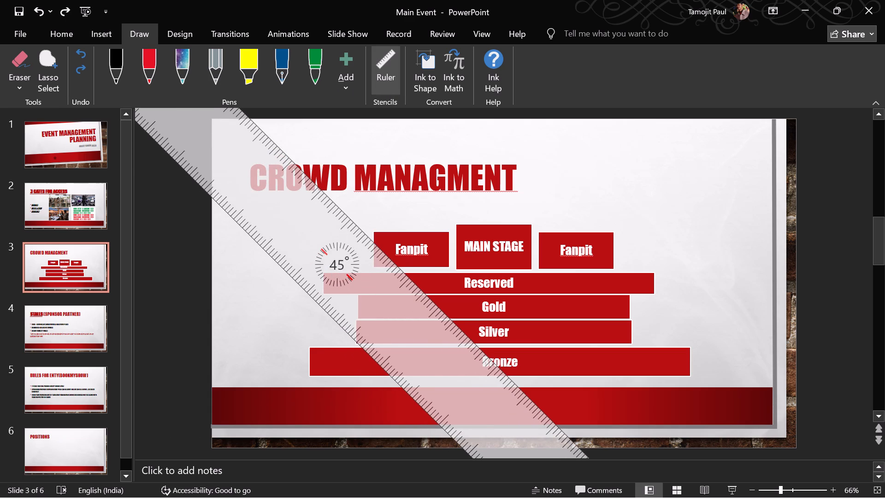
pyautogui.moveTo(385, 319); pyautogui.dragTo(562, 497)
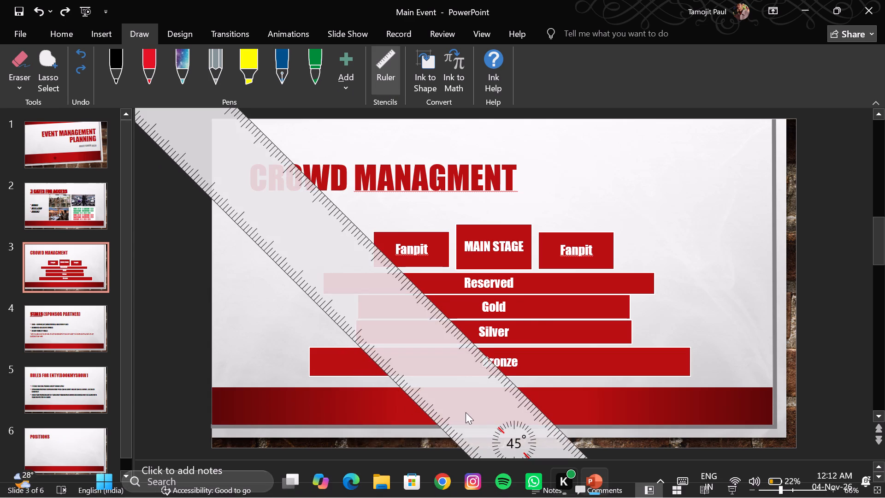
pyautogui.keyDown('ctrl'); pyautogui.scroll(-2, 398, 322); pyautogui.keyUp('ctrl')
pyautogui.keyDown('ctrl'); pyautogui.scroll(2, 398, 322); pyautogui.keyUp('ctrl')
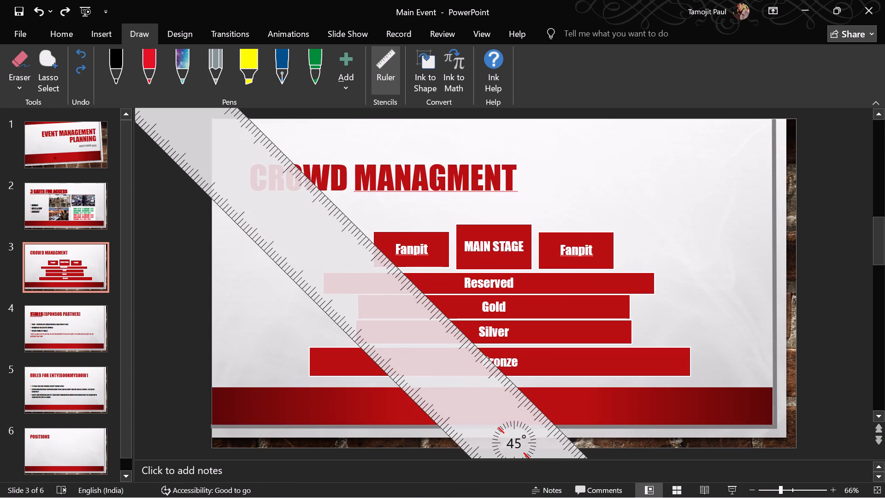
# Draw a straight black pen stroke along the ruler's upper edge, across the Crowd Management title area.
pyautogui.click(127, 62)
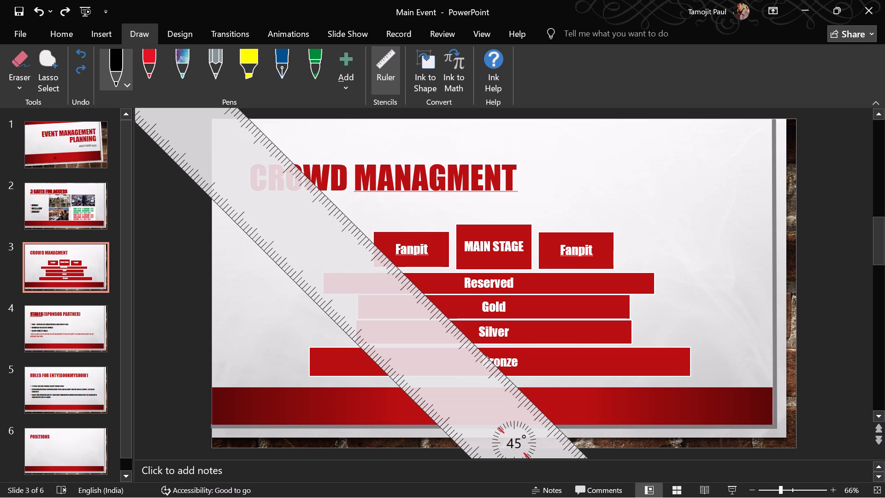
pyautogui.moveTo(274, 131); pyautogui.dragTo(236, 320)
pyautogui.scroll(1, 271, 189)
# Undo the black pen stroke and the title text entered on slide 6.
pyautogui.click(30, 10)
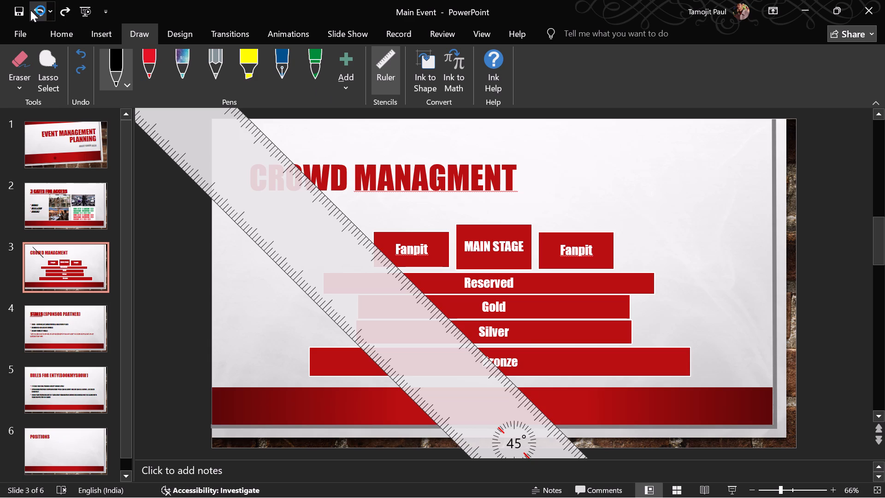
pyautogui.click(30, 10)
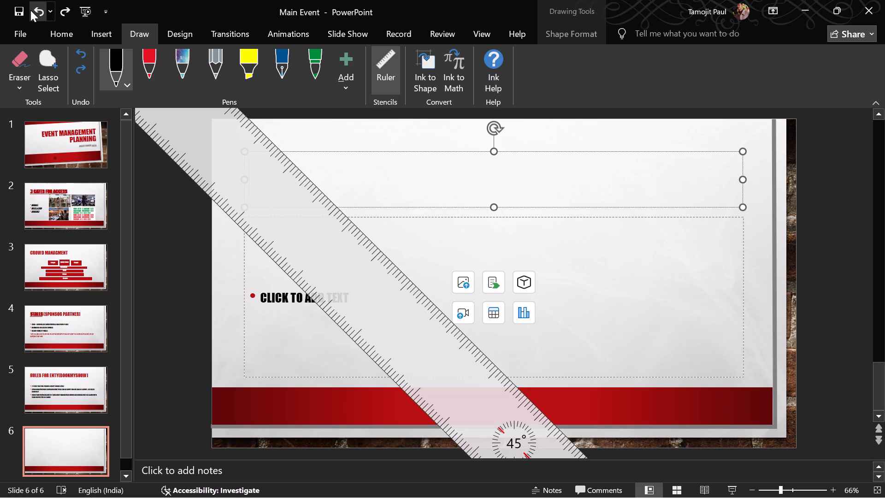
# Hide the drawing ruler on slide 6 and return to the Crowd Management slide.
pyautogui.click(378, 77)
pyautogui.click(79, 264)
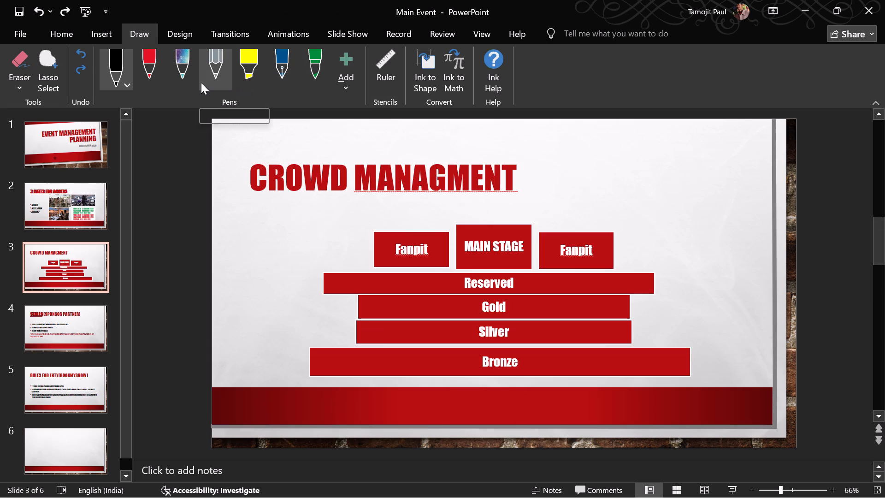
pyautogui.click(343, 87)
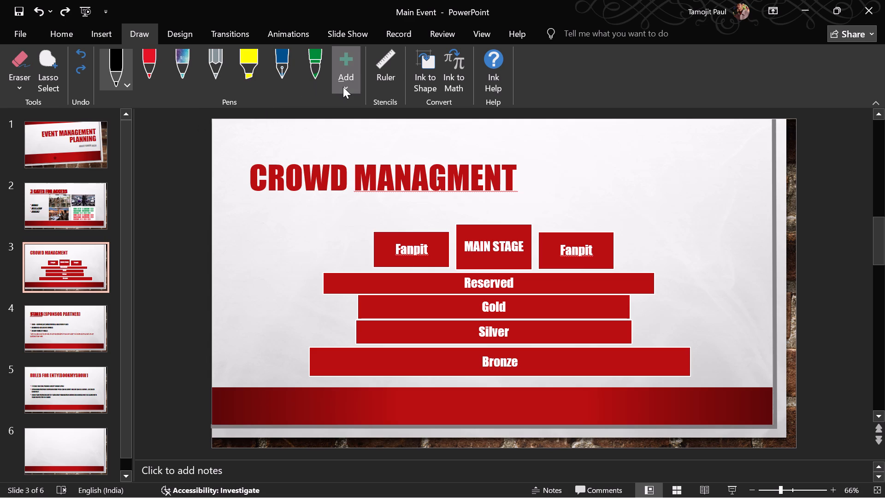
pyautogui.click(343, 87)
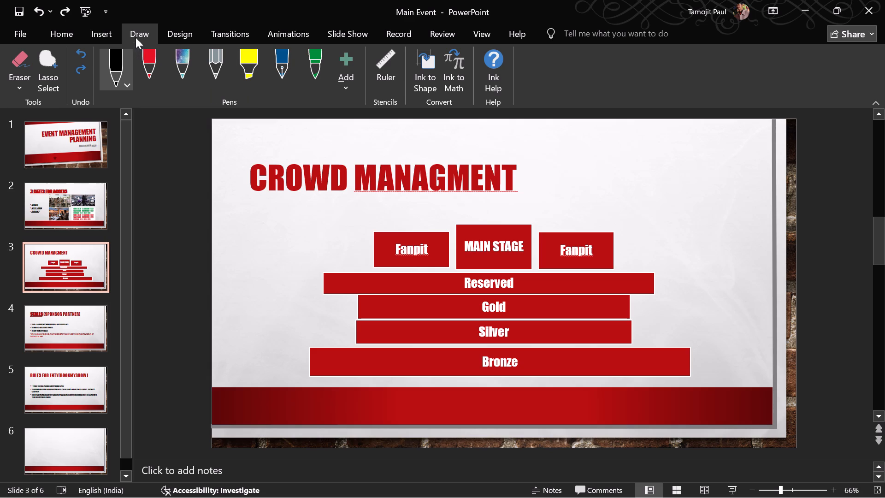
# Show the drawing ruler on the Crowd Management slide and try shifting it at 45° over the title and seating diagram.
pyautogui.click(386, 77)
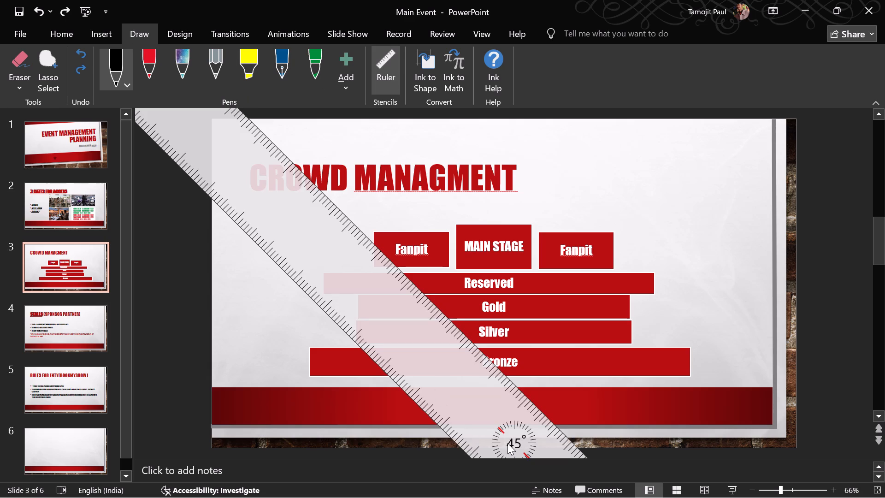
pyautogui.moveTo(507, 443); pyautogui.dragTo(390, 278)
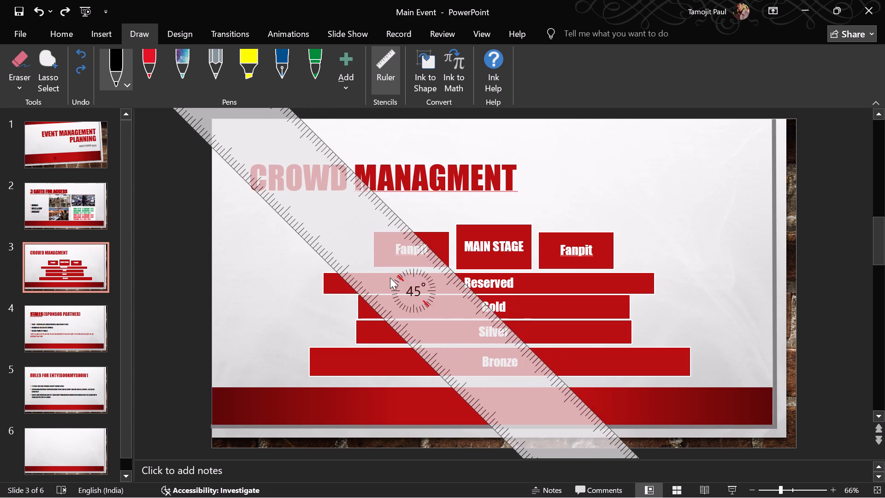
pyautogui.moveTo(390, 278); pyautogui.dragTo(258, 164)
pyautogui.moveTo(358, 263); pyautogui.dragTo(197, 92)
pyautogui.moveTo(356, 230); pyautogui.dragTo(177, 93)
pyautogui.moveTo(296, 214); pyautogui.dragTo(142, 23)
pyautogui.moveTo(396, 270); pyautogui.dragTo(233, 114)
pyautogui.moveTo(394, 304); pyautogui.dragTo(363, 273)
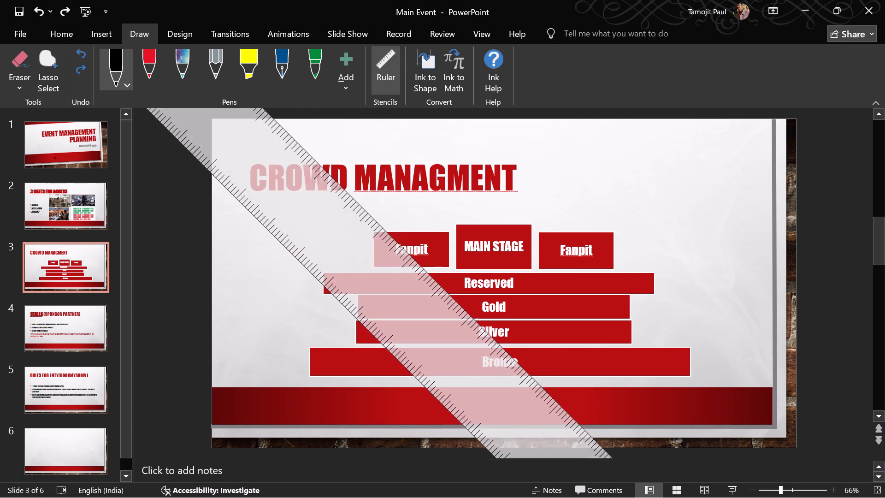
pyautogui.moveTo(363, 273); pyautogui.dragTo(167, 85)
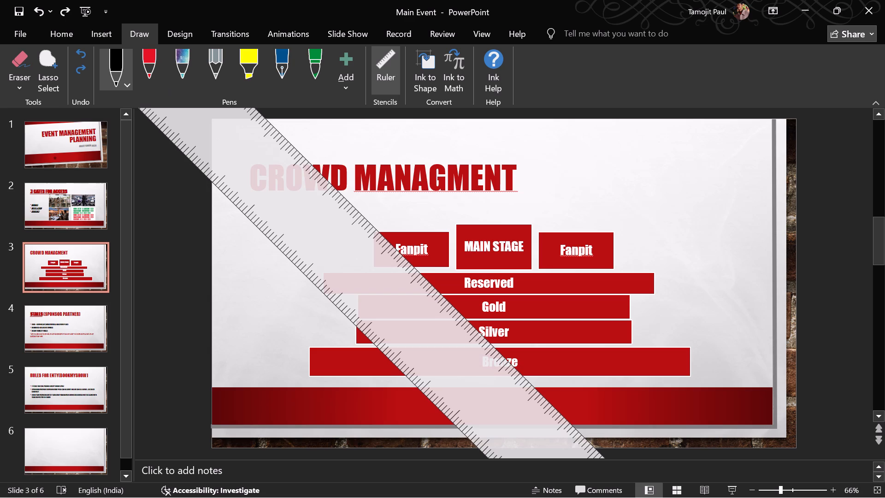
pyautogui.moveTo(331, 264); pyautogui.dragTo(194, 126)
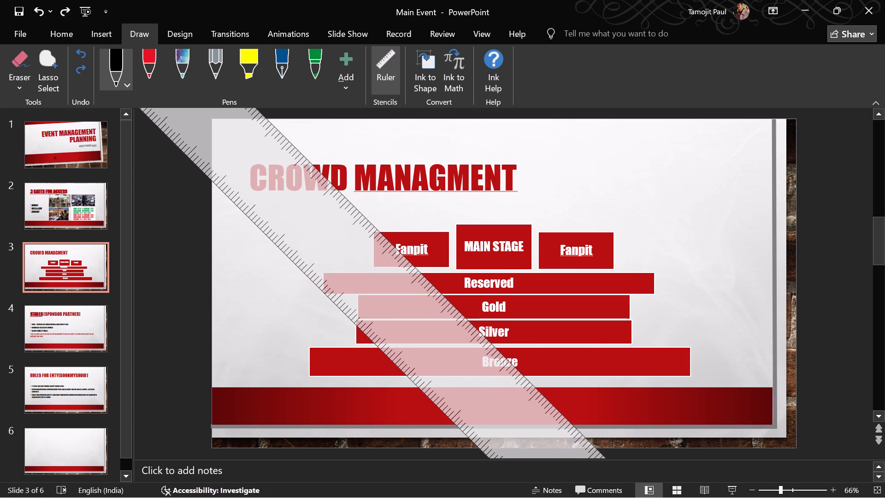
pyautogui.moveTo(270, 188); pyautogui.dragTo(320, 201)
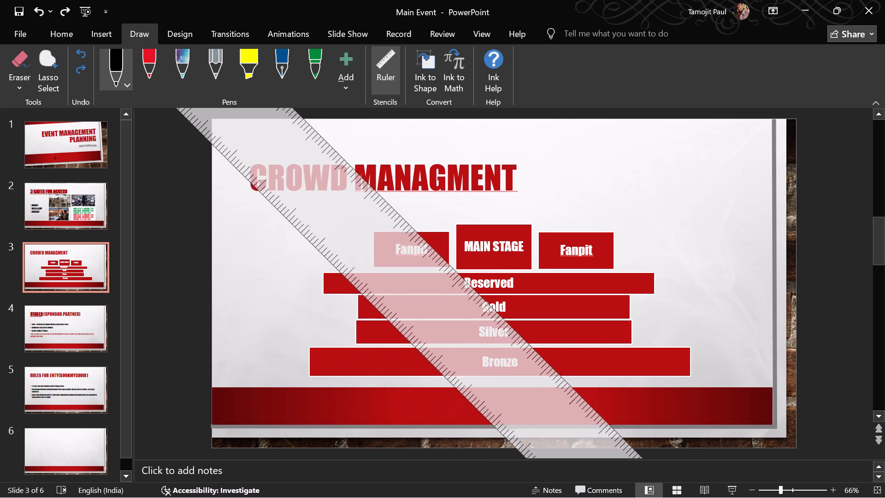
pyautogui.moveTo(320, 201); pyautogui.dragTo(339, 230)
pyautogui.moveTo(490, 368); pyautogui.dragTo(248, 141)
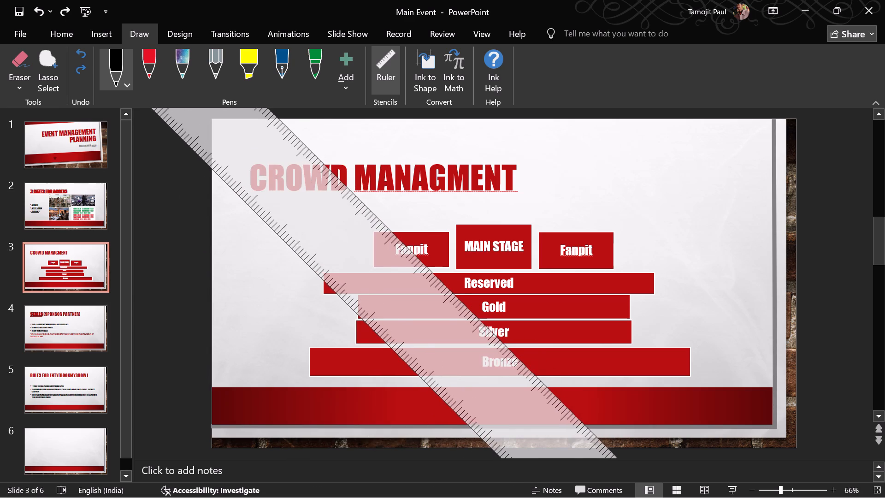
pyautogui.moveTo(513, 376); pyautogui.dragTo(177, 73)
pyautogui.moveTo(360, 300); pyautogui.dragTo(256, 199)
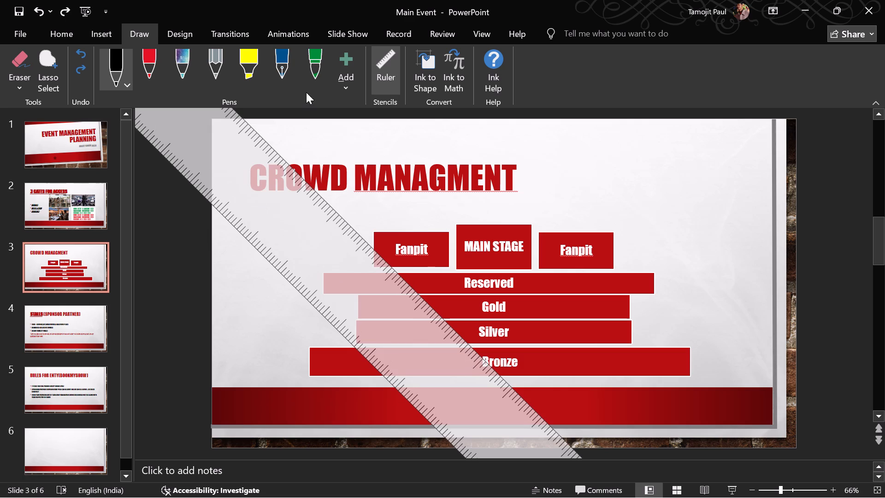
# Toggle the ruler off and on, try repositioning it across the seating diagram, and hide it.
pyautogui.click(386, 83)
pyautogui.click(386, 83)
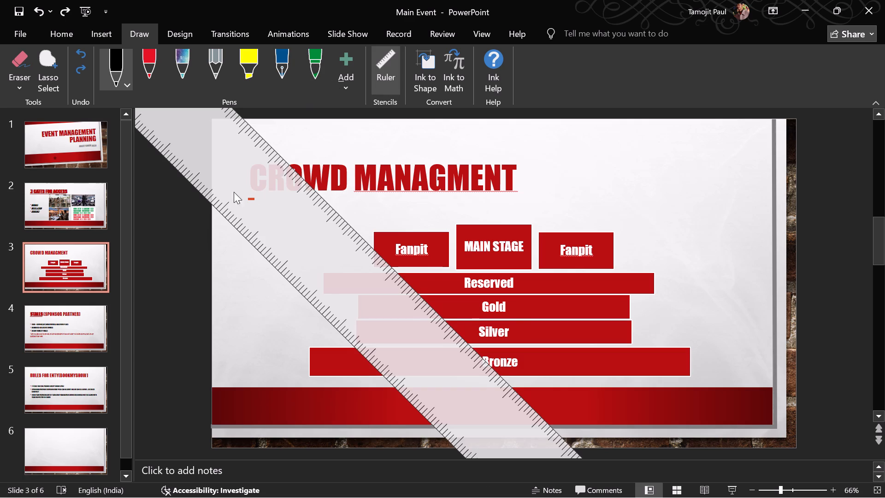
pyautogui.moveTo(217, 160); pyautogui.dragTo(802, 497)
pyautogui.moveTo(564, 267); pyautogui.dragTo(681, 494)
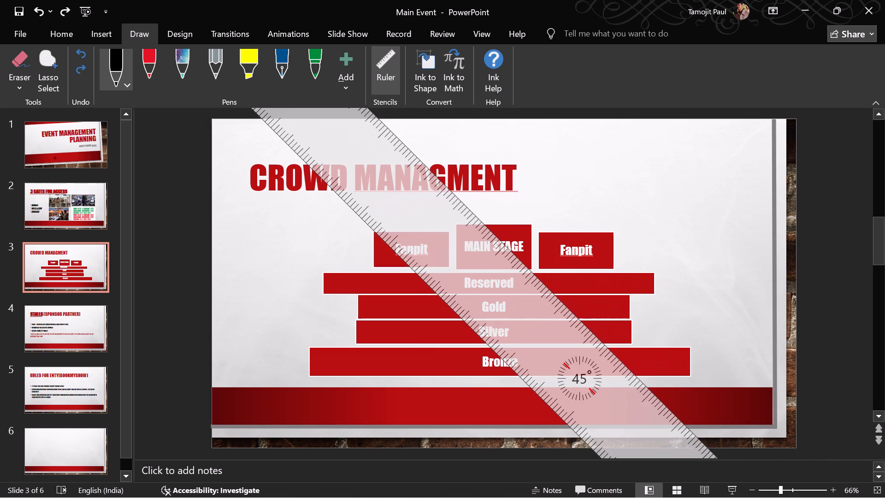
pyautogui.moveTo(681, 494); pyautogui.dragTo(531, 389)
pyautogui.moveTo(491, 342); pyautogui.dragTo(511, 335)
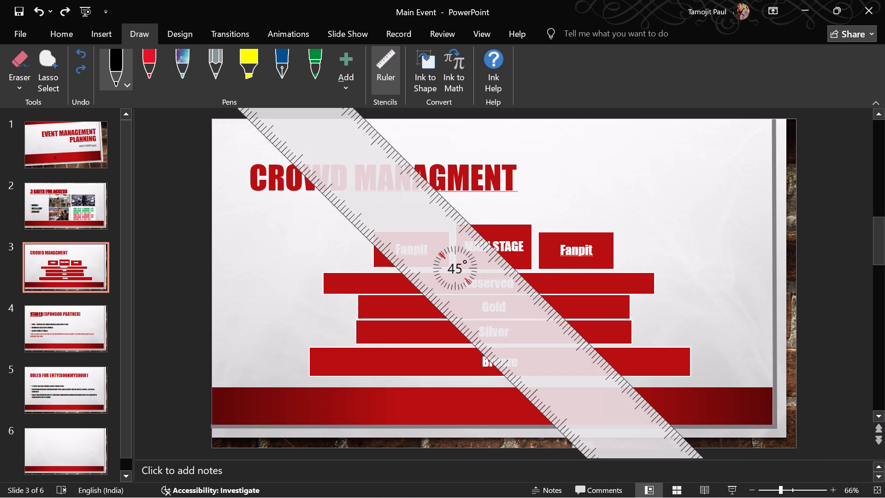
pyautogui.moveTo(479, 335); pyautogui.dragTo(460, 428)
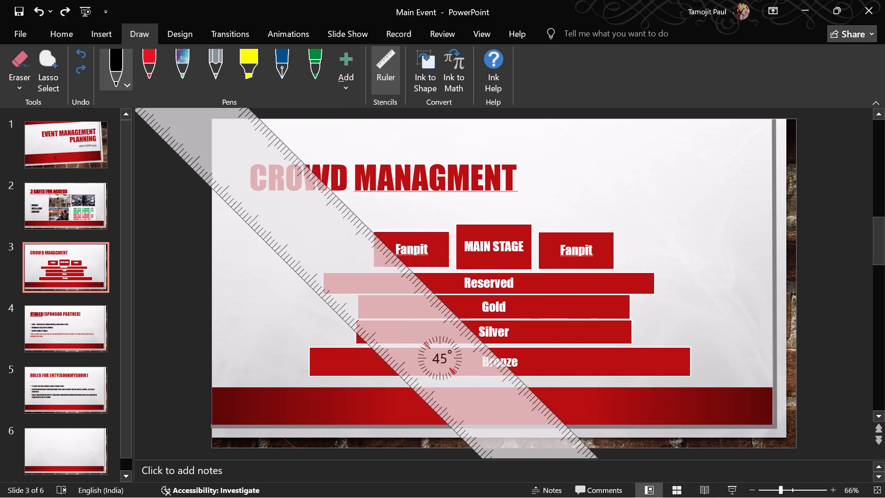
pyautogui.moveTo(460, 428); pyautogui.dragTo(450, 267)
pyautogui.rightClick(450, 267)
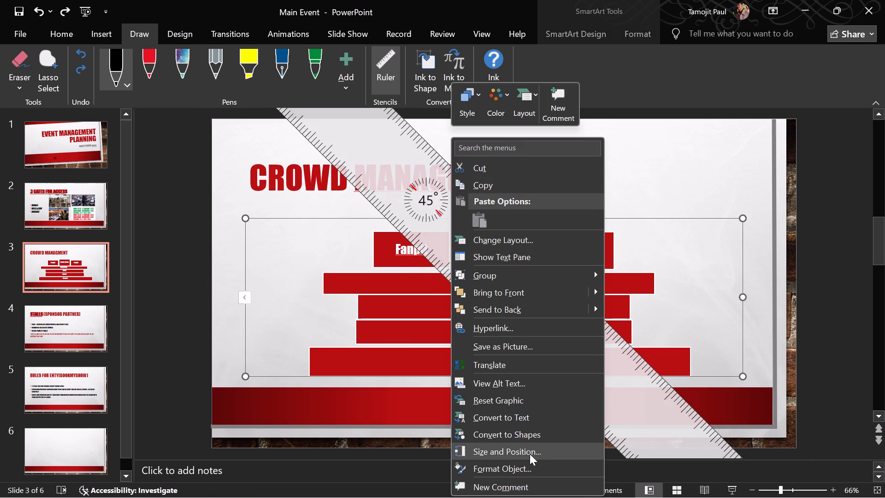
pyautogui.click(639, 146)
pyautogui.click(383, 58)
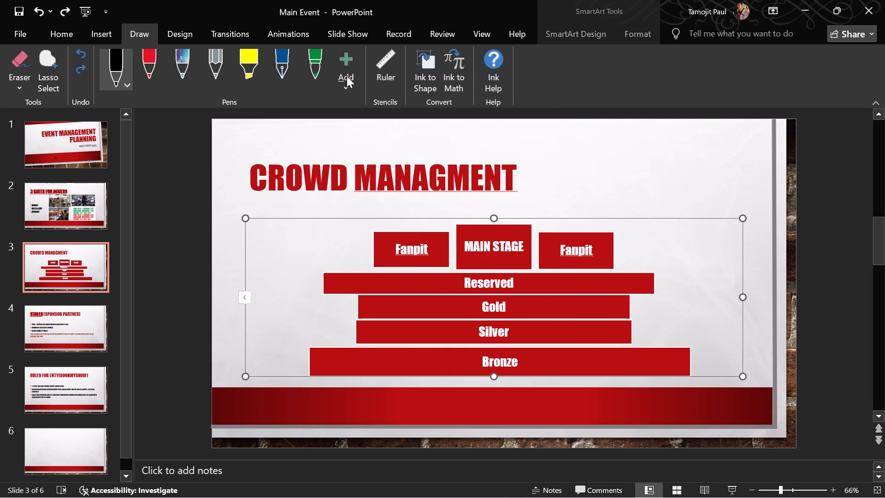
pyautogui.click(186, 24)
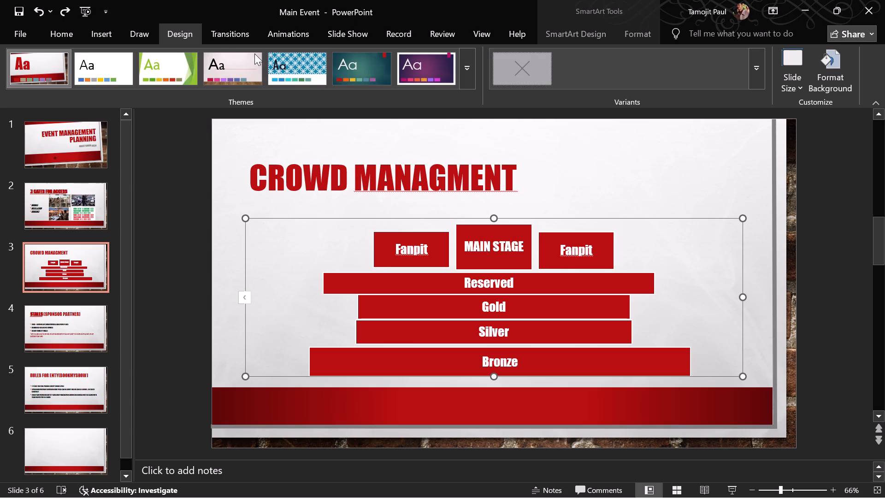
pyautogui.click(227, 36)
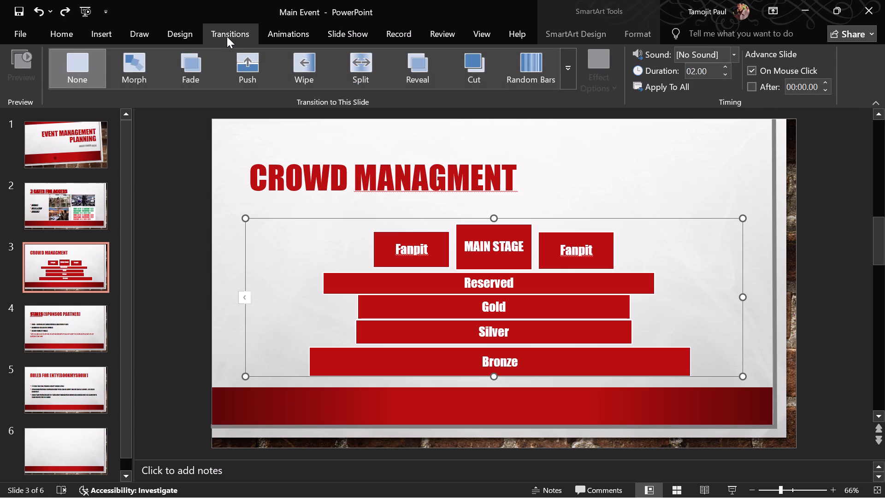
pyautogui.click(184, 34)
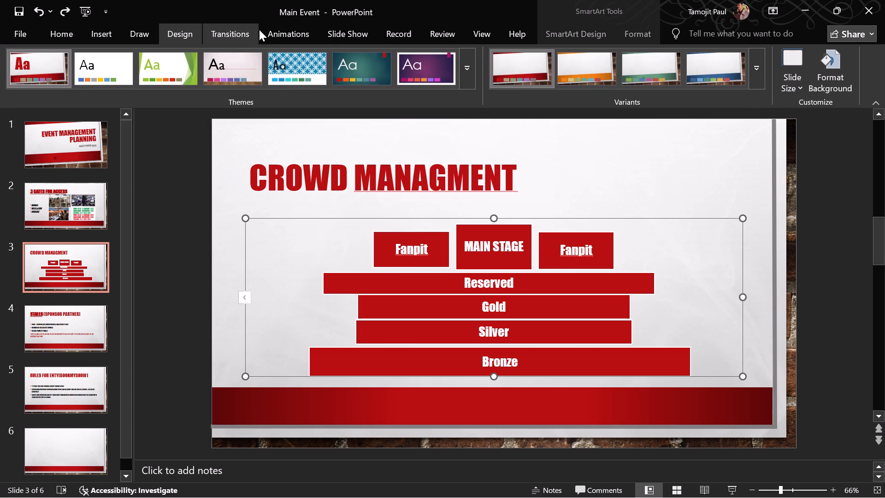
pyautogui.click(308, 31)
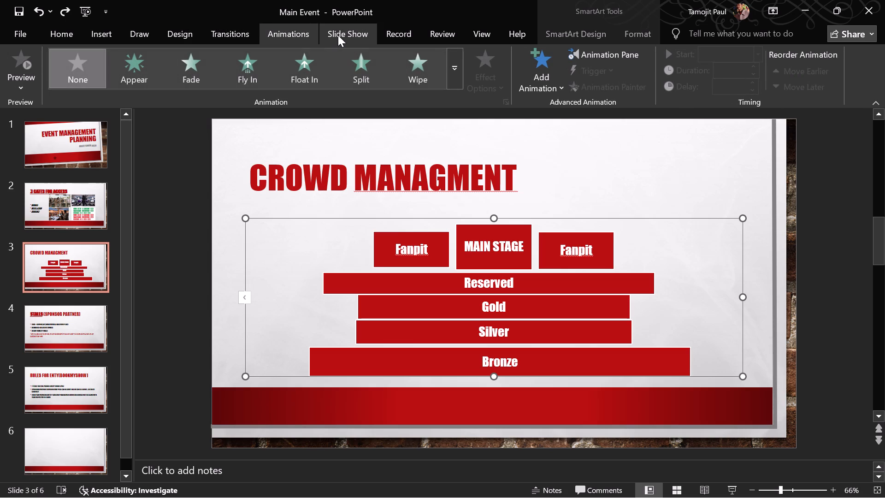
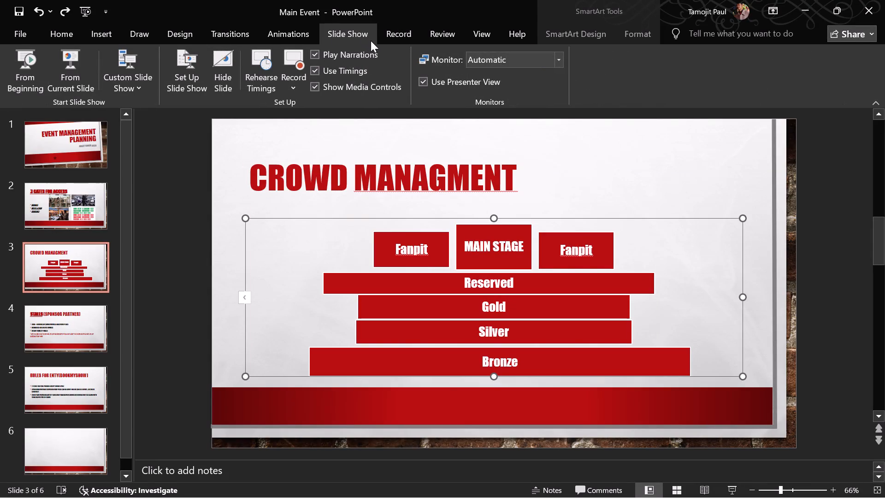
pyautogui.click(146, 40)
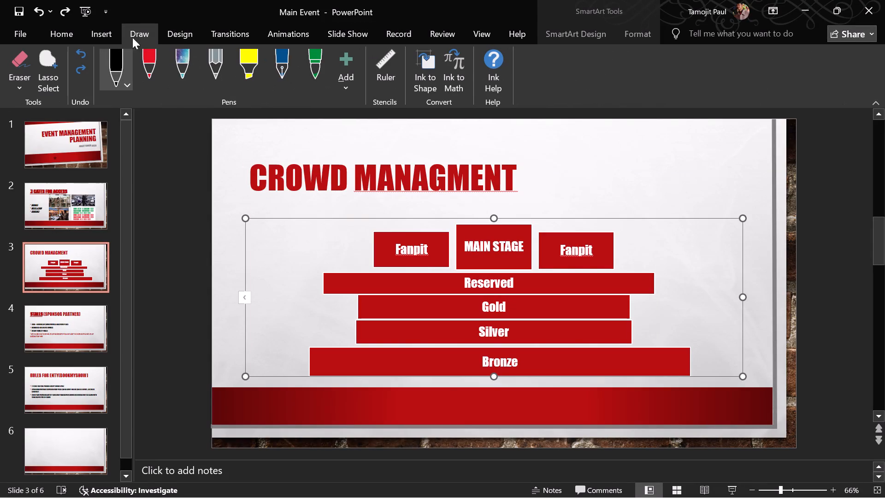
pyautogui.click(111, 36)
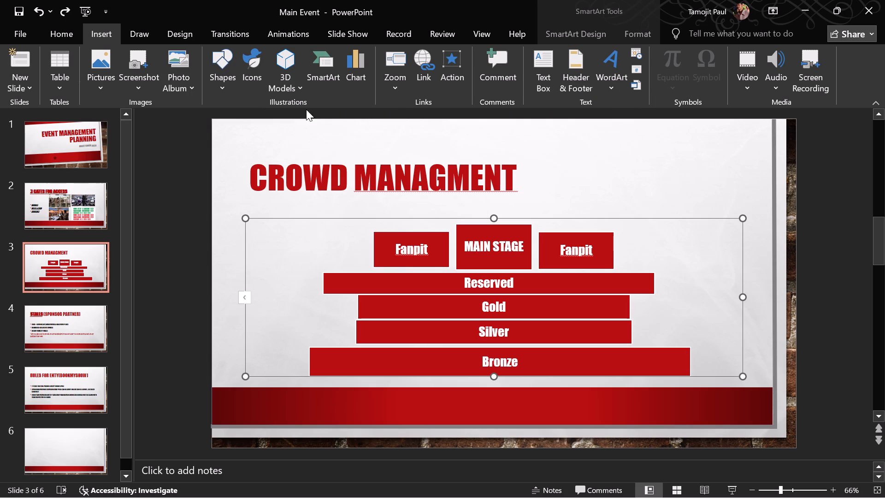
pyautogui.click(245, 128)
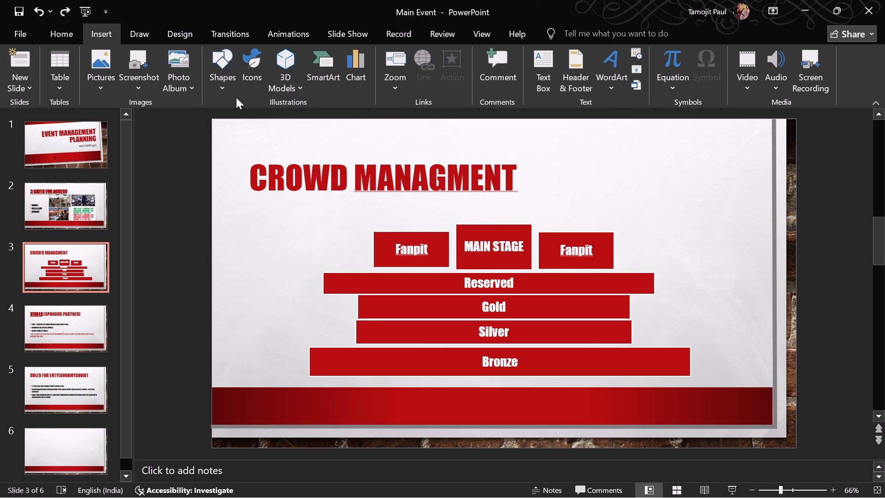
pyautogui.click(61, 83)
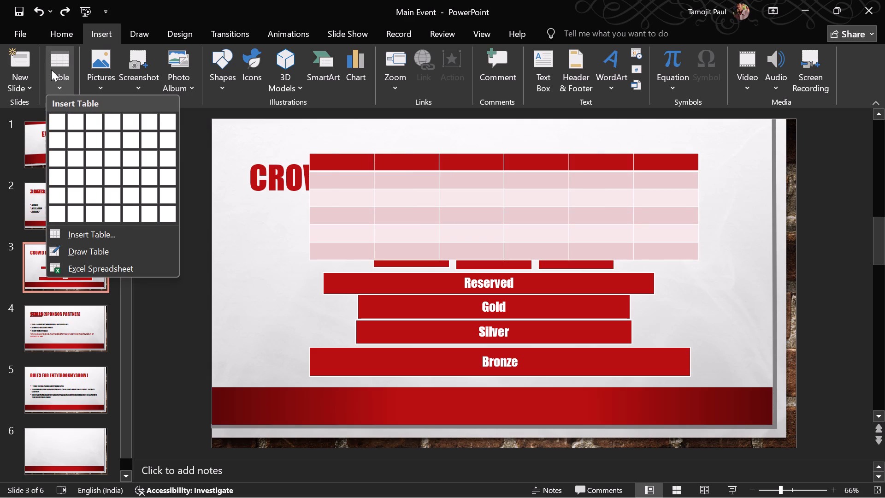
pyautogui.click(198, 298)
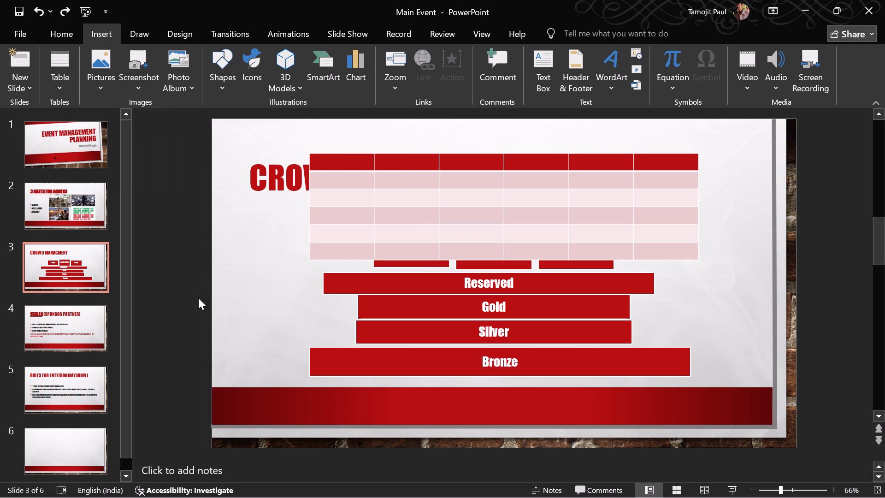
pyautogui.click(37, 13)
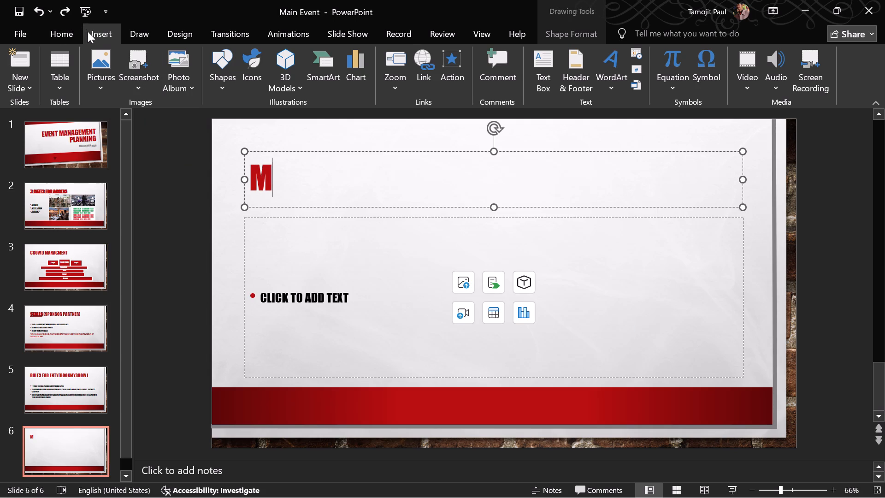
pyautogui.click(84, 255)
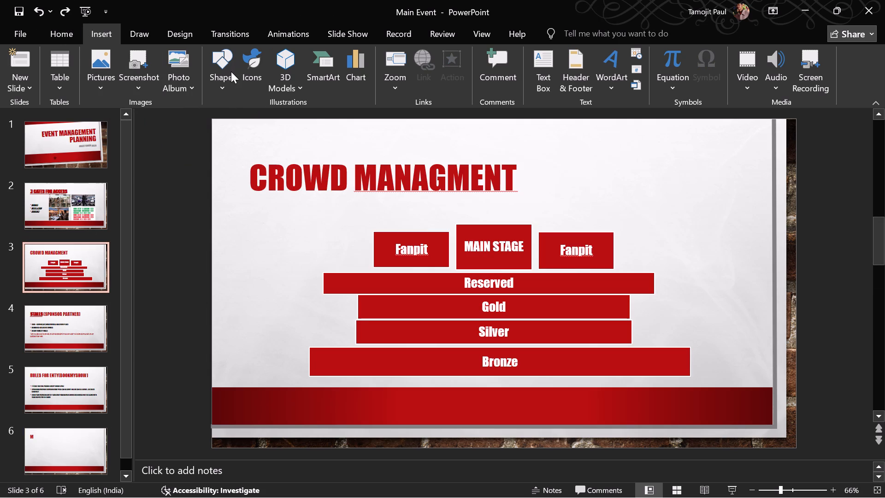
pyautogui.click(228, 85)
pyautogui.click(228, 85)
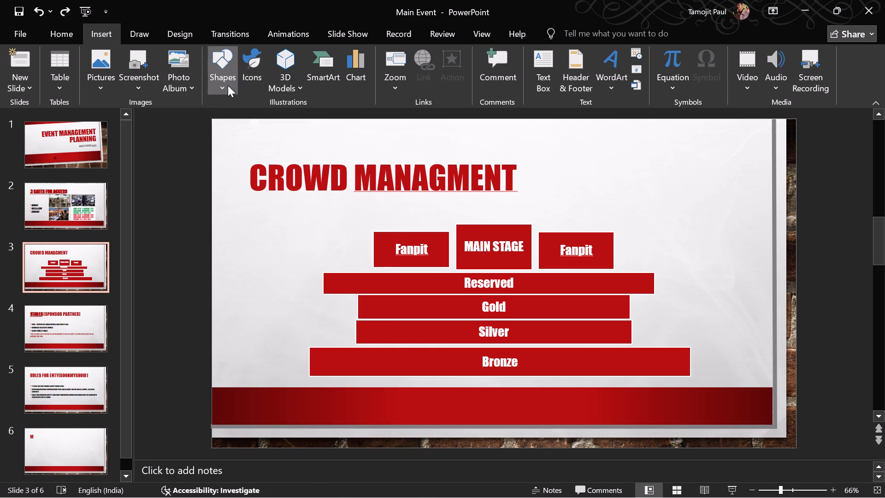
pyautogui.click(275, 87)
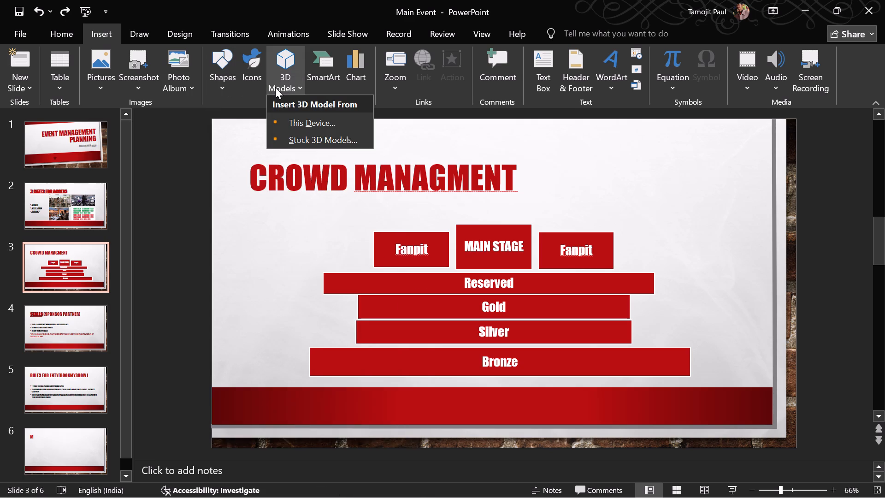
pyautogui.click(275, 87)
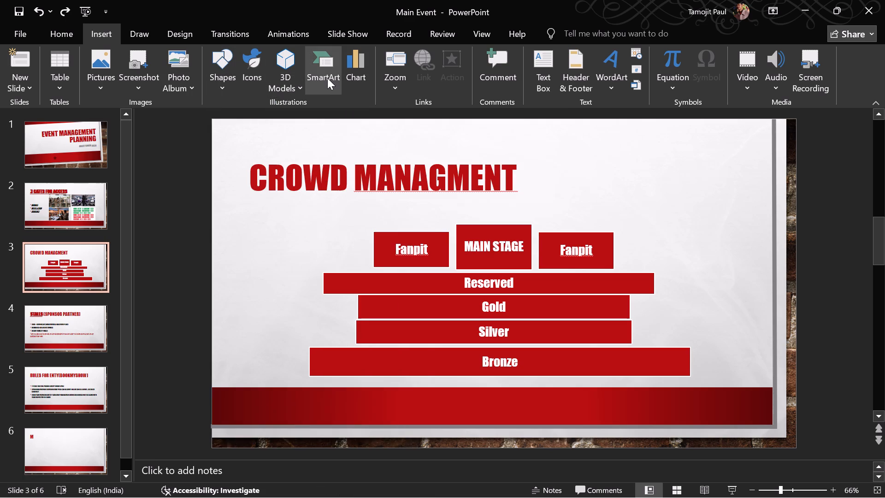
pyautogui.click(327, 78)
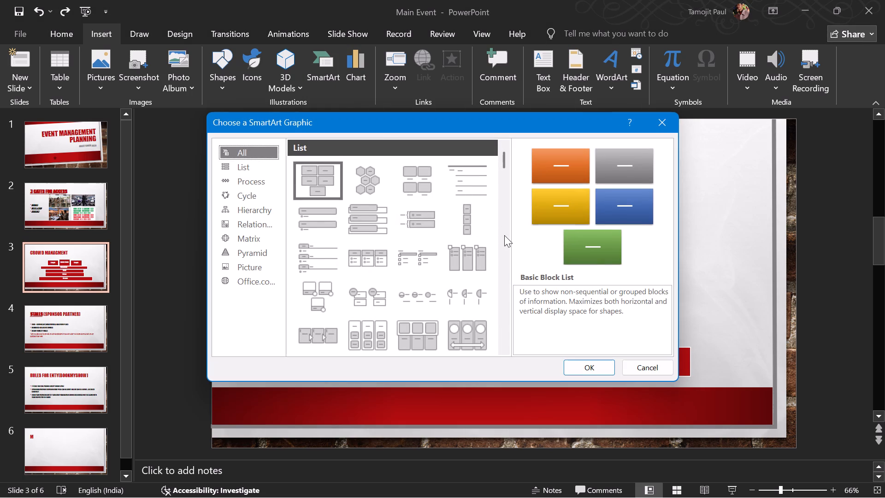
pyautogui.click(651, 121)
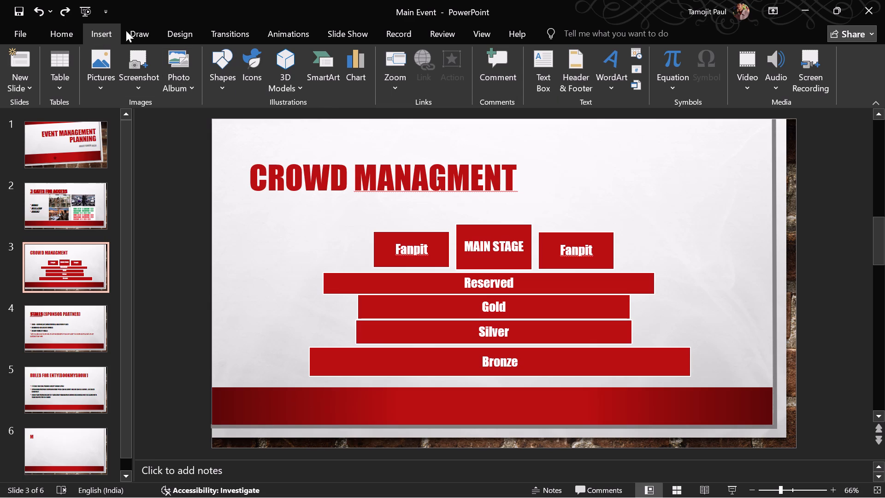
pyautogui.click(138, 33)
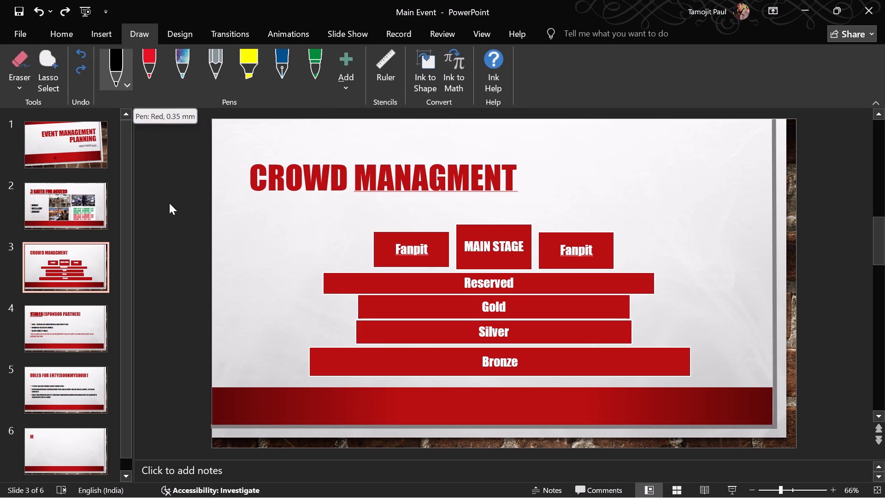
# Delete the stray letter M from the title of slide 6.
pyautogui.click(80, 456)
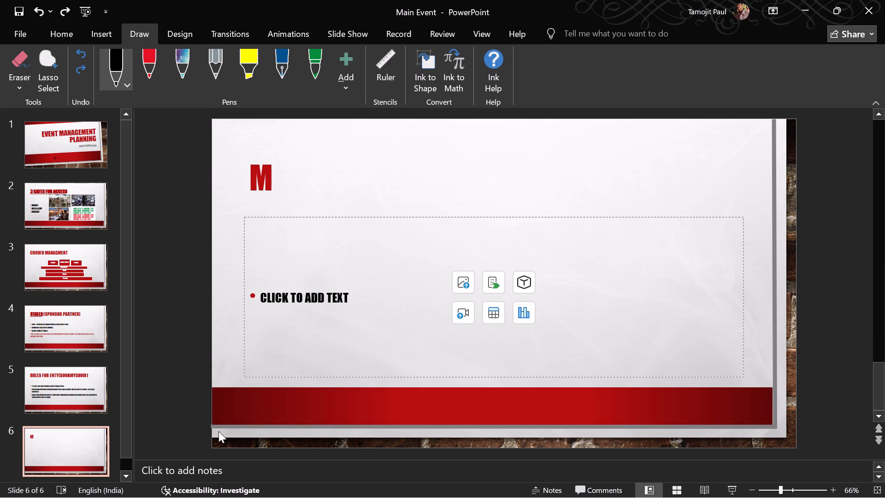
pyautogui.click(405, 172)
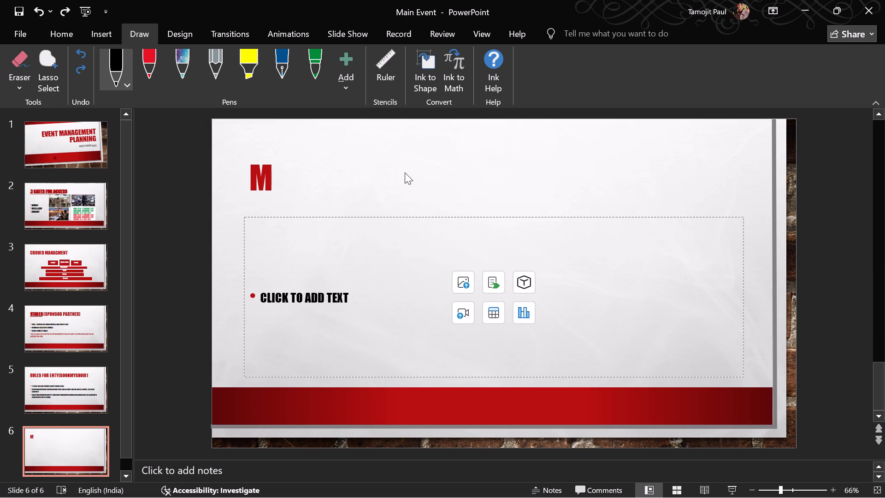
pyautogui.click(84, 398)
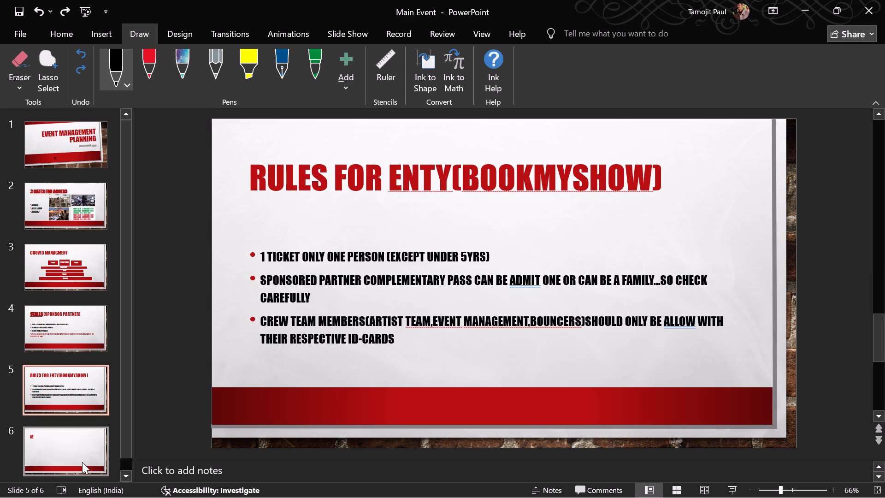
pyautogui.click(80, 464)
pyautogui.scroll(-1, 91, 436)
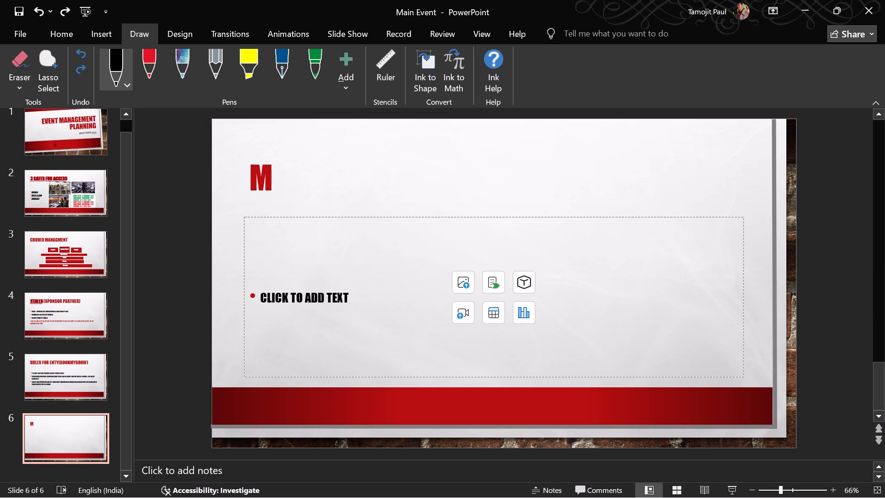
pyautogui.click(306, 178)
pyautogui.click(263, 178)
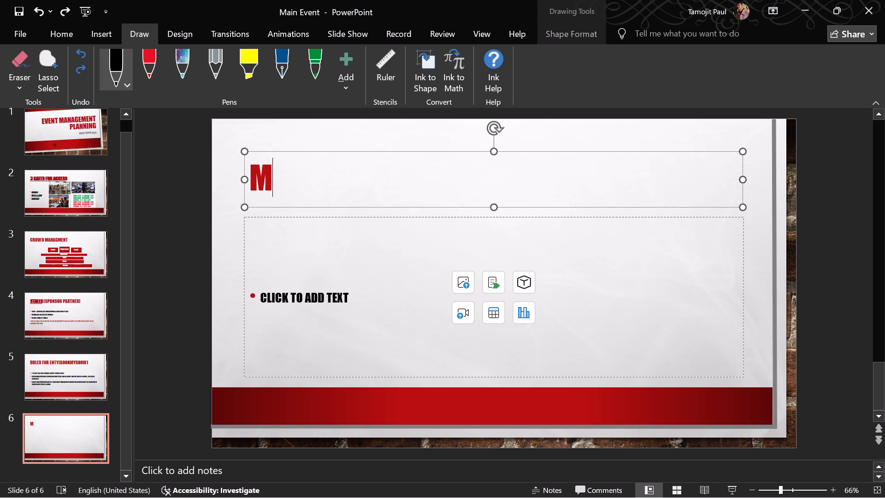
pyautogui.press('BackSpace')
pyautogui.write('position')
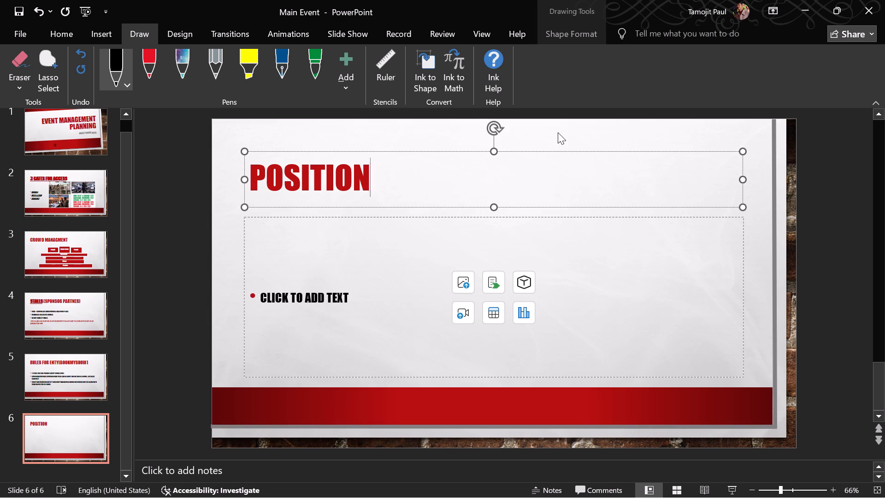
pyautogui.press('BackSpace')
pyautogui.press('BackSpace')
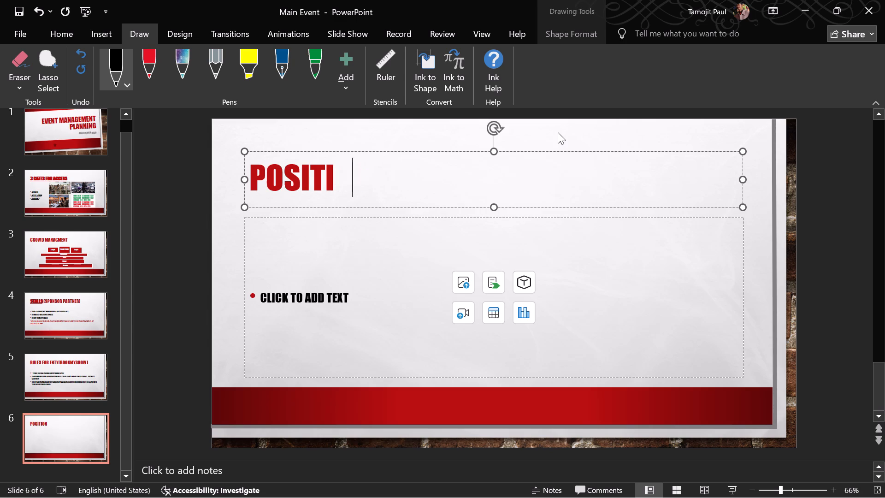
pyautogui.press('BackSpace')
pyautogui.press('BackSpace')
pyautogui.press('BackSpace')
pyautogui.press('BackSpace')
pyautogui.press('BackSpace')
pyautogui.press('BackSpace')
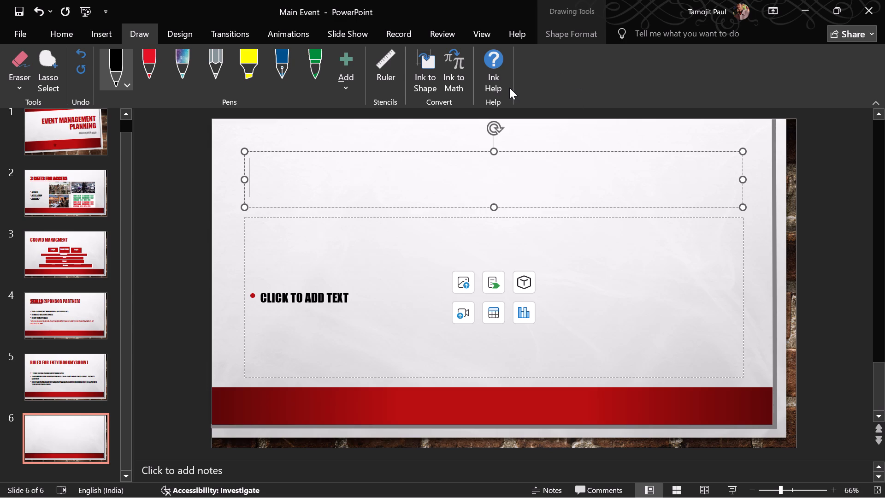
# Enter "positions" as the title of slide 6.
pyautogui.click(574, 171)
pyautogui.write('position')
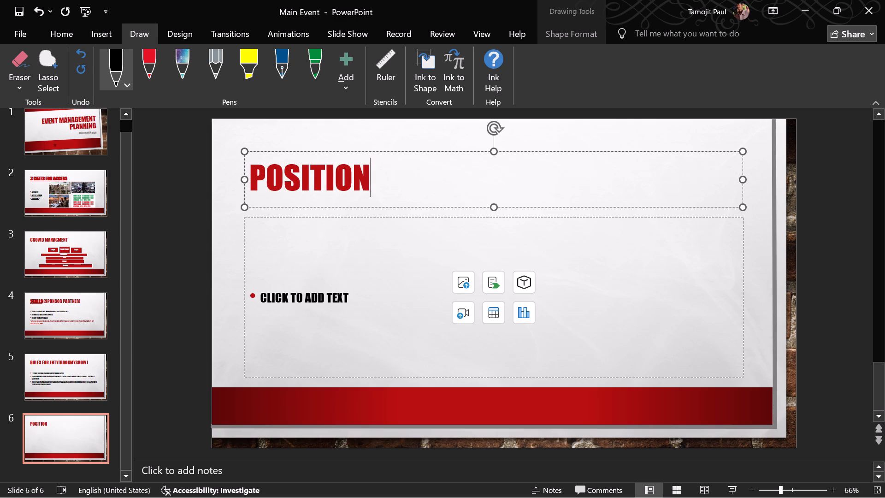
pyautogui.press('s')
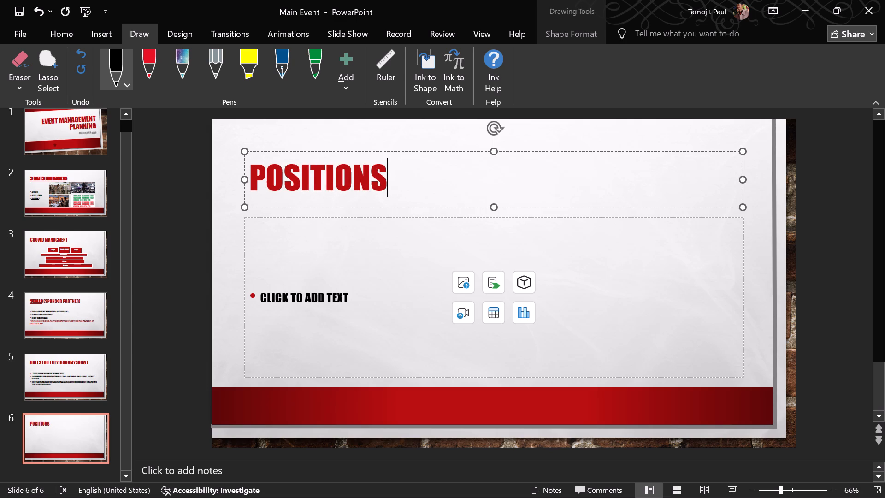
# Add the first body bullet on the Positions slide reading "on stage-artist,artist team,musician".
pyautogui.click(360, 305)
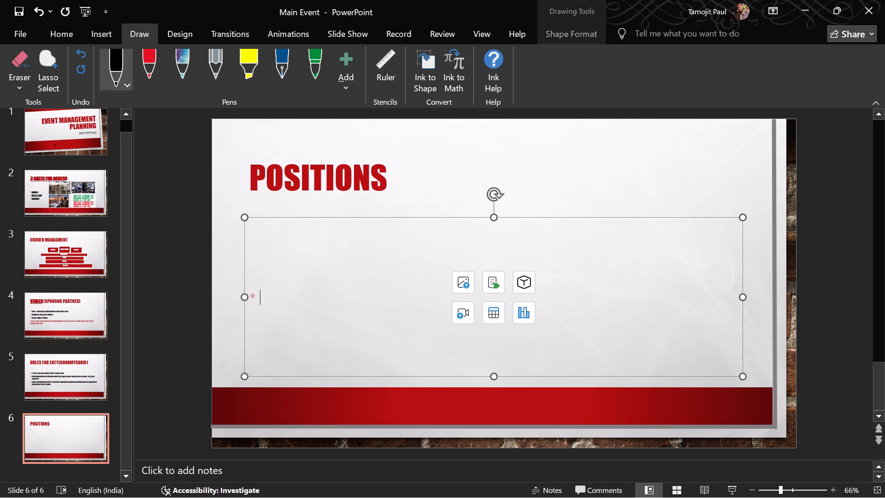
pyautogui.press('i')
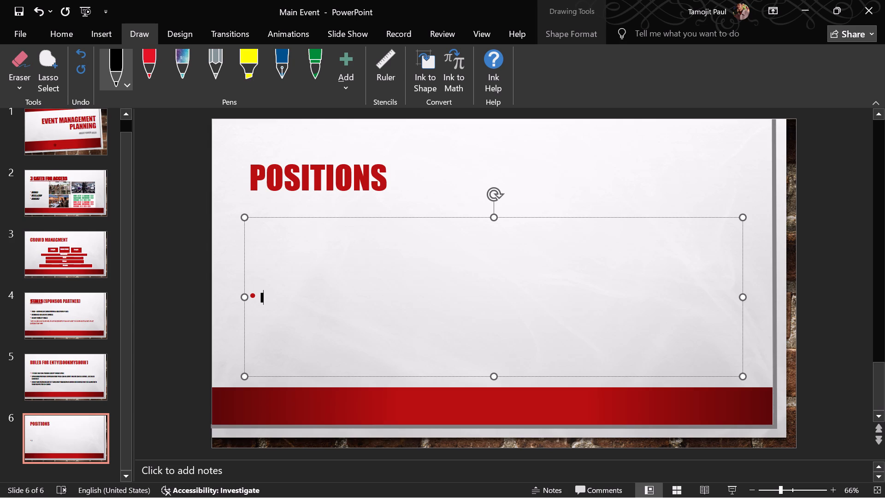
pyautogui.press('BackSpace')
pyautogui.write('on stage')
pyautogui.press('-')
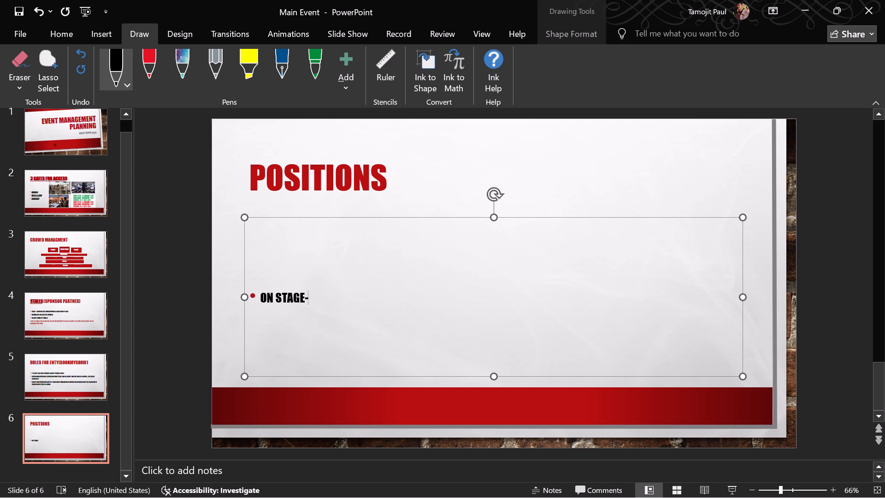
pyautogui.write('artist')
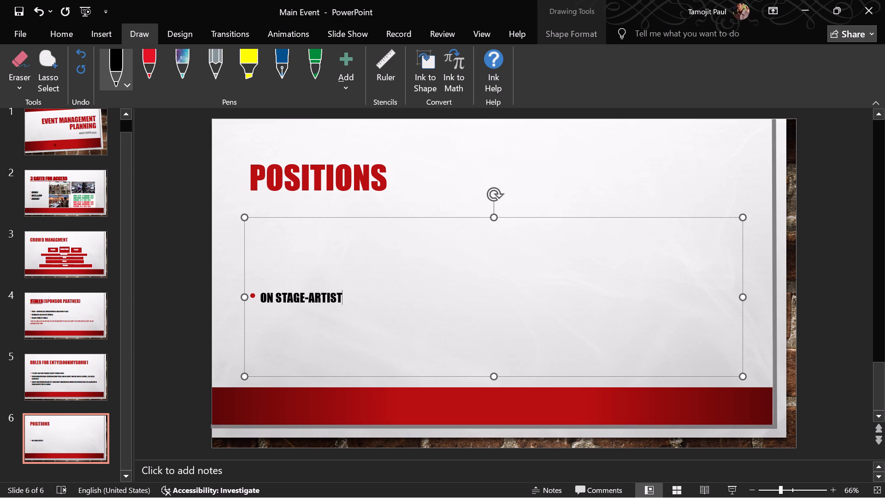
pyautogui.press(',')
pyautogui.write('artist team')
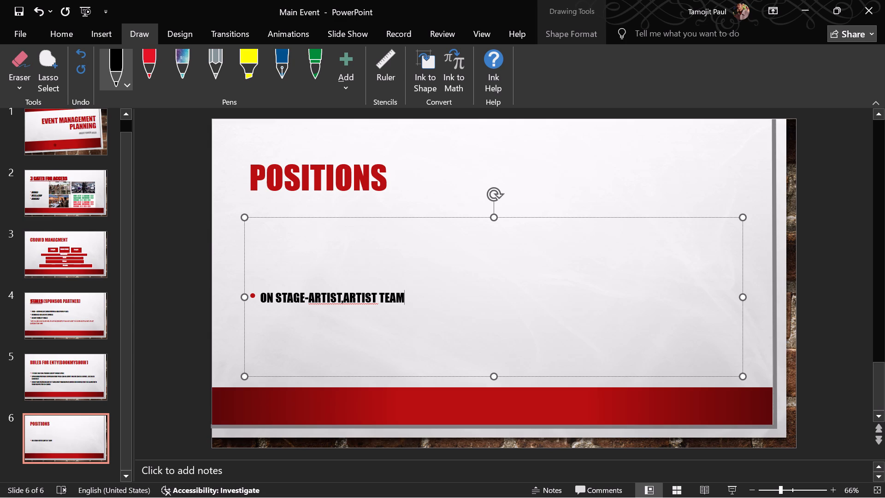
pyautogui.press(',')
pyautogui.write('musician')
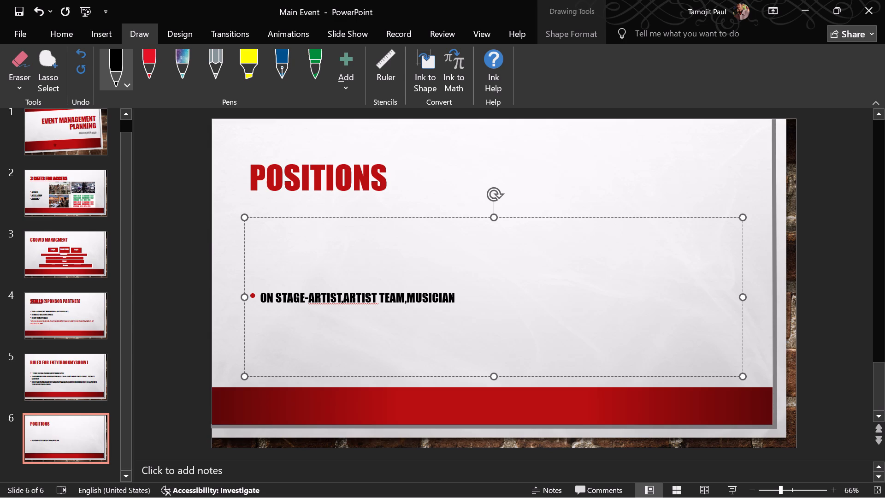
# Add a second body bullet on the Positions slide reading "back stage-technician,crew".
pyautogui.press('Return')
pyautogui.write('back stage')
pyautogui.press('-')
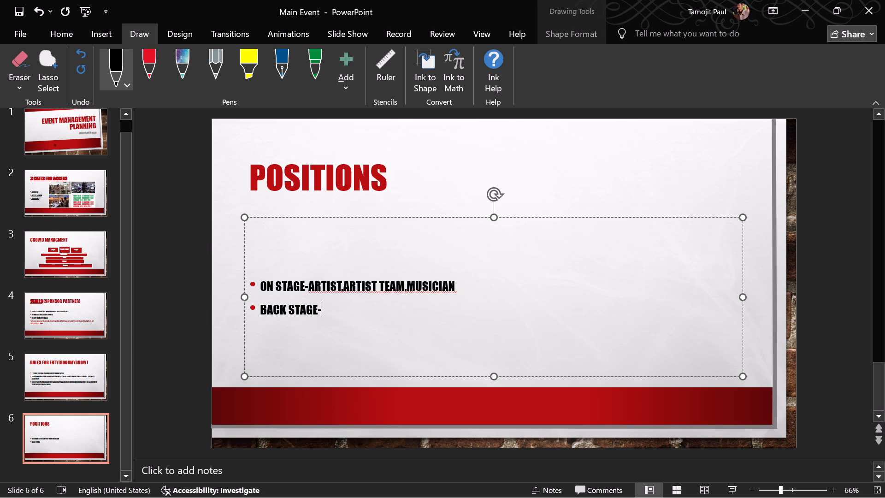
pyautogui.write('techni')
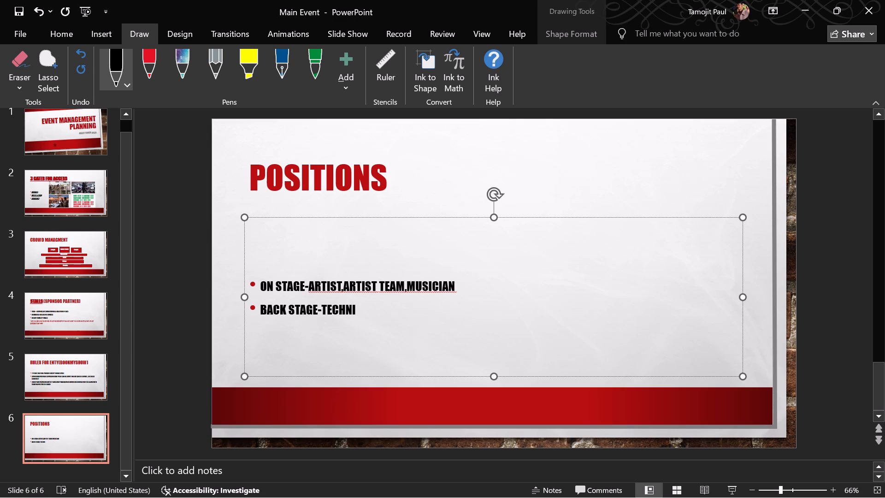
pyautogui.write('cia')
pyautogui.press('n')
pyautogui.press(',')
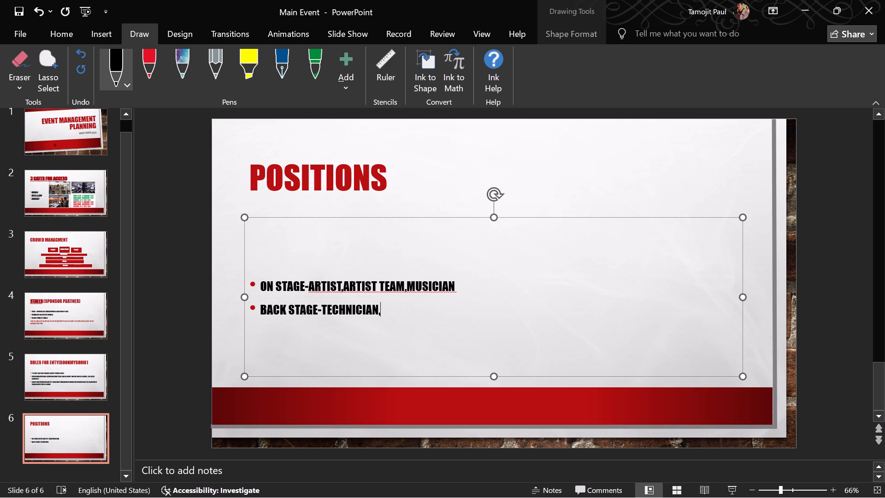
pyautogui.write('crew')
# Add a third body bullet on the Positions slide reading "front stage-photo & videography team,bouncers".
pyautogui.press('Return')
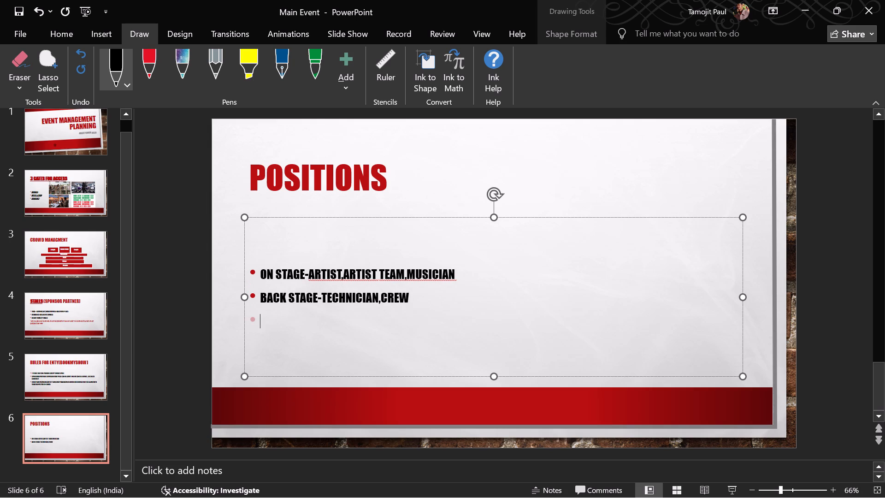
pyautogui.write('front stage')
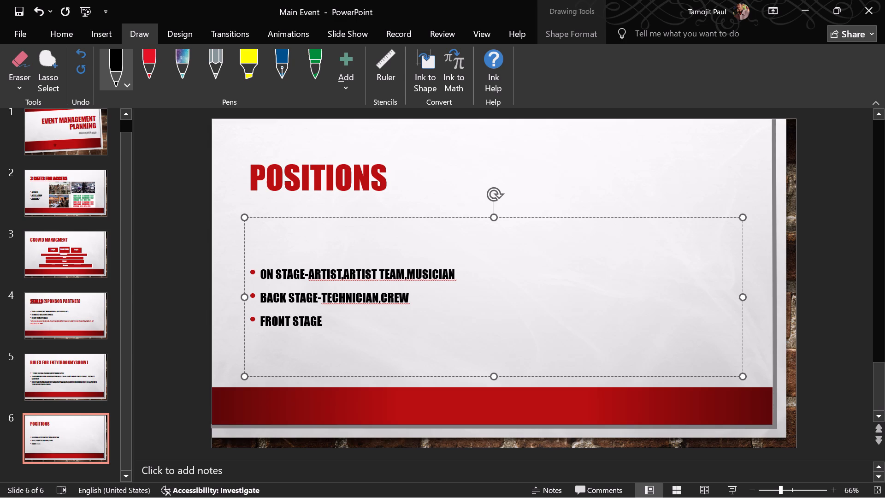
pyautogui.press('-')
pyautogui.write('camer')
pyautogui.press('BackSpace')
pyautogui.press('BackSpace')
pyautogui.press('BackSpace')
pyautogui.press('BackSpace')
pyautogui.press('BackSpace')
pyautogui.write('photo')
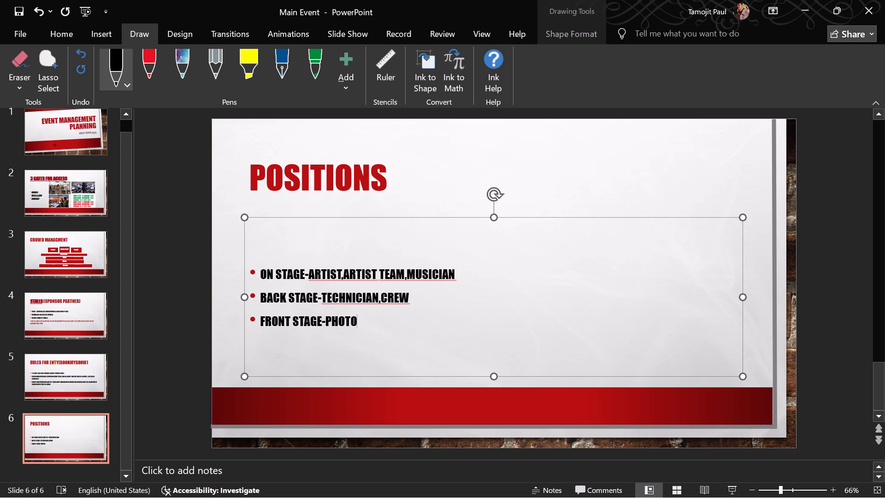
pyautogui.press('space')
pyautogui.write('7')
pyautogui.press('BackSpace')
pyautogui.write('& videography')
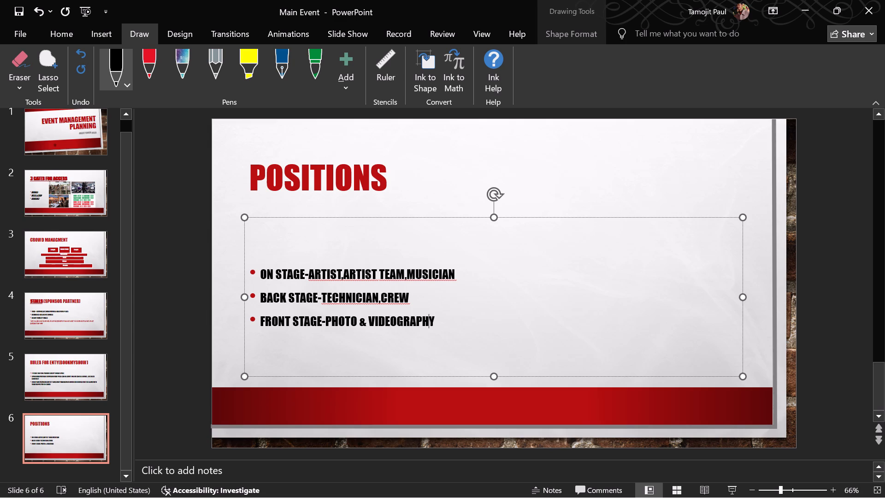
pyautogui.press('space')
pyautogui.write('team,bouncers')
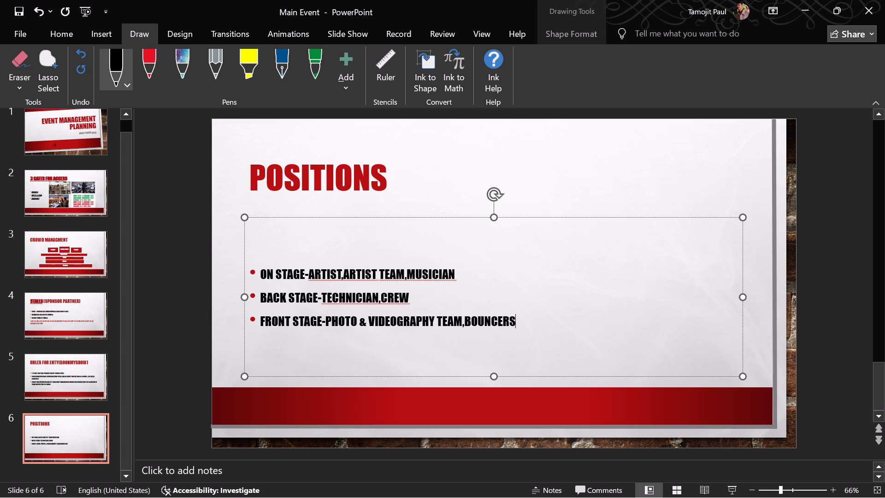
# Add a fourth bullet reading "crowd-photo & videography team", reusing the copied words "photo & videography" from the front stage bullet.
pyautogui.press('Return')
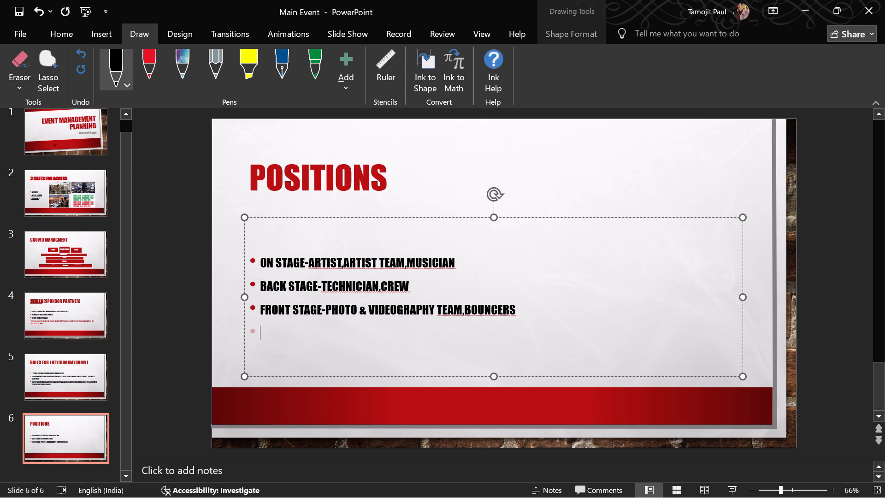
pyautogui.write('crowd-')
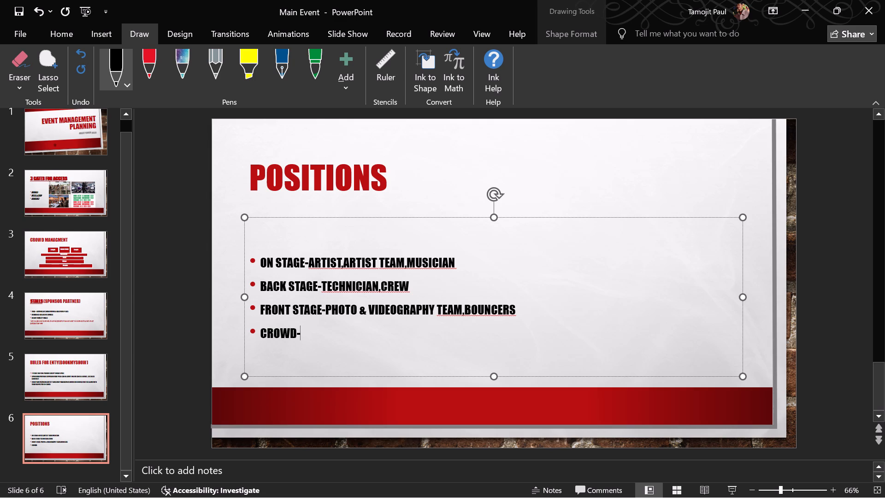
pyautogui.moveTo(327, 309); pyautogui.dragTo(350, 313)
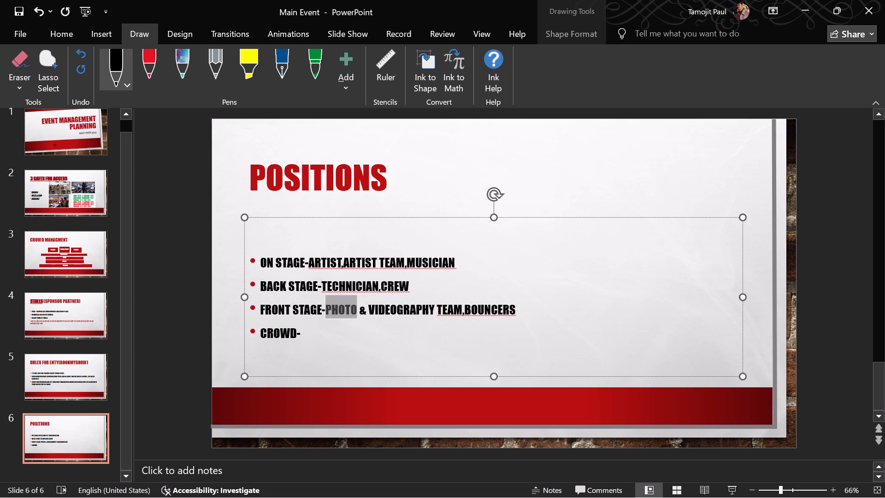
pyautogui.moveTo(350, 313); pyautogui.dragTo(406, 317)
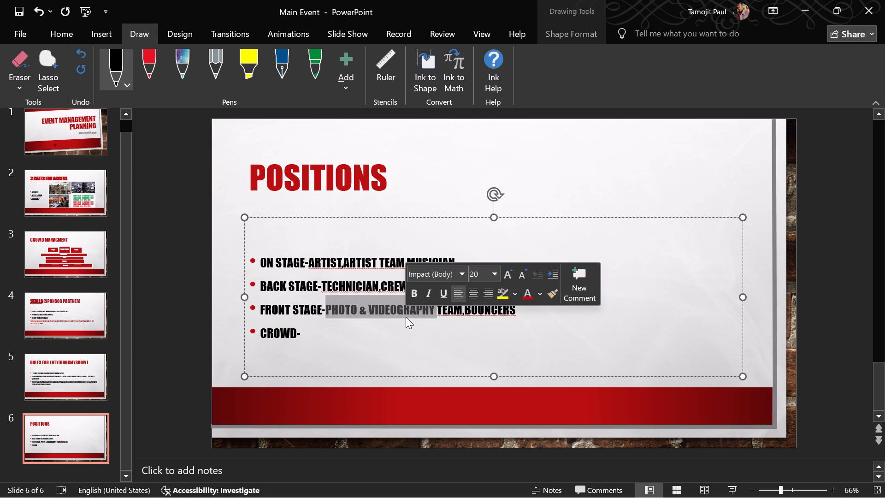
pyautogui.hotkey('ctrl', 'c')
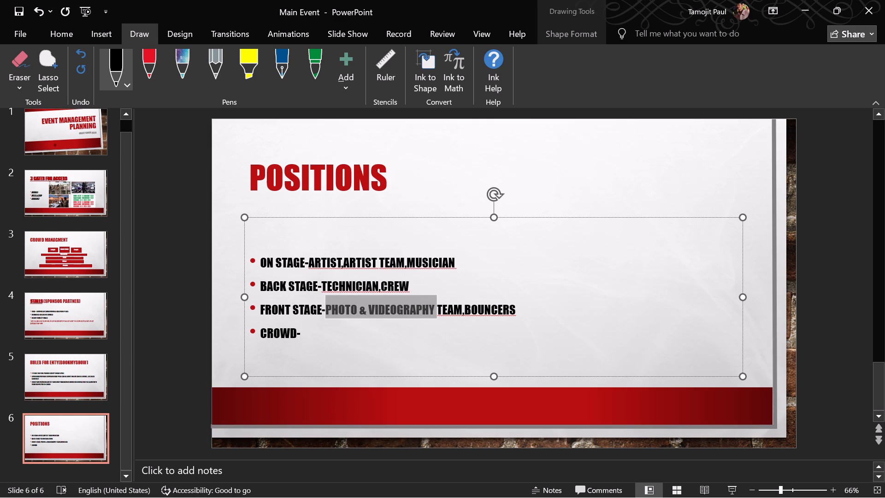
pyautogui.click(329, 331)
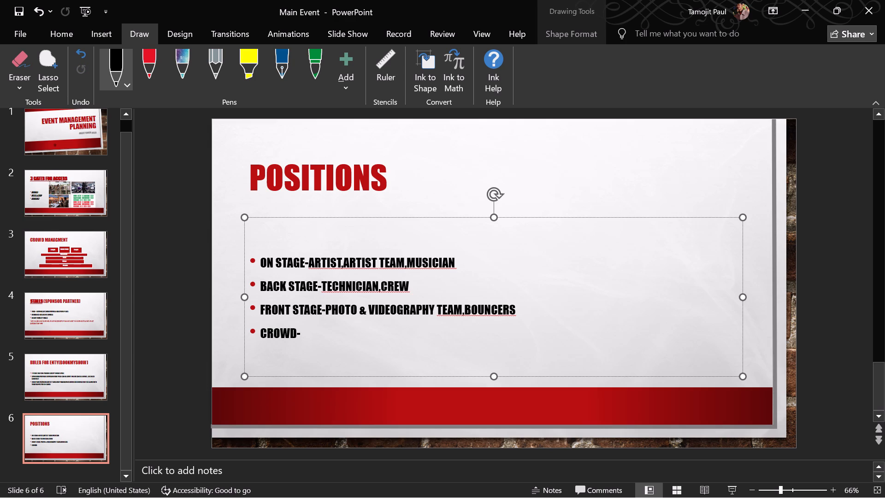
pyautogui.hotkey('ctrl', 'v')
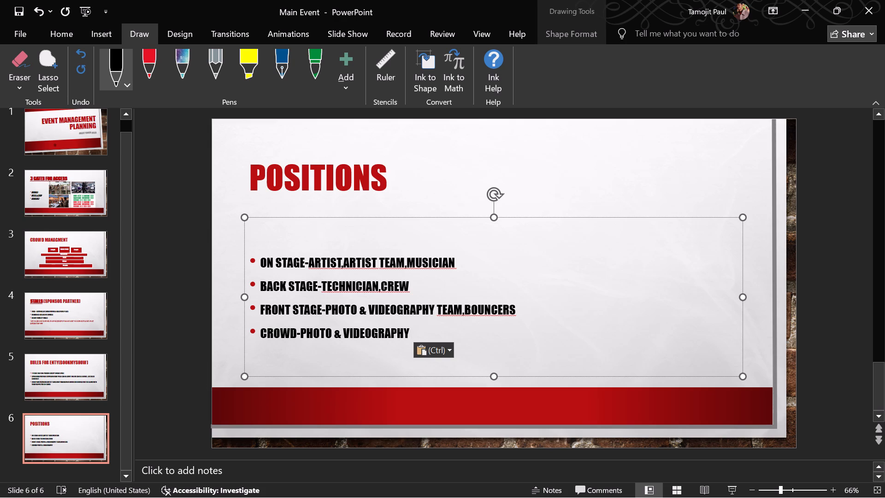
pyautogui.click(435, 333)
pyautogui.write('tea')
pyautogui.press('m')
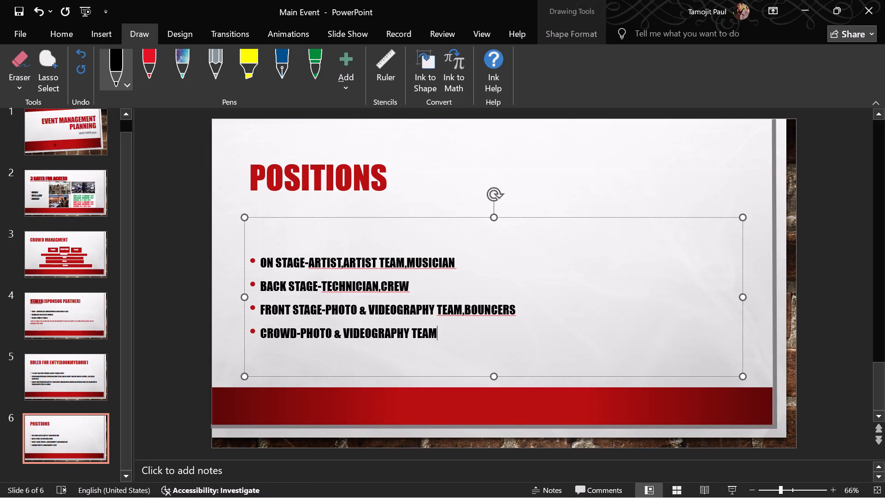
# Close the presentation, saving the changes as "Event management planning" in the OneDrive Documents folder.
pyautogui.click(884, 0)
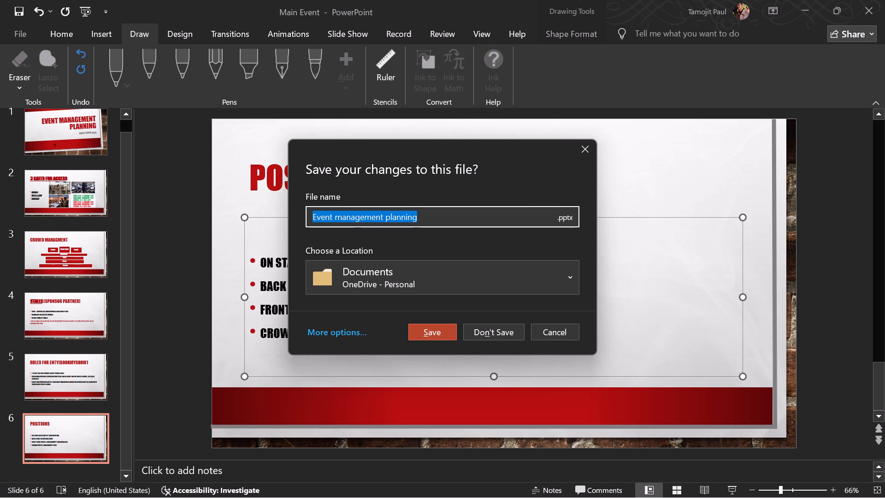
pyautogui.press('Return')
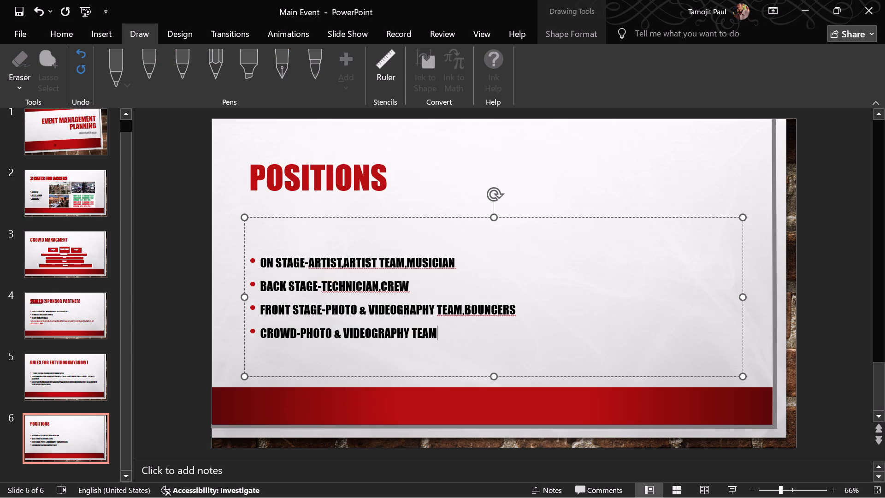